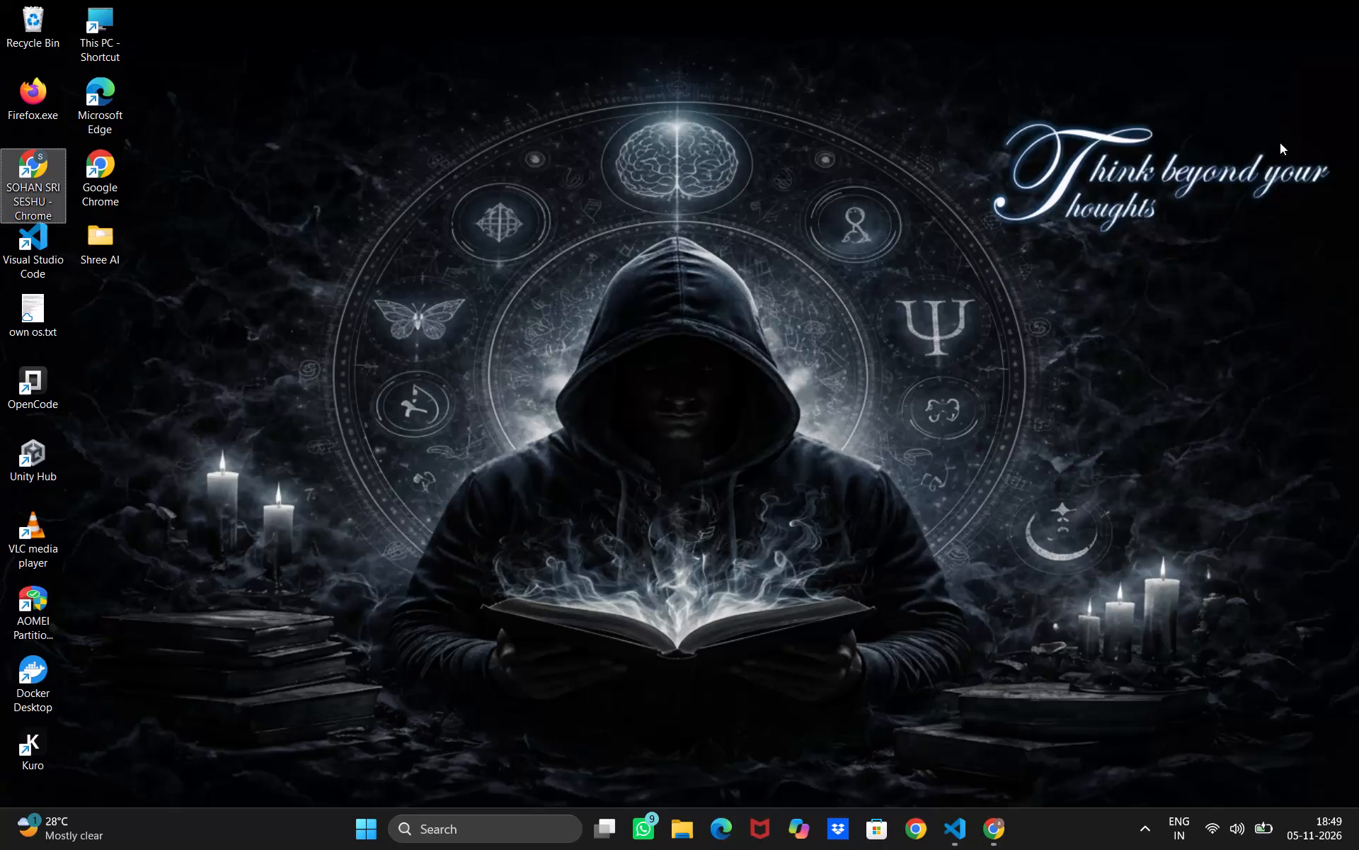
Switch to Chrome to view the running Beyond POS page at localhost:5173/pos.
{"action": "left_click", "coordinate": [994, 838]}
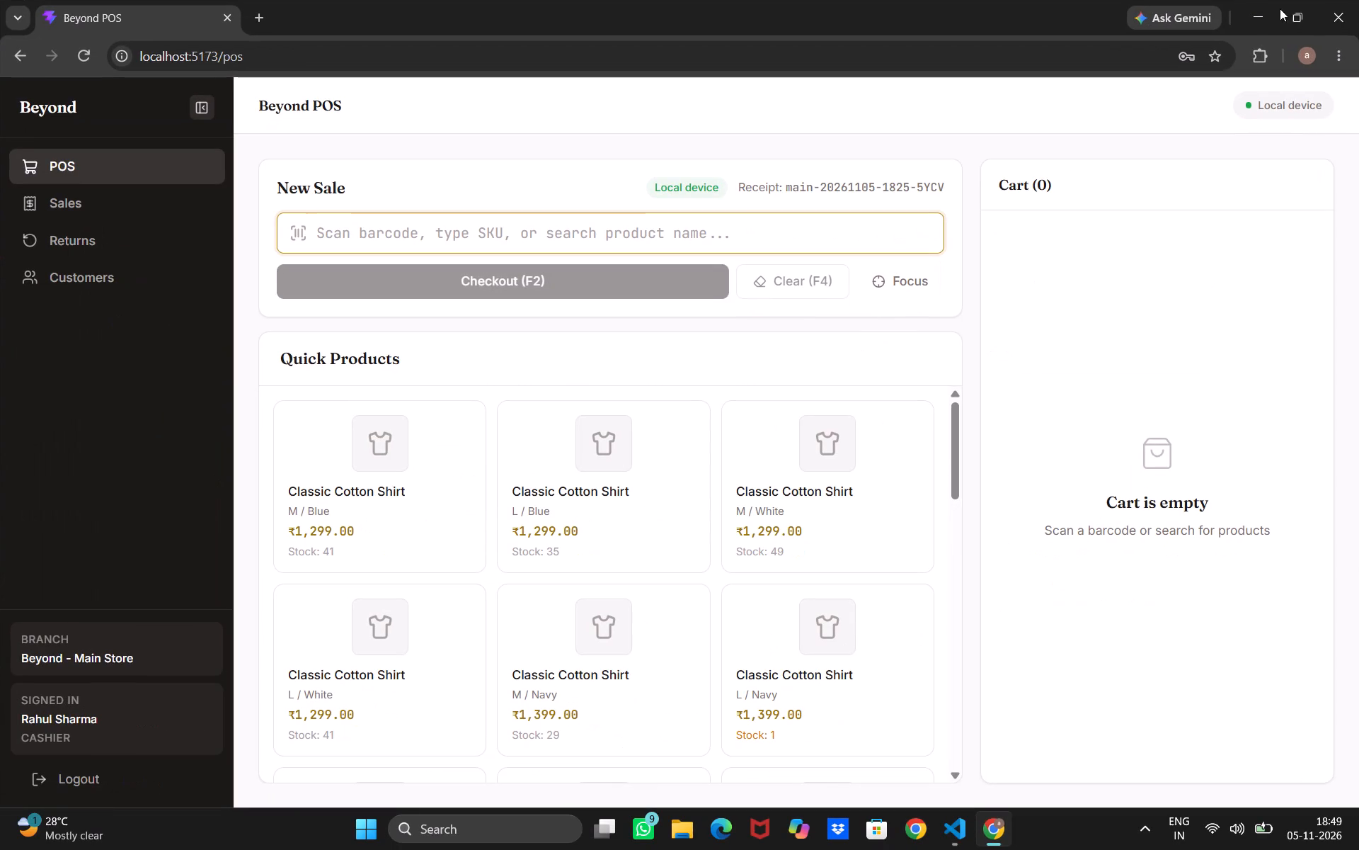
Switch to Visual Studio Code and open package-lock.json from the root of the beyond project.
{"action": "left_click", "coordinate": [950, 824]}
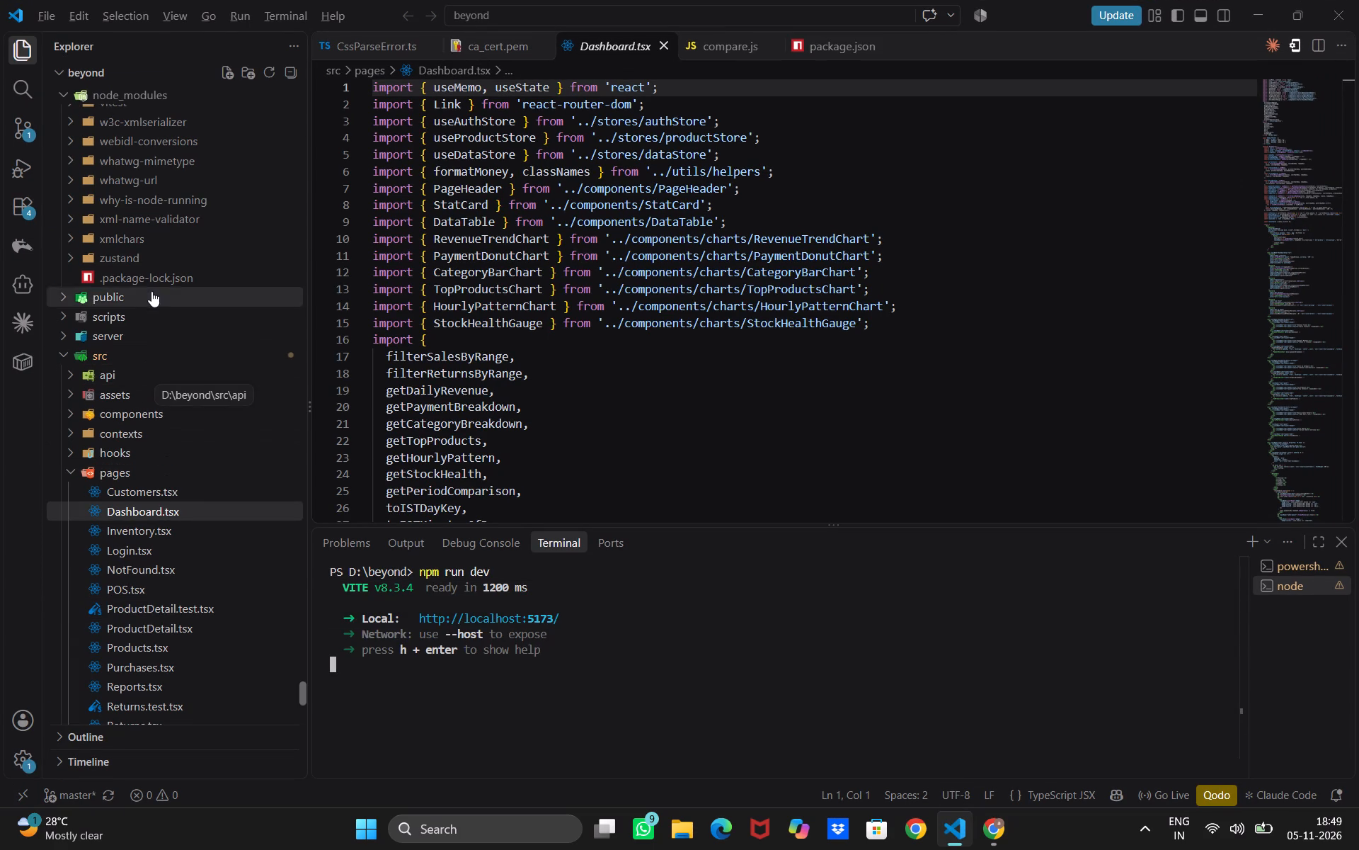
{"action": "scroll", "coordinate": [147, 402], "scroll_direction": "down", "scroll_amount": 6}
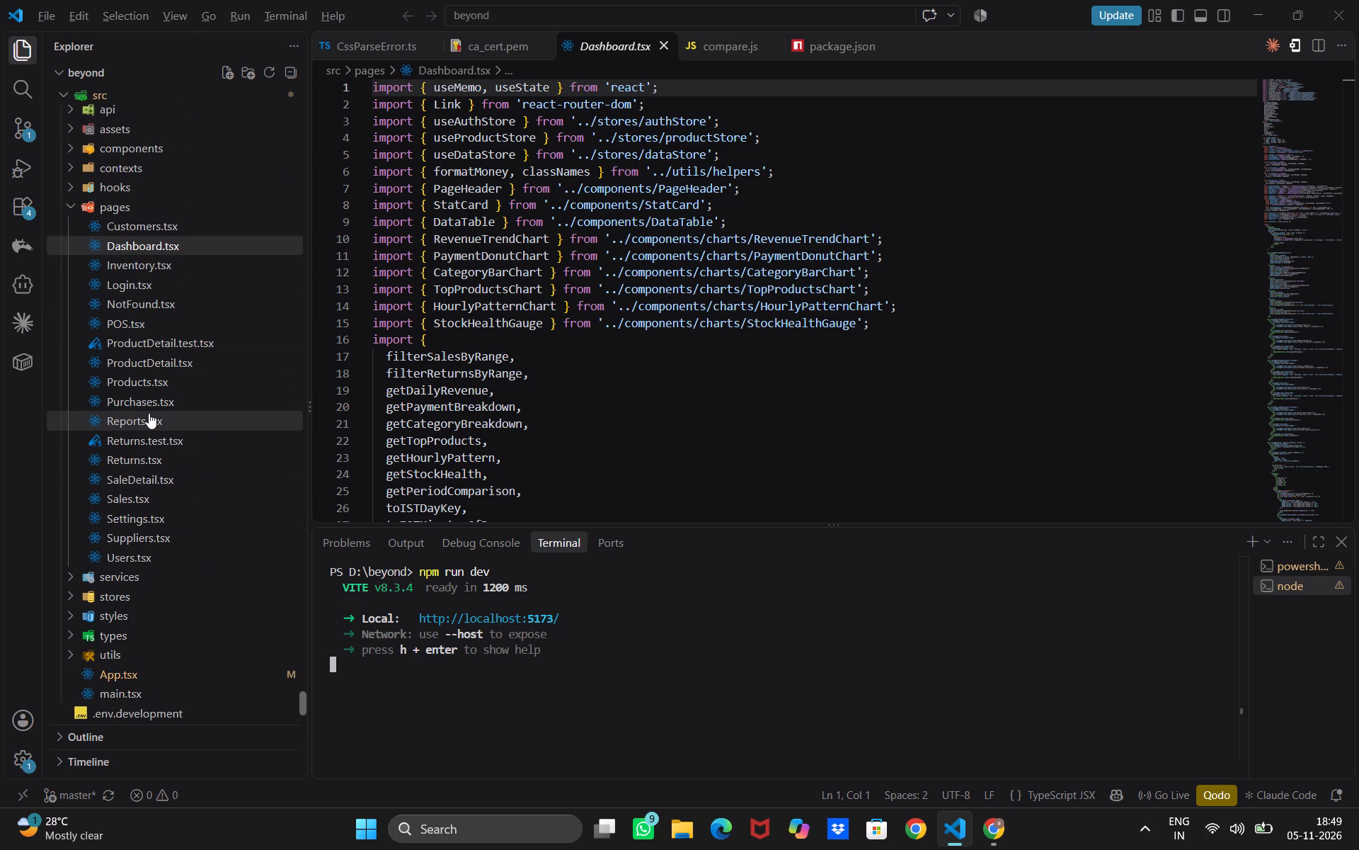
{"action": "scroll", "coordinate": [149, 414], "scroll_direction": "down", "scroll_amount": 3}
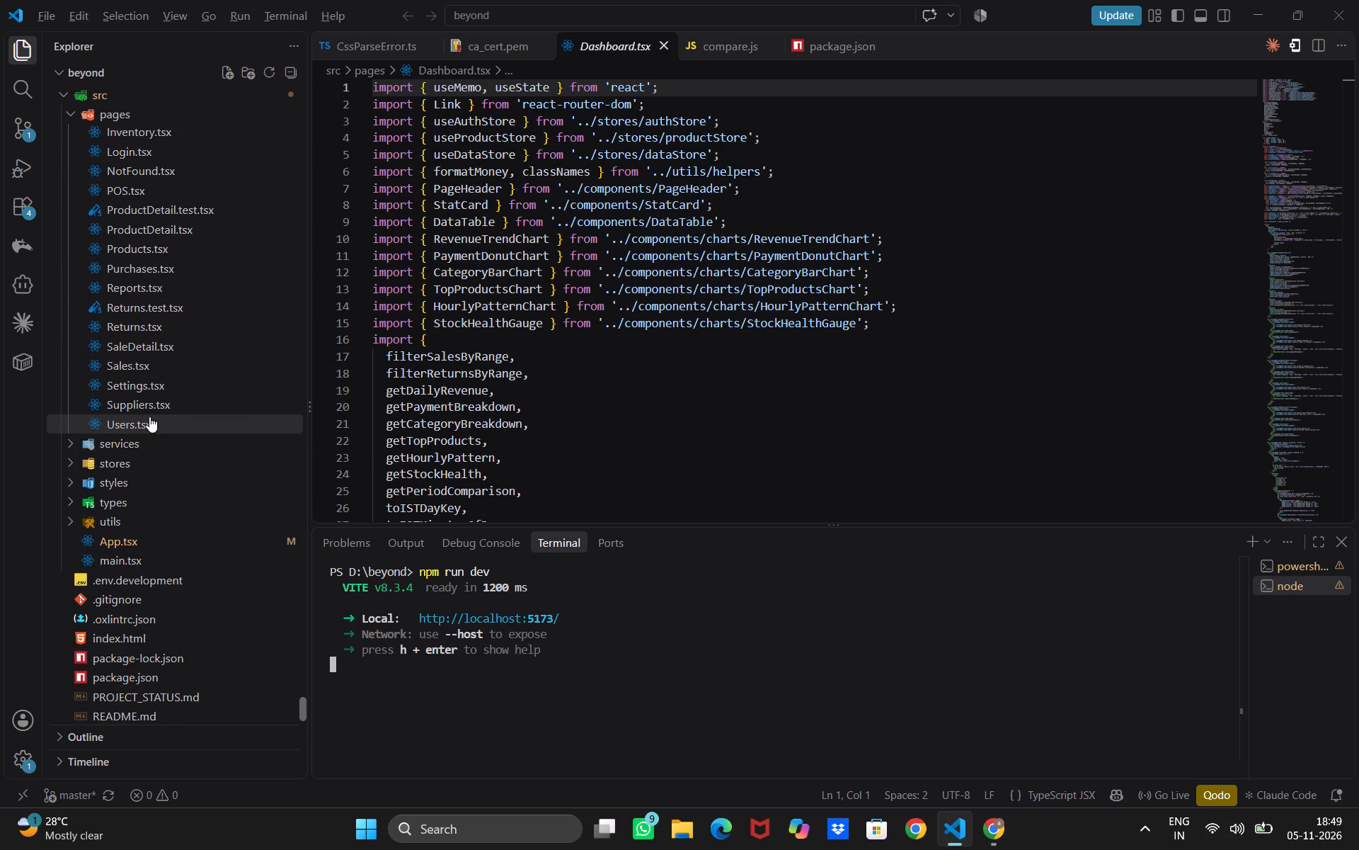
{"action": "scroll", "coordinate": [149, 416], "scroll_direction": "down", "scroll_amount": 1}
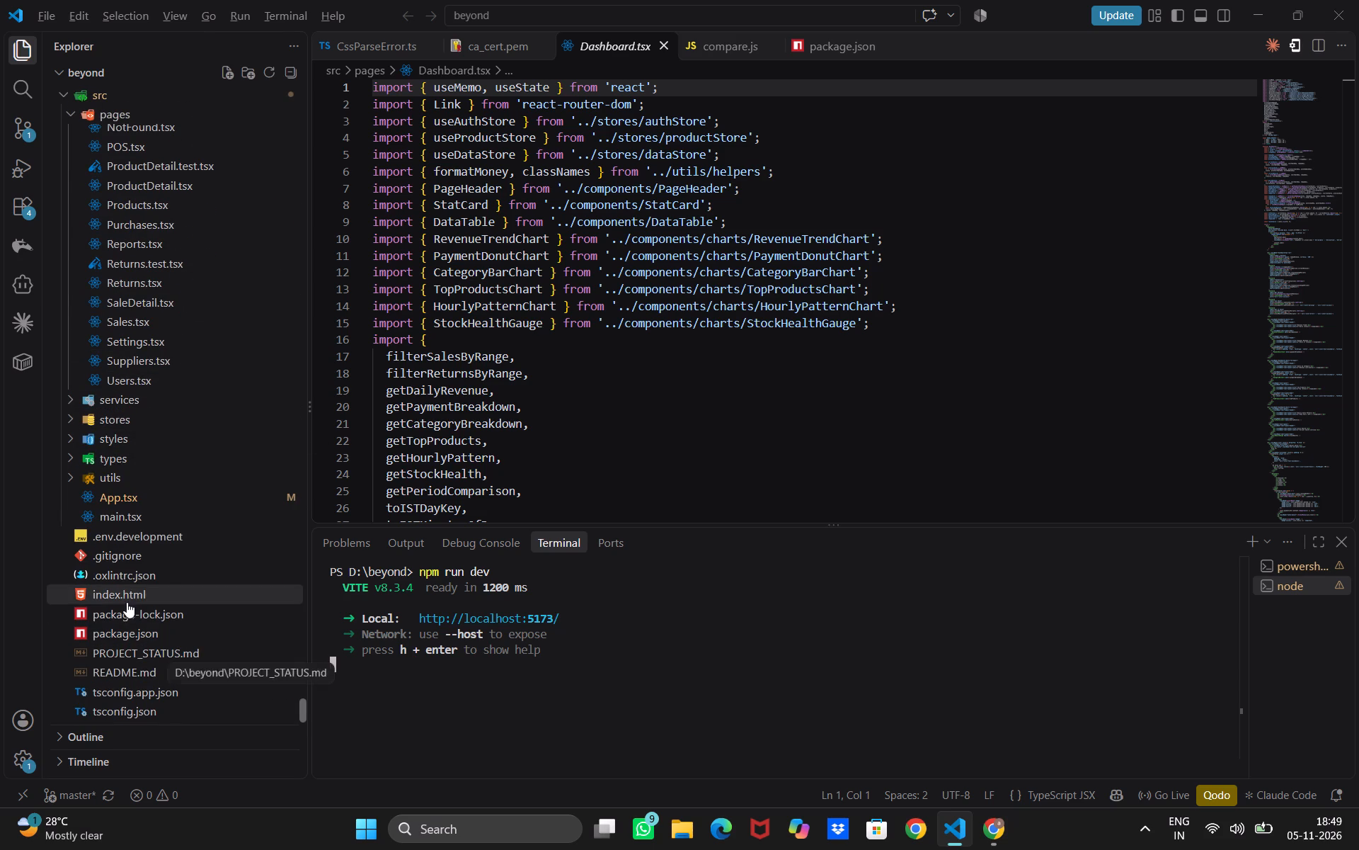
{"action": "left_click", "coordinate": [129, 620]}
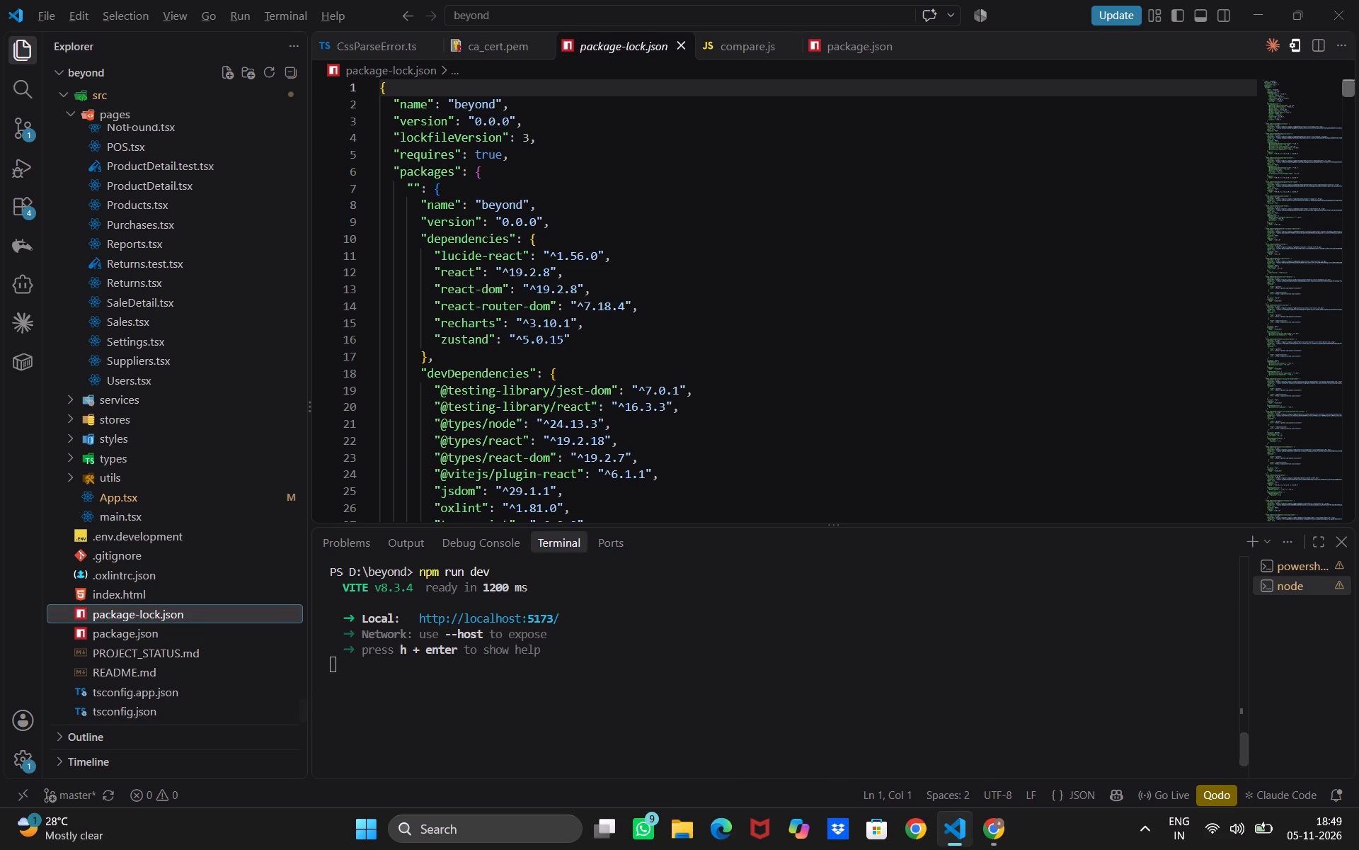
Read through the dependency and package entries in package-lock.json.
{"action": "scroll", "coordinate": [522, 453], "scroll_direction": "down", "scroll_amount": 11}
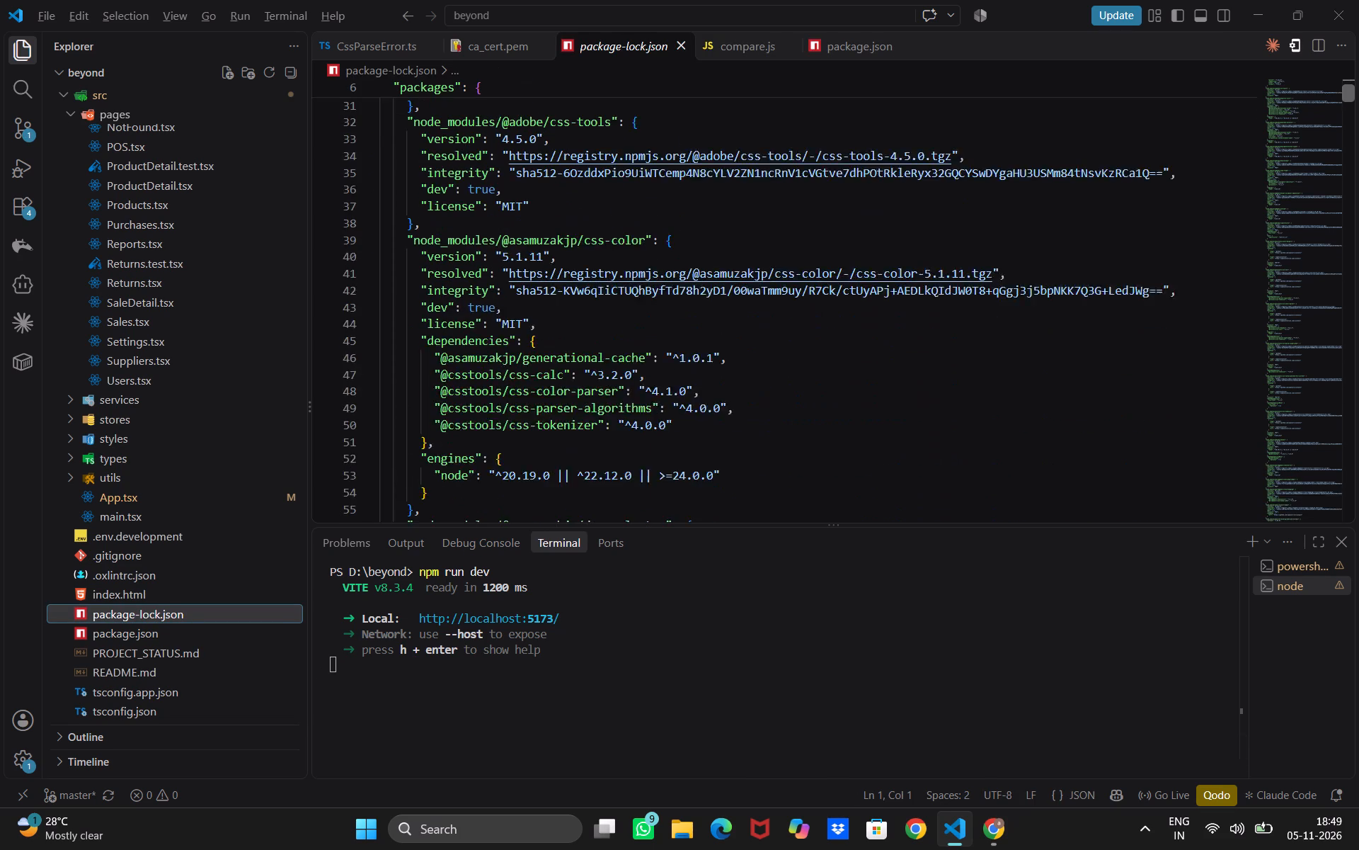
{"action": "scroll", "coordinate": [522, 455], "scroll_direction": "down", "scroll_amount": 17}
{"action": "scroll", "coordinate": [524, 458], "scroll_direction": "down", "scroll_amount": 5}
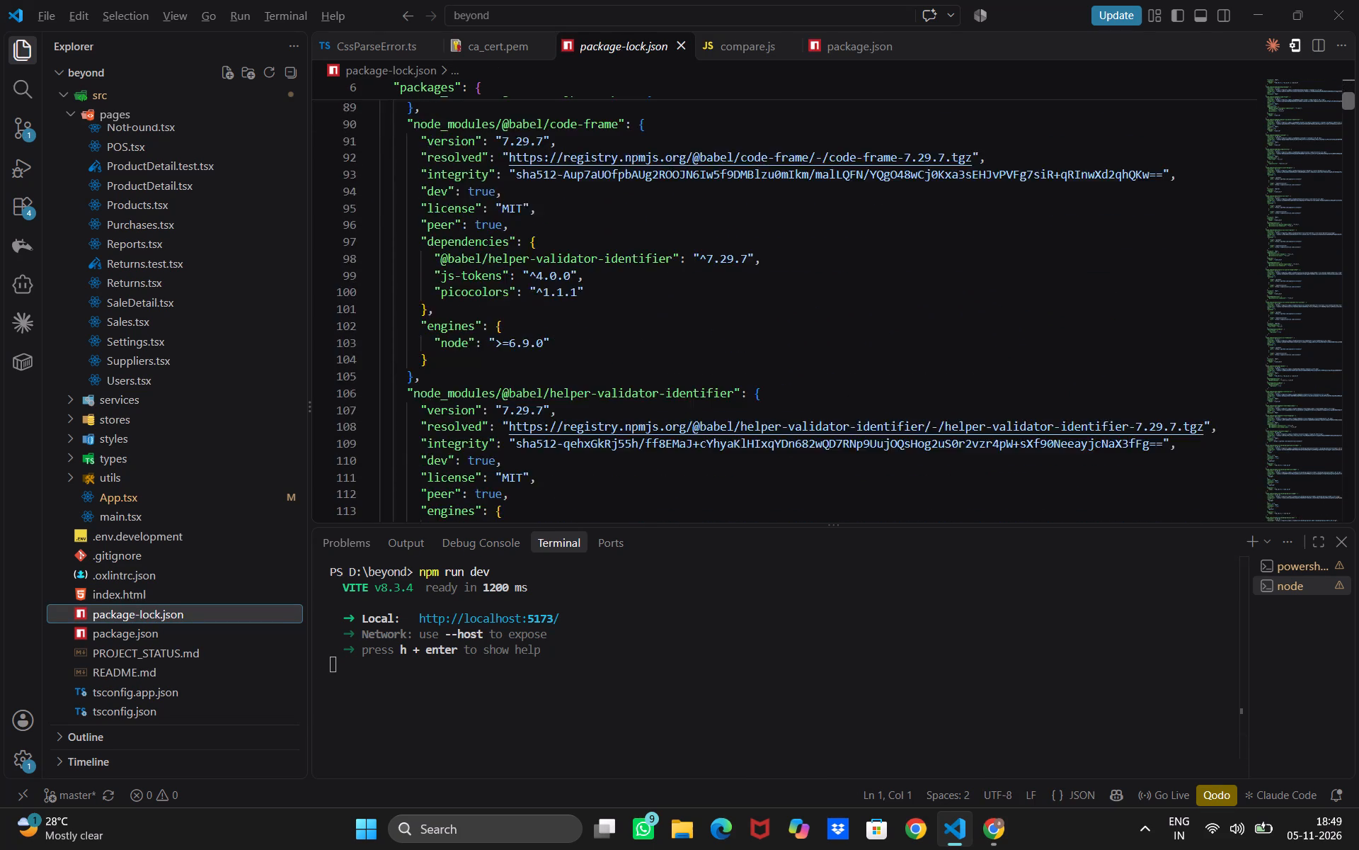
{"action": "scroll", "coordinate": [524, 458], "scroll_direction": "down", "scroll_amount": 15}
{"action": "scroll", "coordinate": [476, 521], "scroll_direction": "up", "scroll_amount": 1}
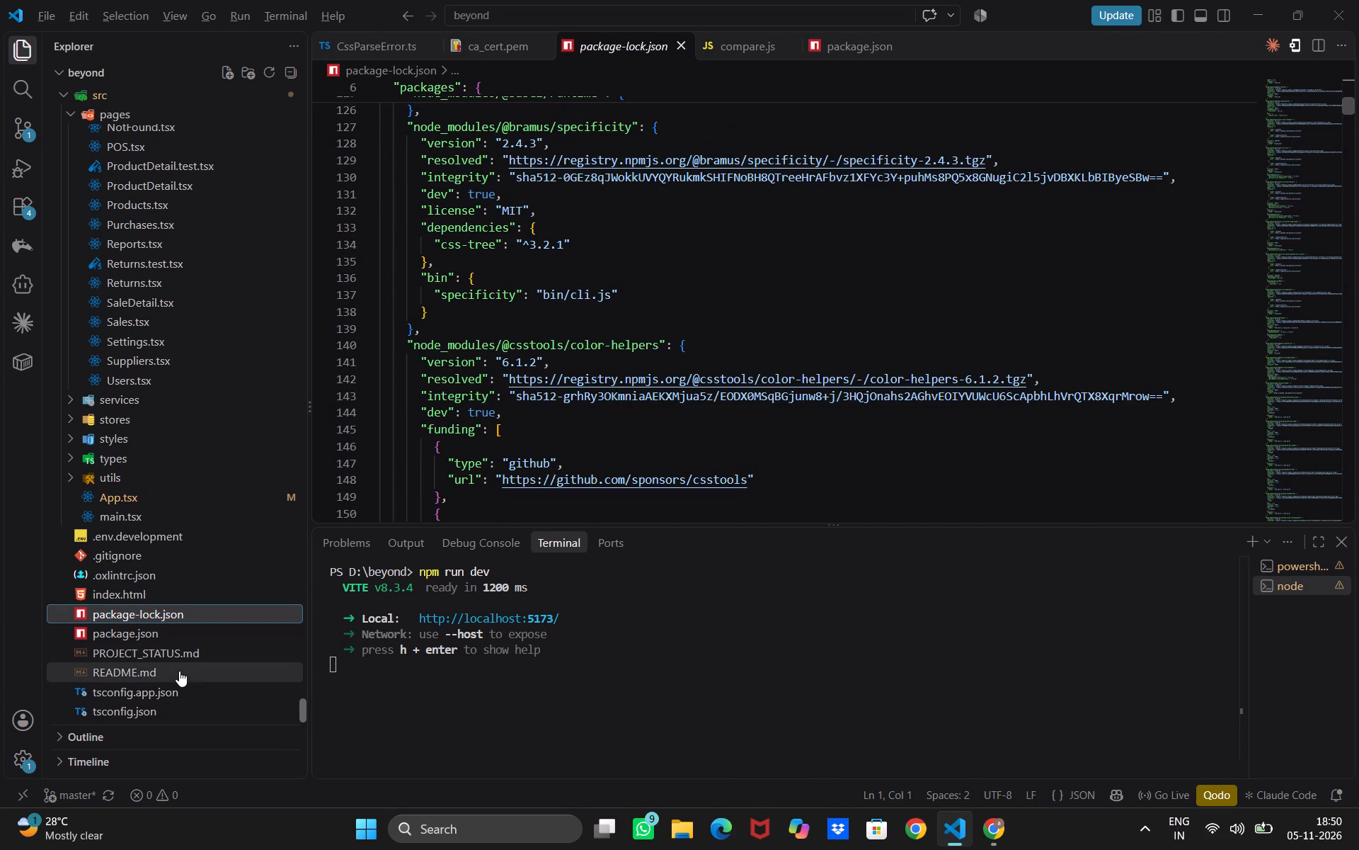
Look through the hooks, contexts, components, assets and api folders inside the project's main src folder.
{"action": "scroll", "coordinate": [179, 671], "scroll_direction": "down", "scroll_amount": 3}
{"action": "scroll", "coordinate": [179, 671], "scroll_direction": "up", "scroll_amount": 8}
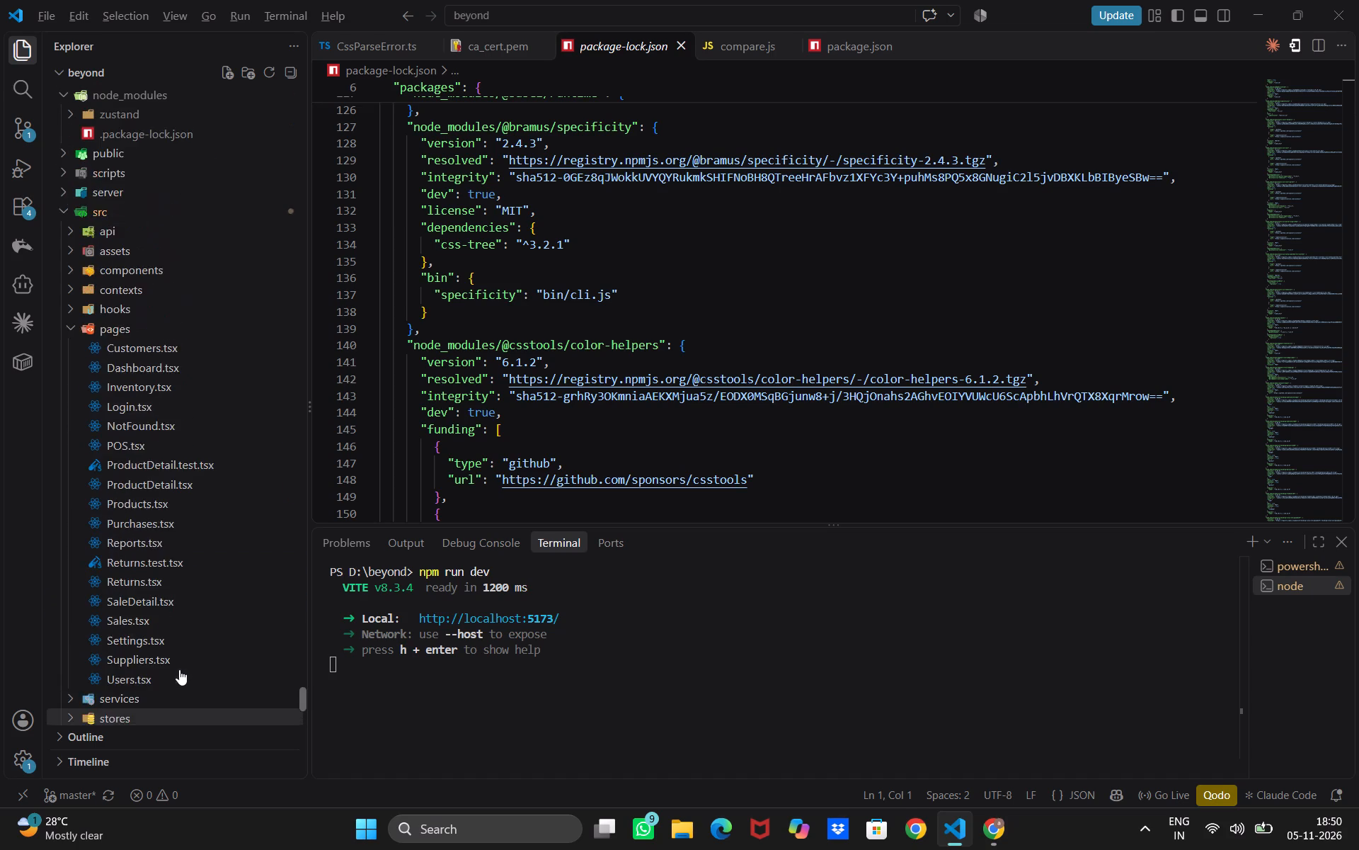
{"action": "scroll", "coordinate": [178, 668], "scroll_direction": "up", "scroll_amount": 4}
{"action": "left_click", "coordinate": [66, 487]}
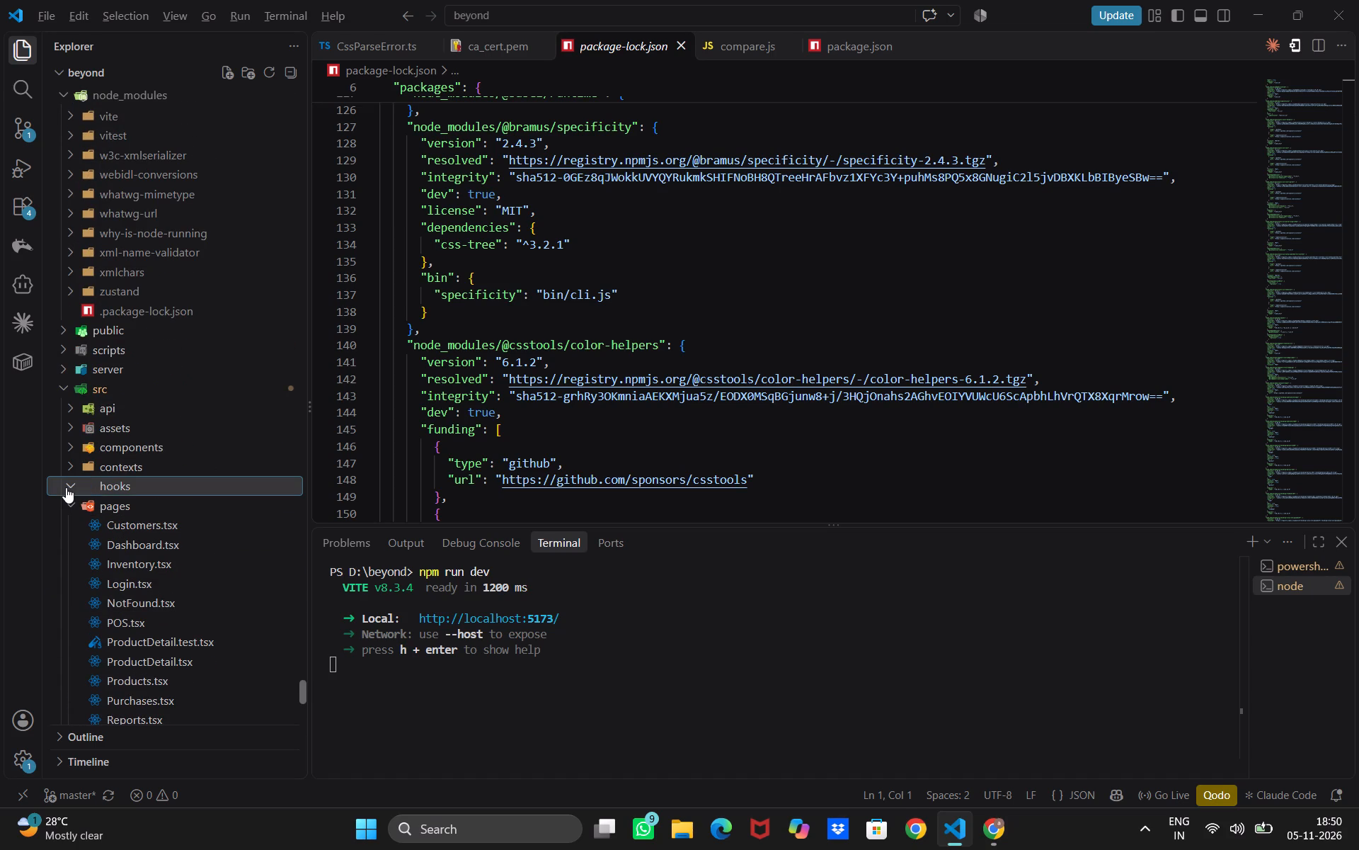
{"action": "left_click", "coordinate": [69, 464]}
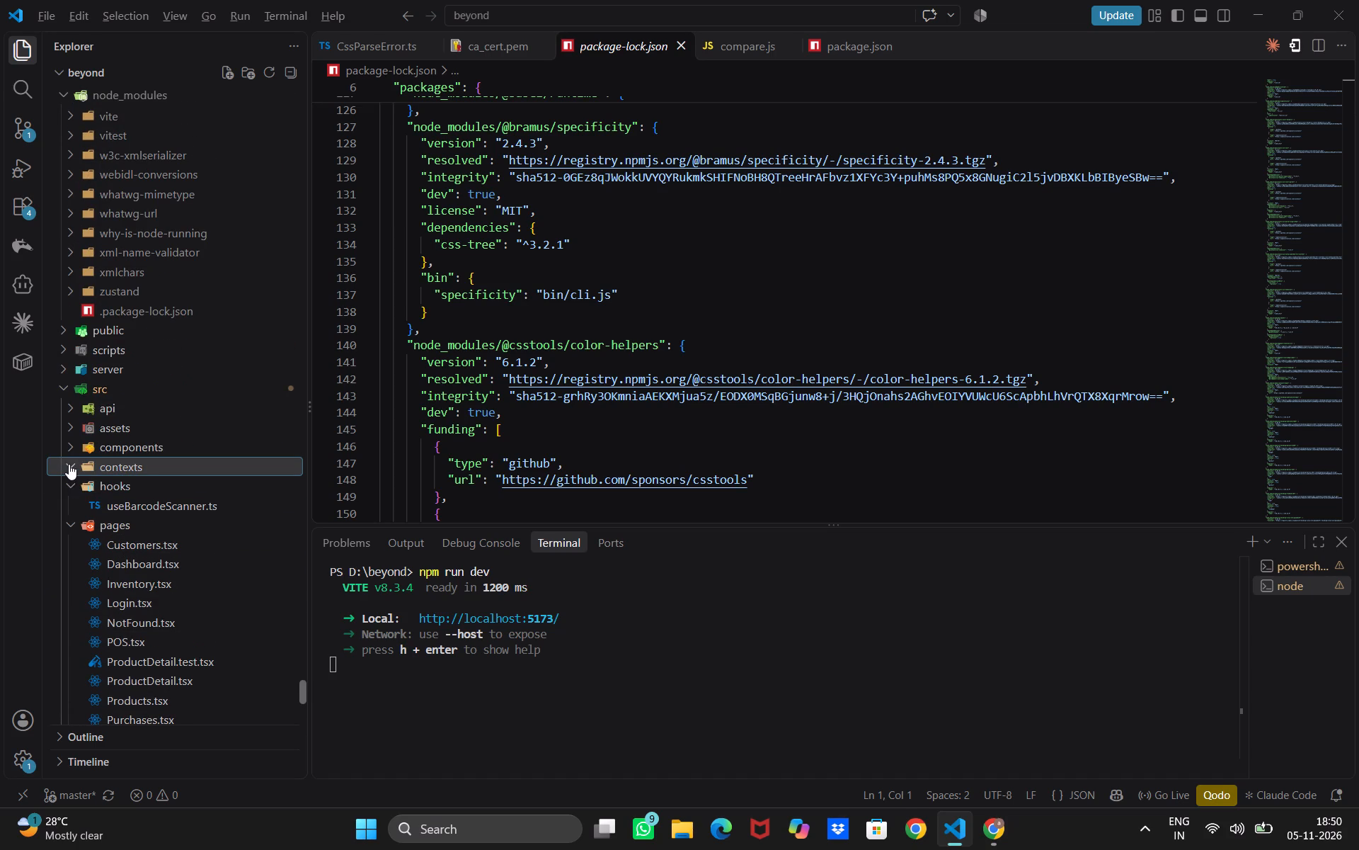
{"action": "left_click", "coordinate": [69, 464]}
{"action": "left_click", "coordinate": [71, 481]}
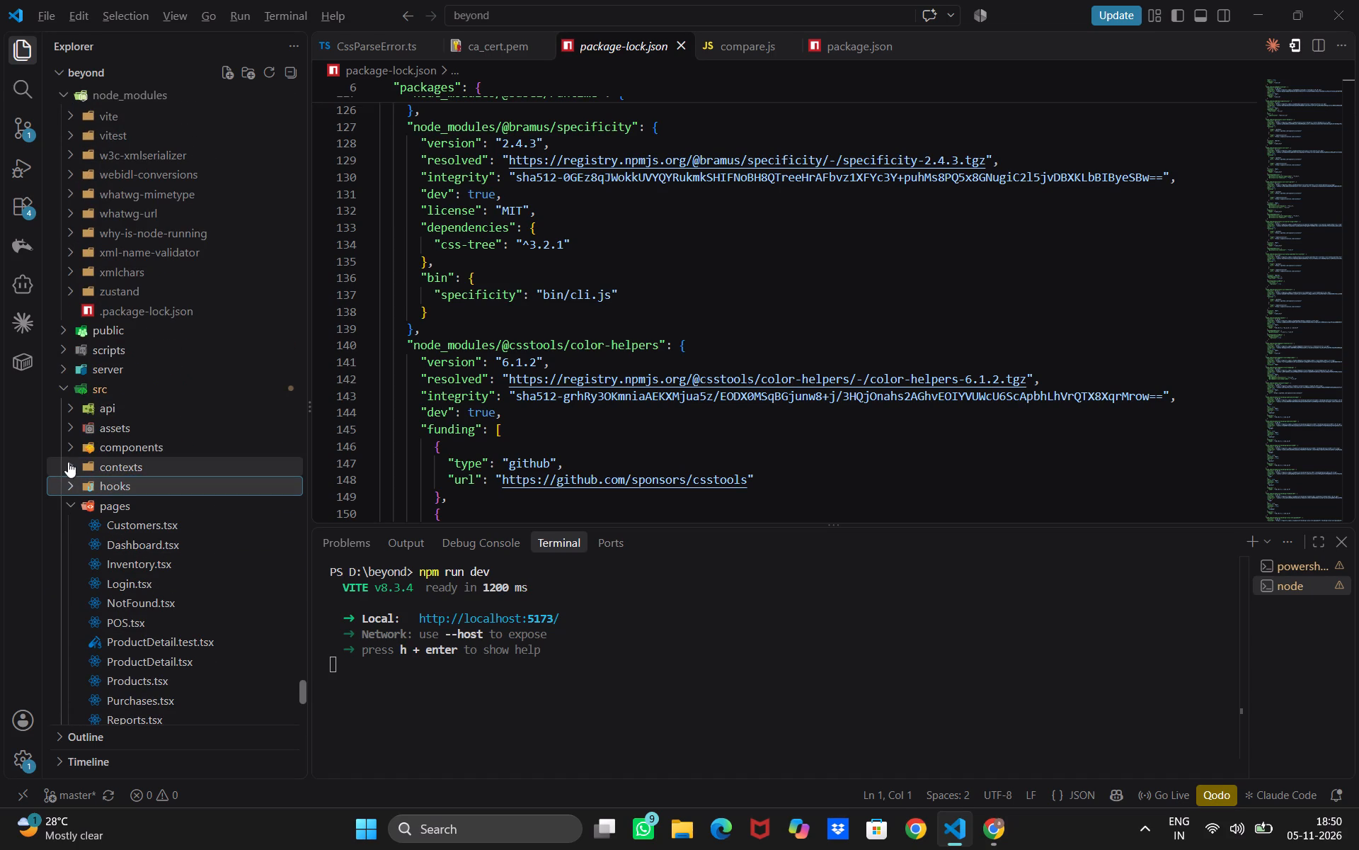
{"action": "left_click", "coordinate": [75, 450]}
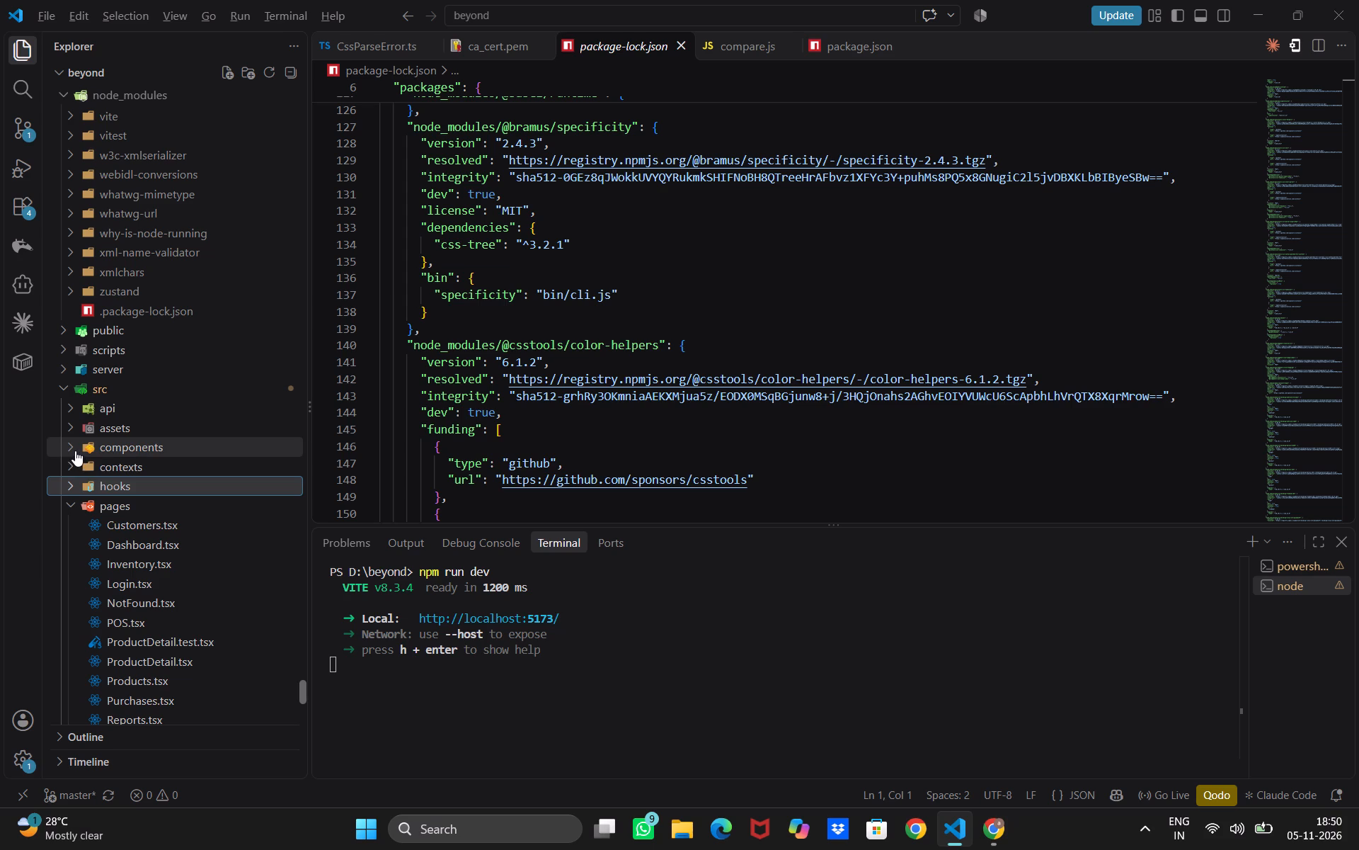
{"action": "left_click", "coordinate": [74, 449]}
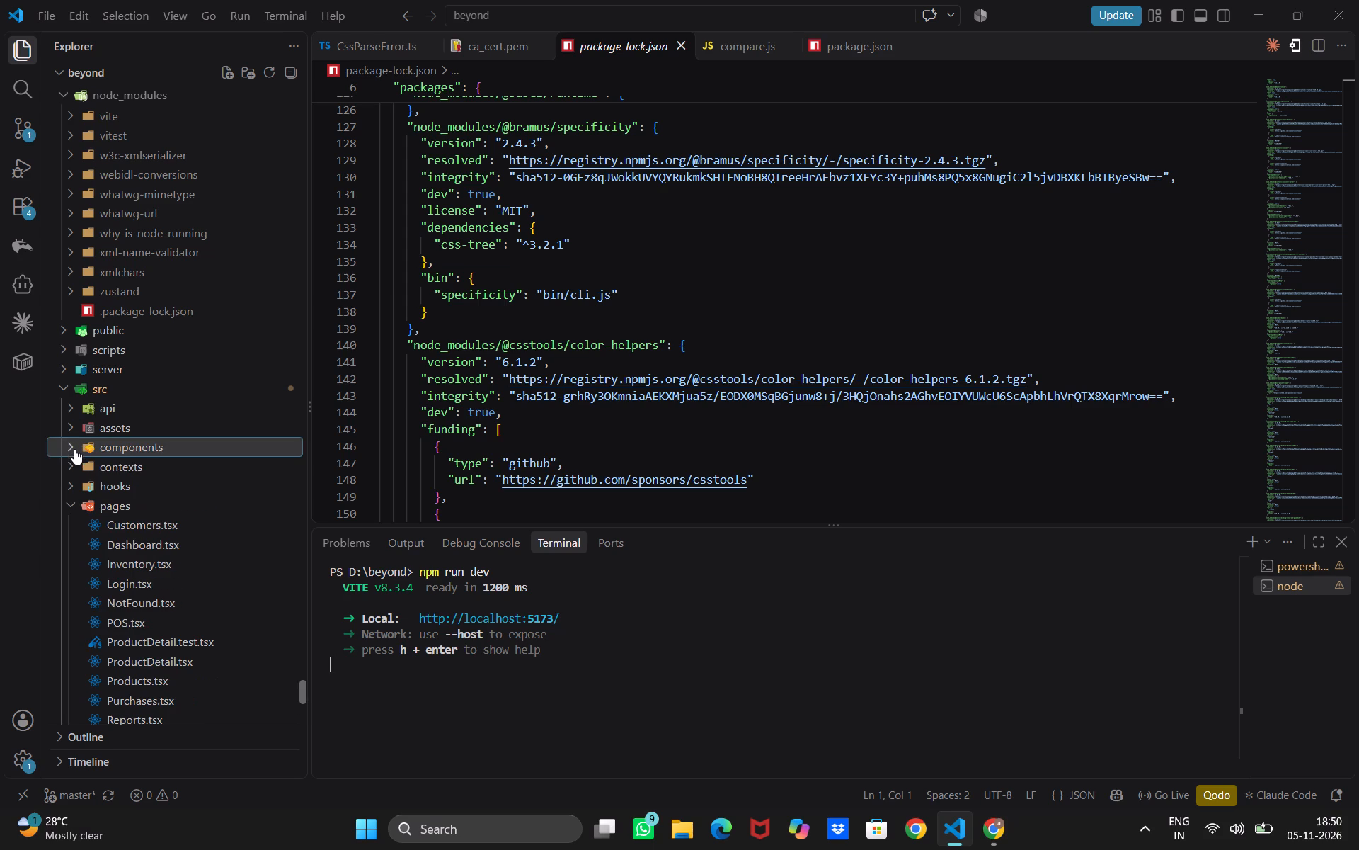
{"action": "left_click", "coordinate": [74, 449]}
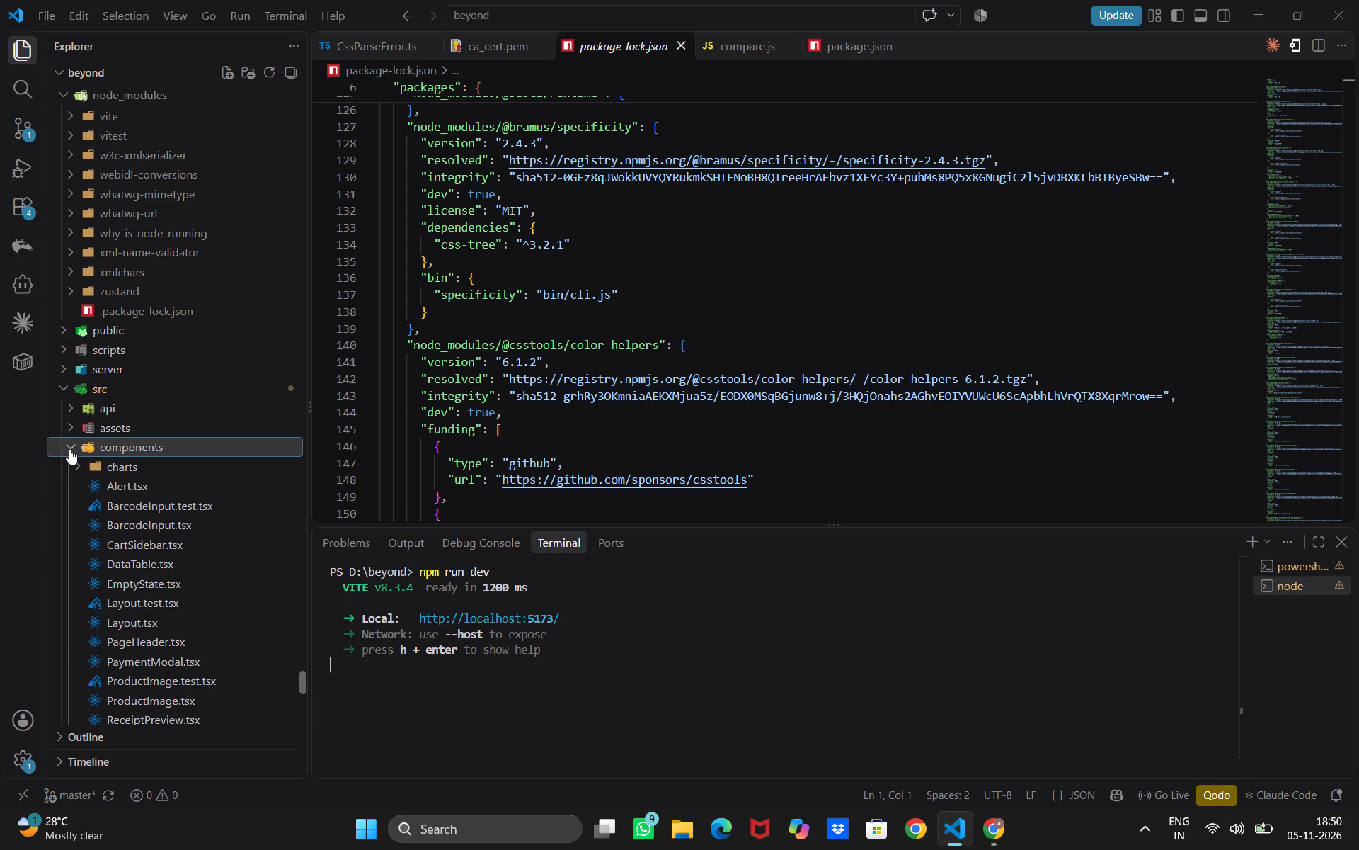
{"action": "left_click", "coordinate": [69, 449]}
{"action": "left_click", "coordinate": [69, 449]}
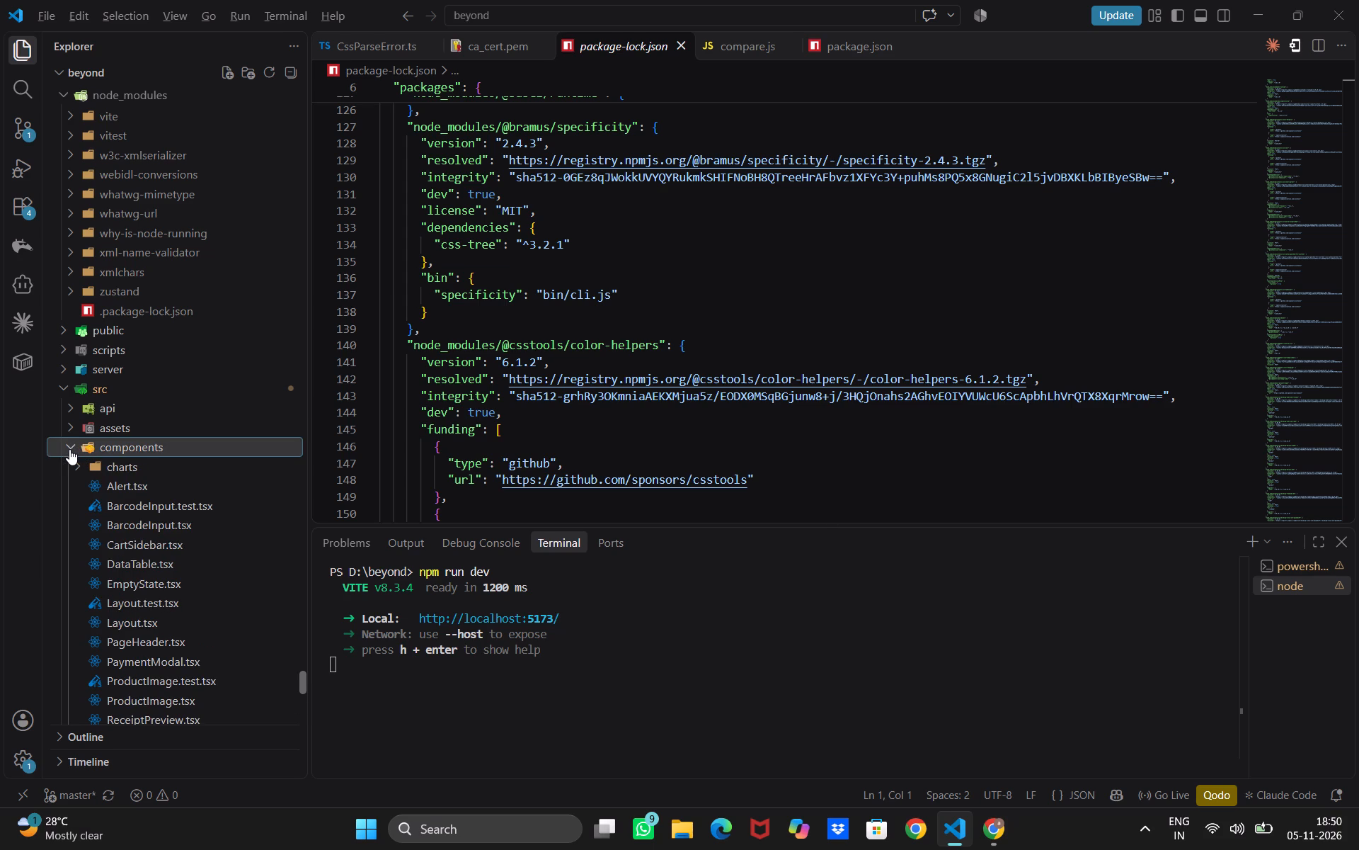
{"action": "left_click", "coordinate": [69, 449]}
{"action": "left_click", "coordinate": [69, 429]}
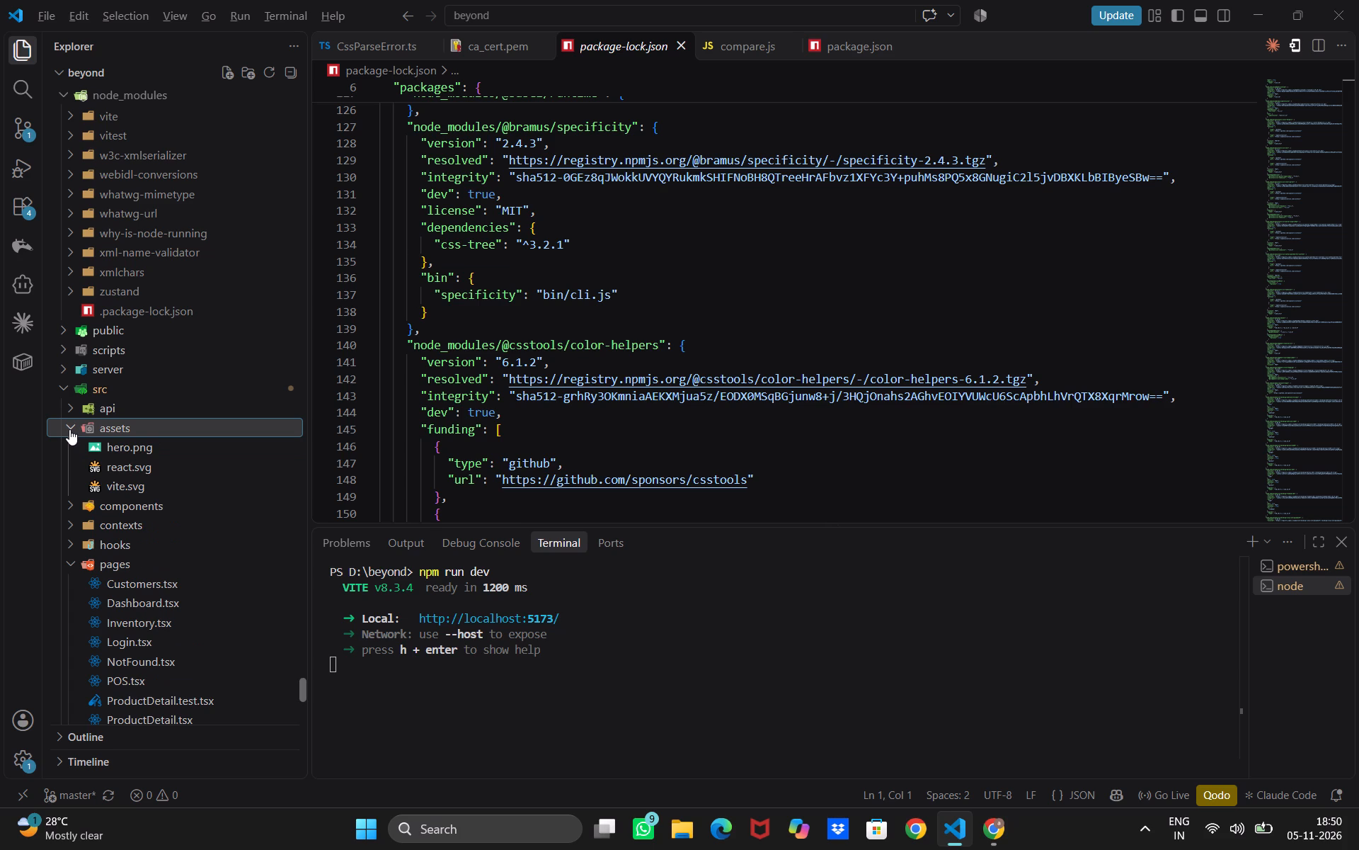
{"action": "left_click", "coordinate": [69, 429]}
{"action": "left_click", "coordinate": [67, 407]}
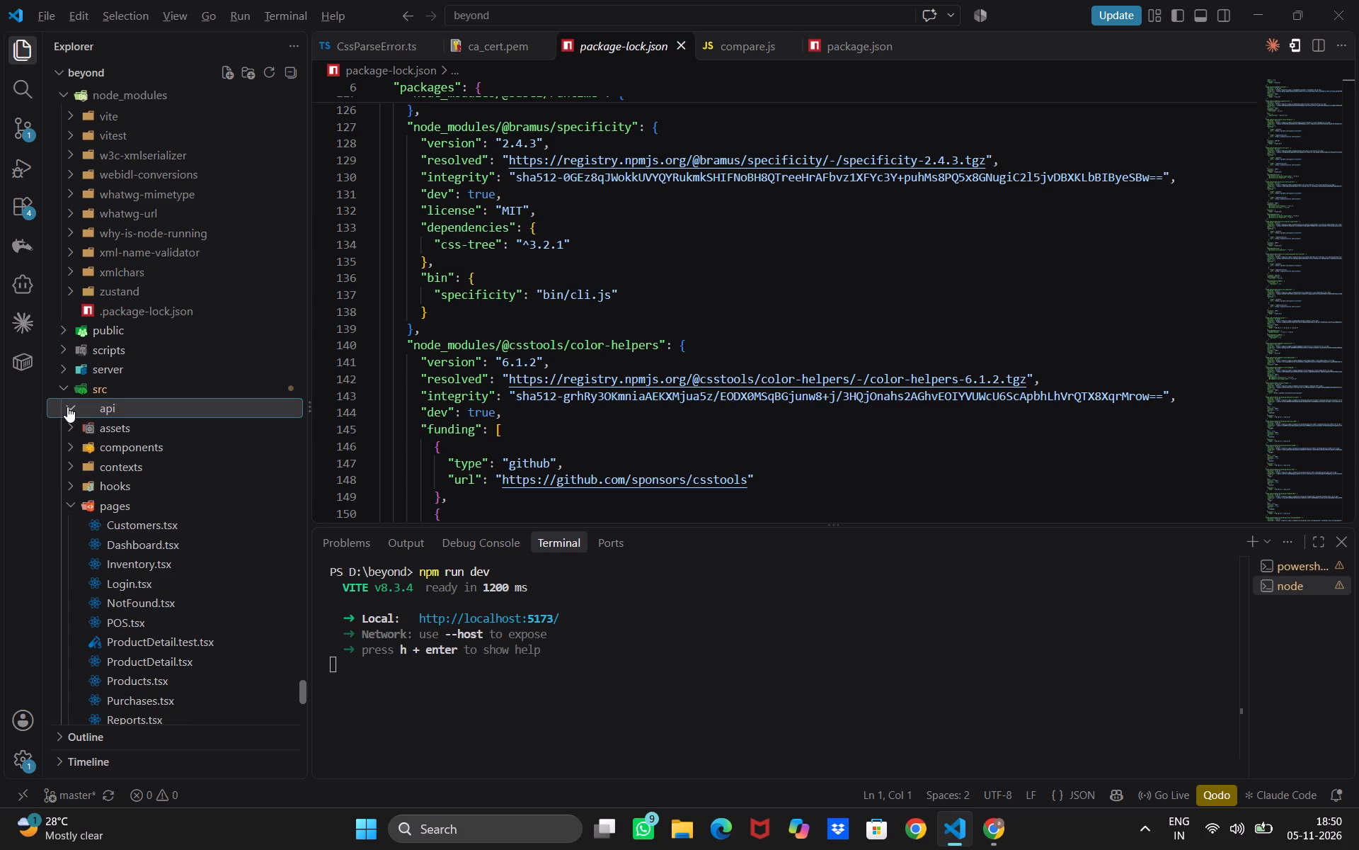
{"action": "left_click", "coordinate": [67, 407]}
Look at the contents of the server folder and collapse it again.
{"action": "left_click", "coordinate": [65, 364]}
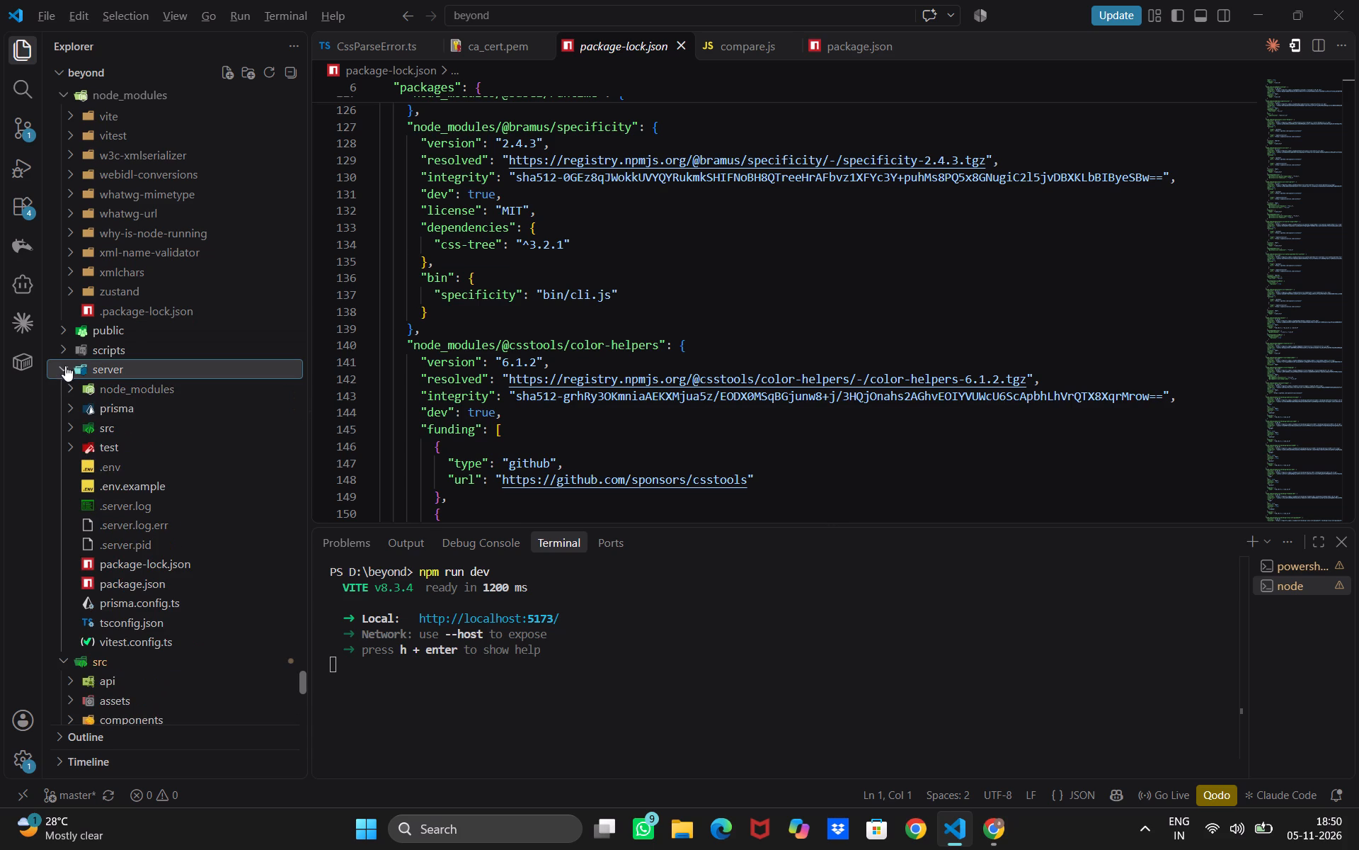
{"action": "left_click", "coordinate": [65, 368]}
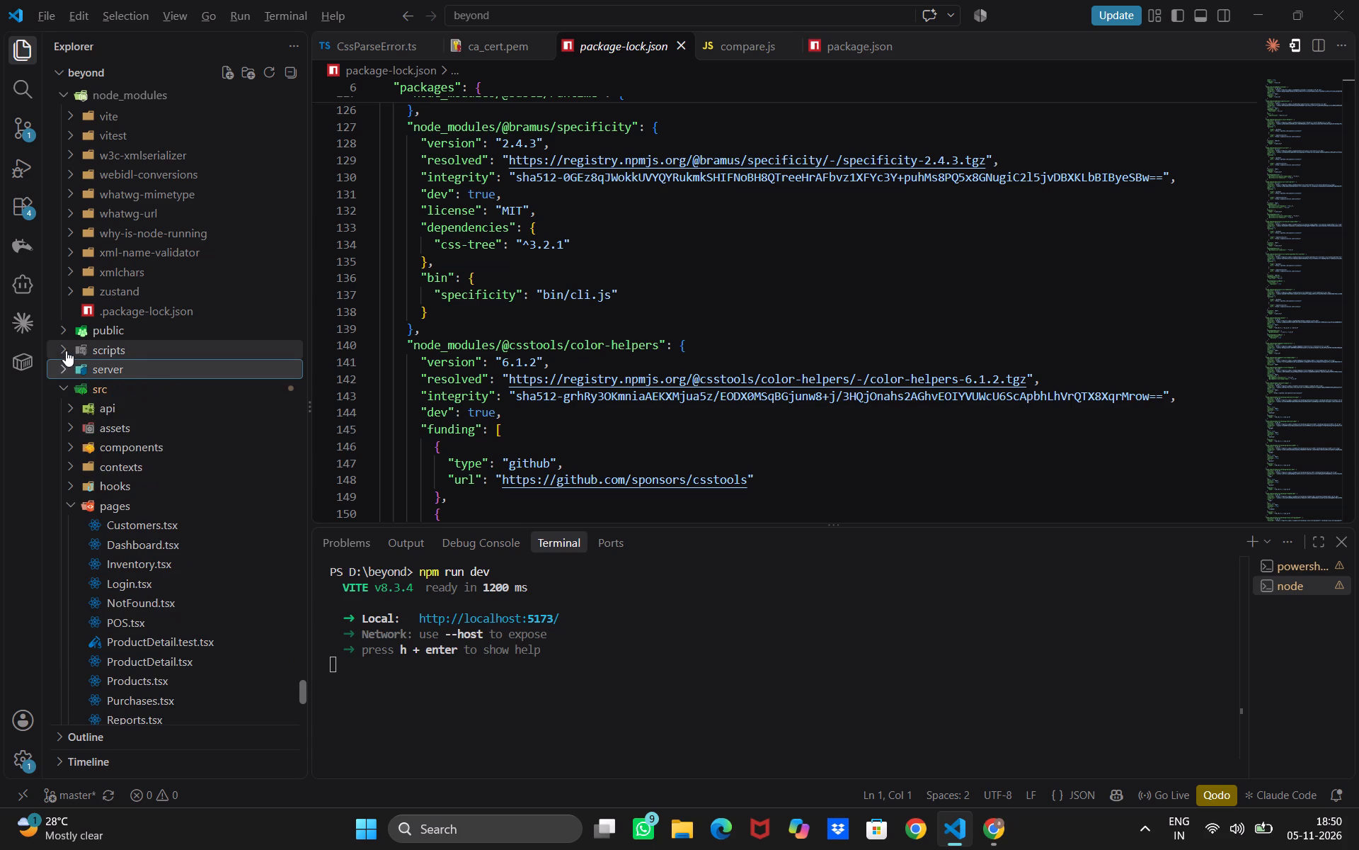
Open smoke-api-mode.mjs from the scripts folder, read it through to the end, and collapse the folder.
{"action": "left_click", "coordinate": [64, 348]}
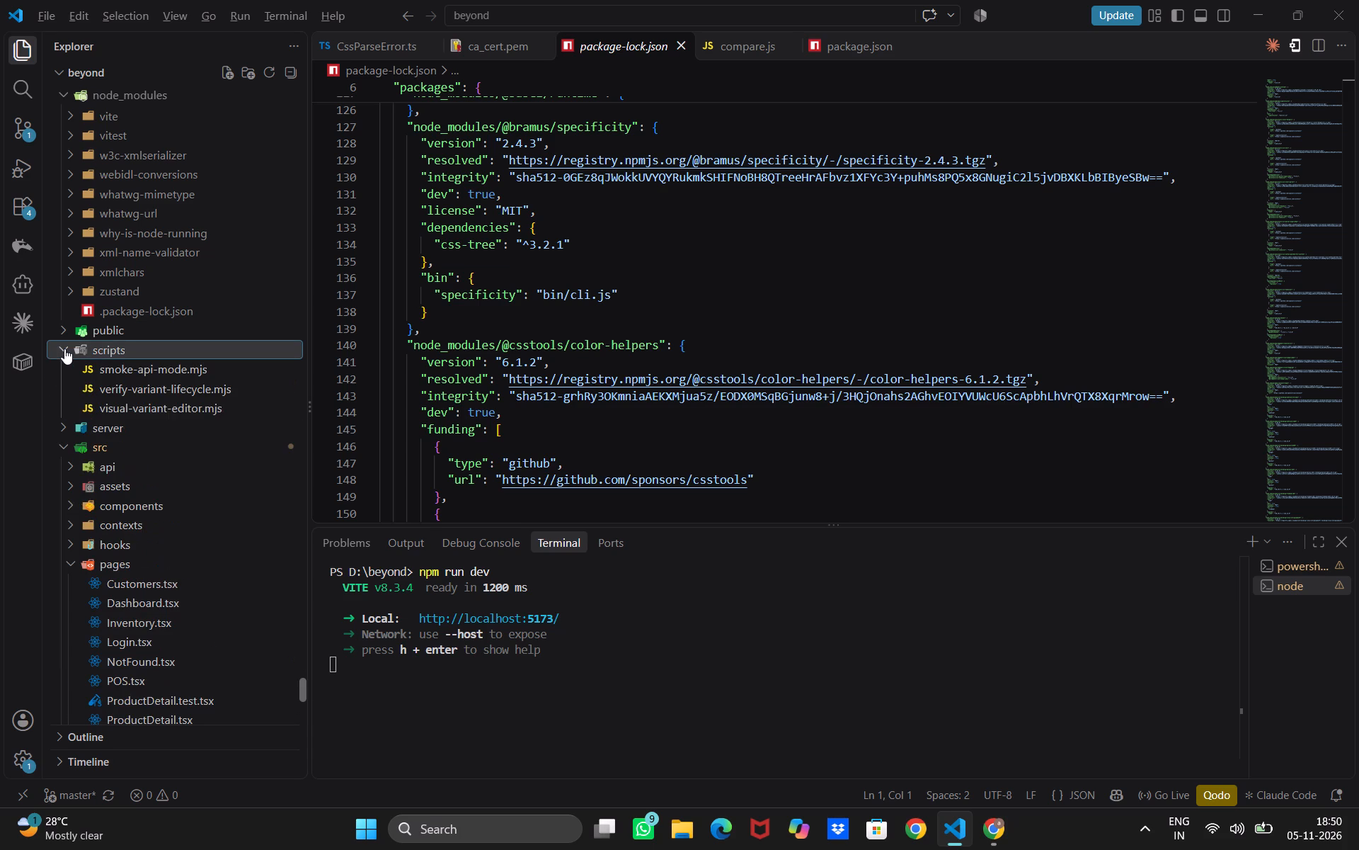
{"action": "left_click", "coordinate": [130, 372]}
{"action": "scroll", "coordinate": [614, 351], "scroll_direction": "down", "scroll_amount": 4}
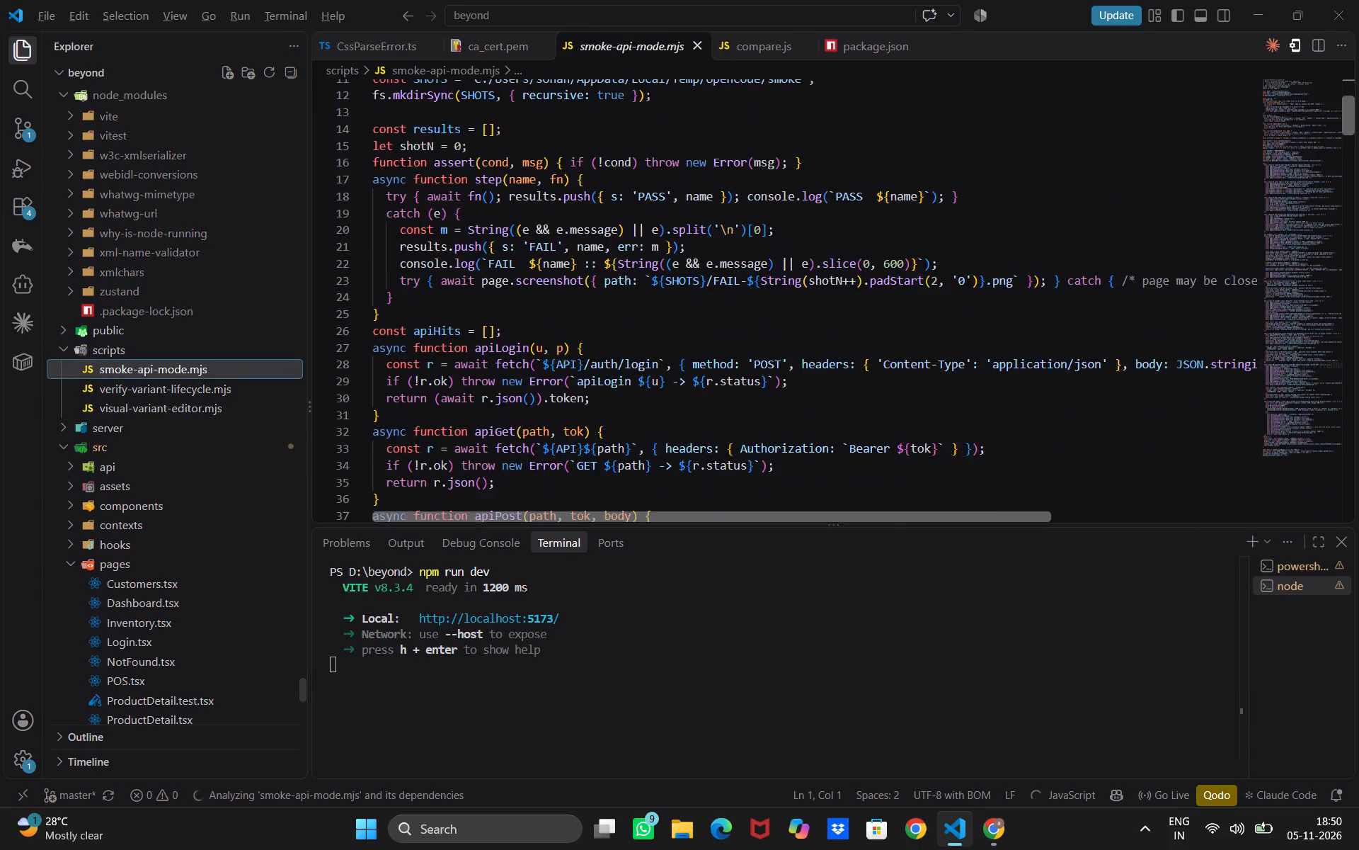
{"action": "scroll", "coordinate": [614, 351], "scroll_direction": "down", "scroll_amount": 18}
{"action": "scroll", "coordinate": [614, 351], "scroll_direction": "down", "scroll_amount": 6}
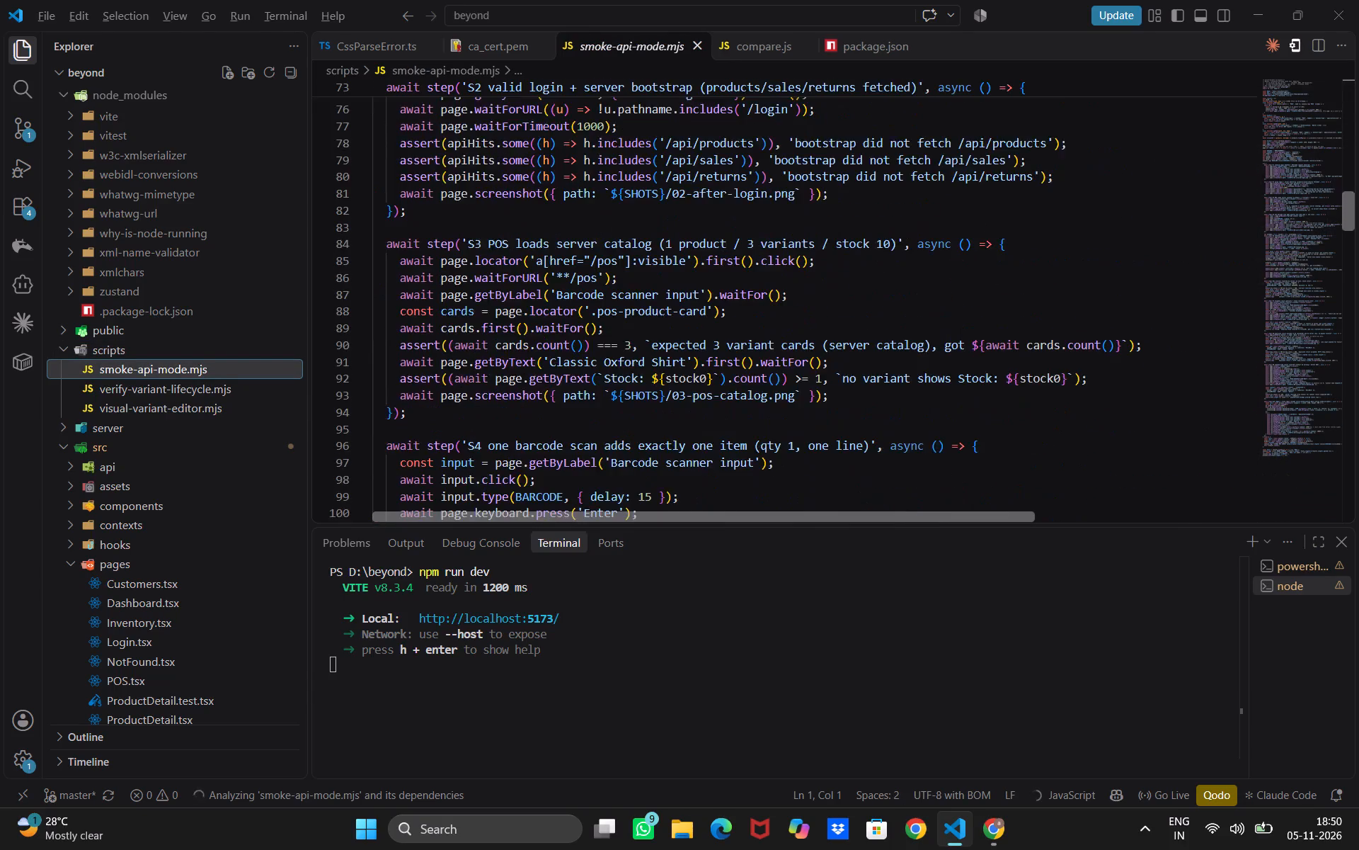
{"action": "scroll", "coordinate": [614, 351], "scroll_direction": "down", "scroll_amount": 12}
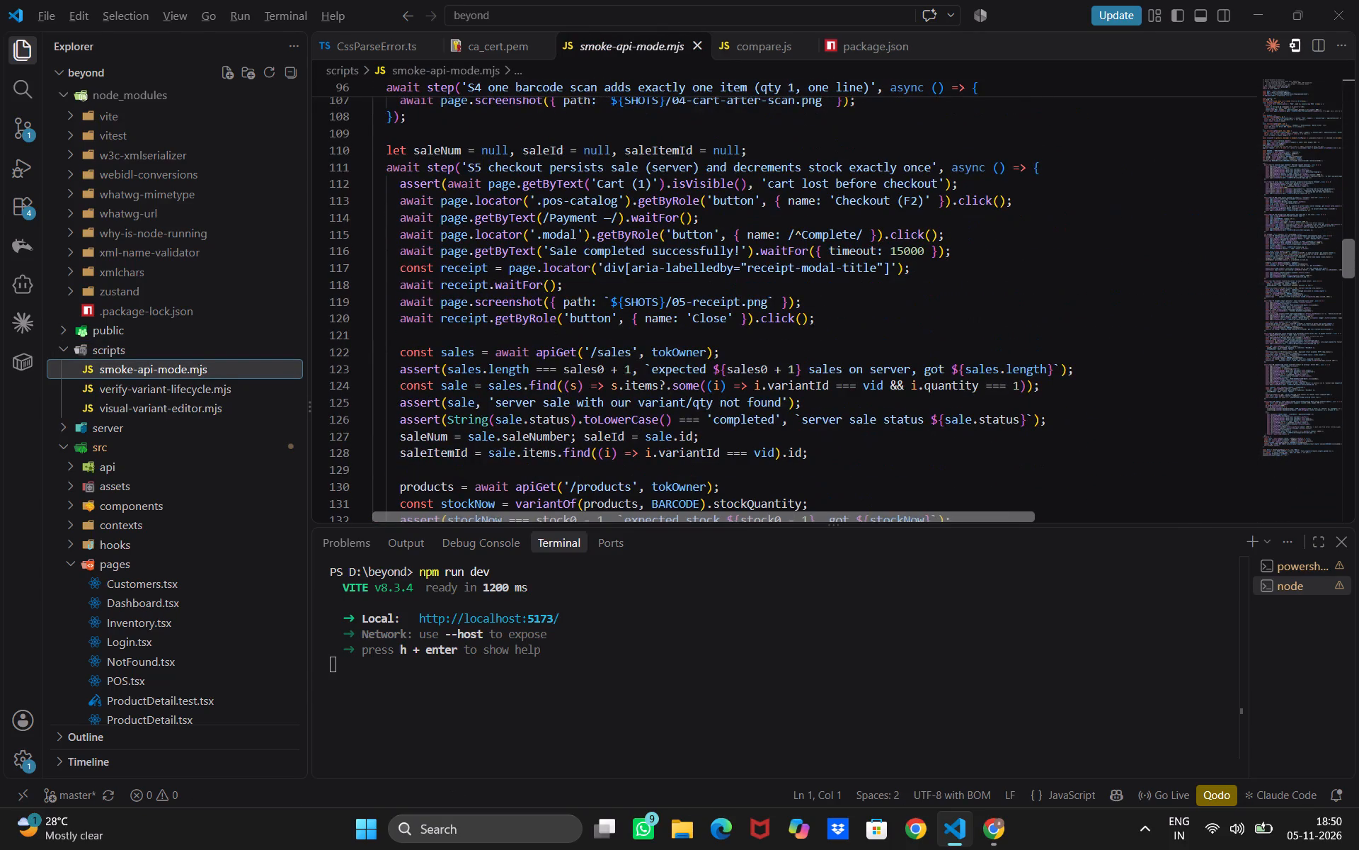
{"action": "scroll", "coordinate": [614, 350], "scroll_direction": "down", "scroll_amount": 6}
{"action": "scroll", "coordinate": [614, 350], "scroll_direction": "down", "scroll_amount": 20}
{"action": "scroll", "coordinate": [614, 350], "scroll_direction": "down", "scroll_amount": 1}
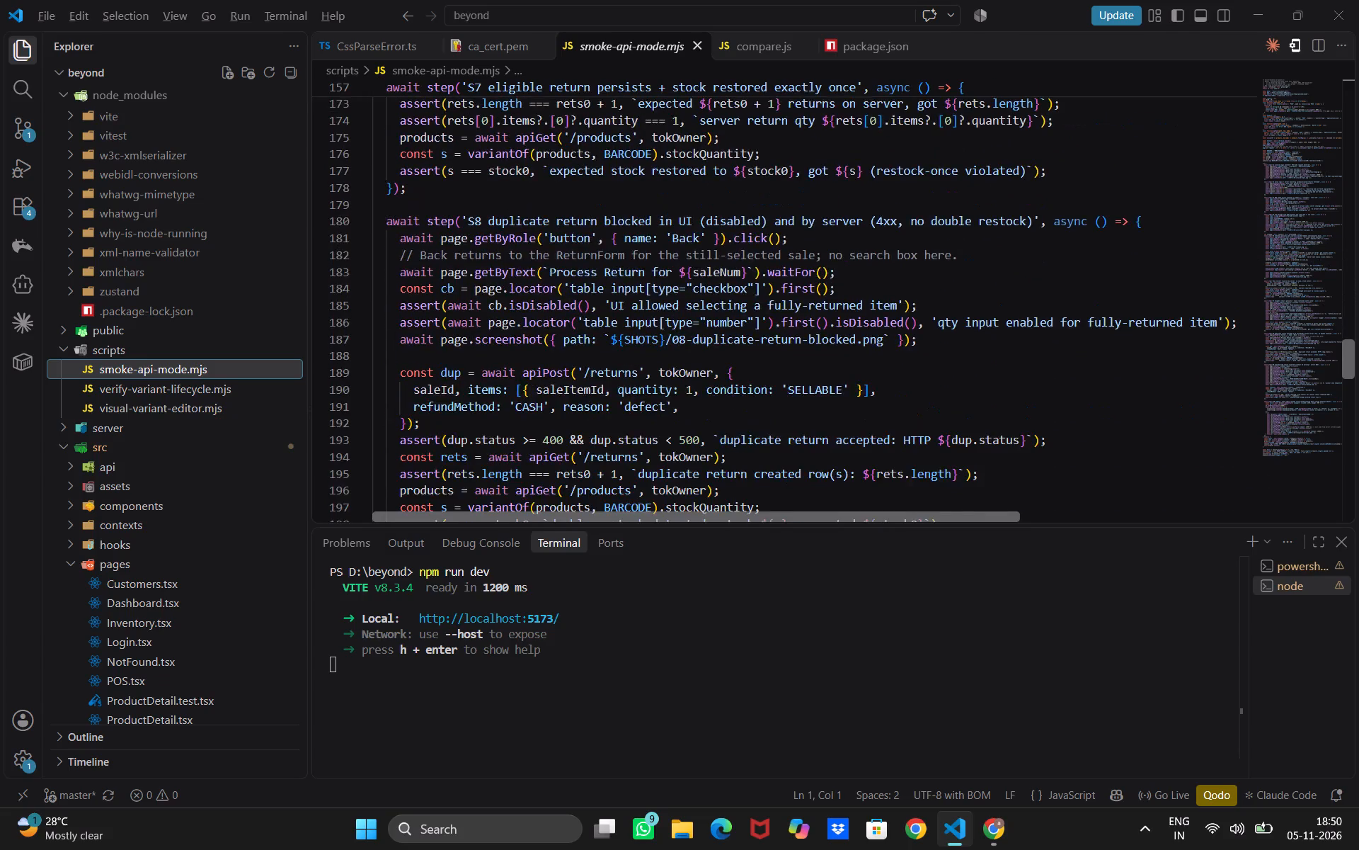
{"action": "scroll", "coordinate": [614, 350], "scroll_direction": "down", "scroll_amount": 11}
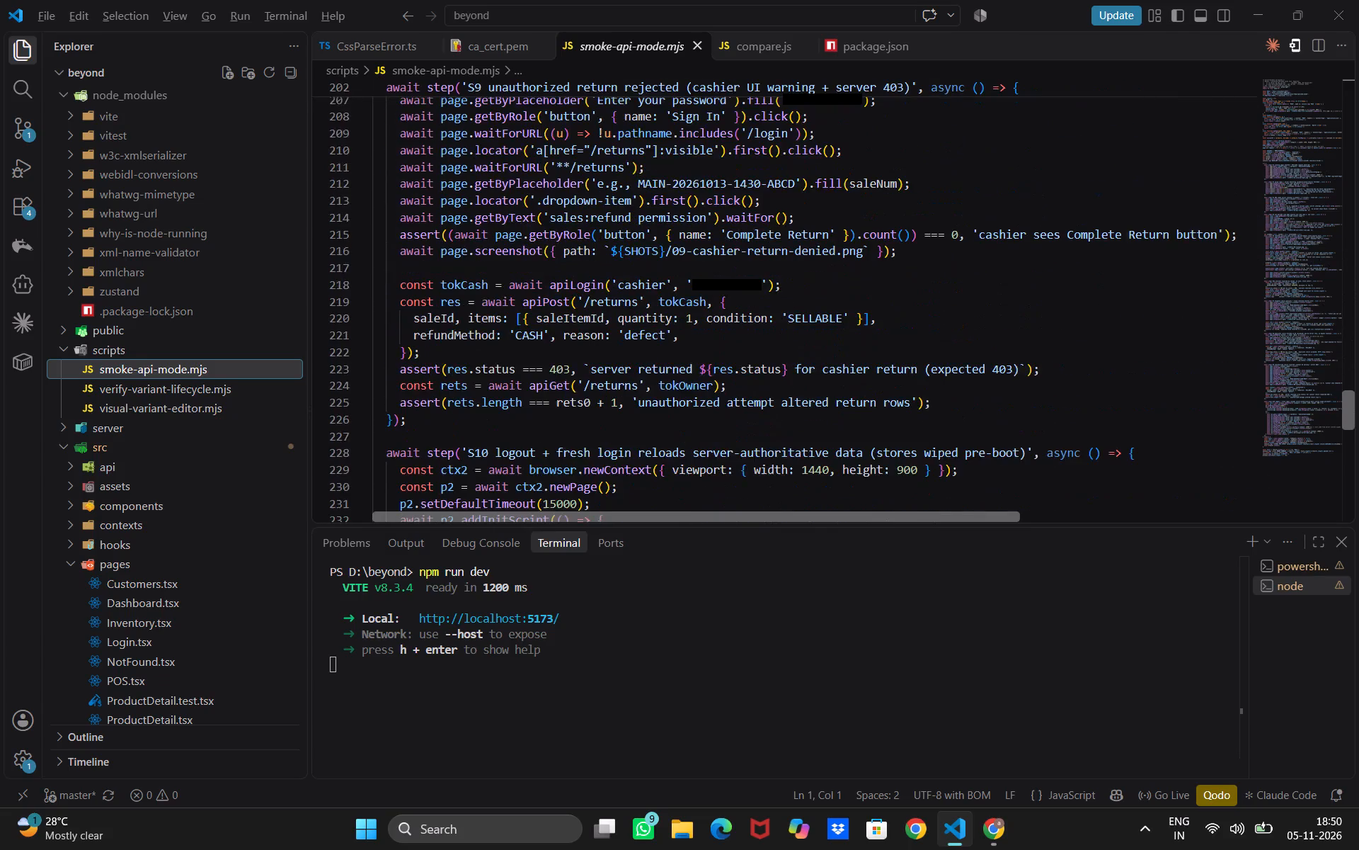
{"action": "scroll", "coordinate": [614, 350], "scroll_direction": "down", "scroll_amount": 15}
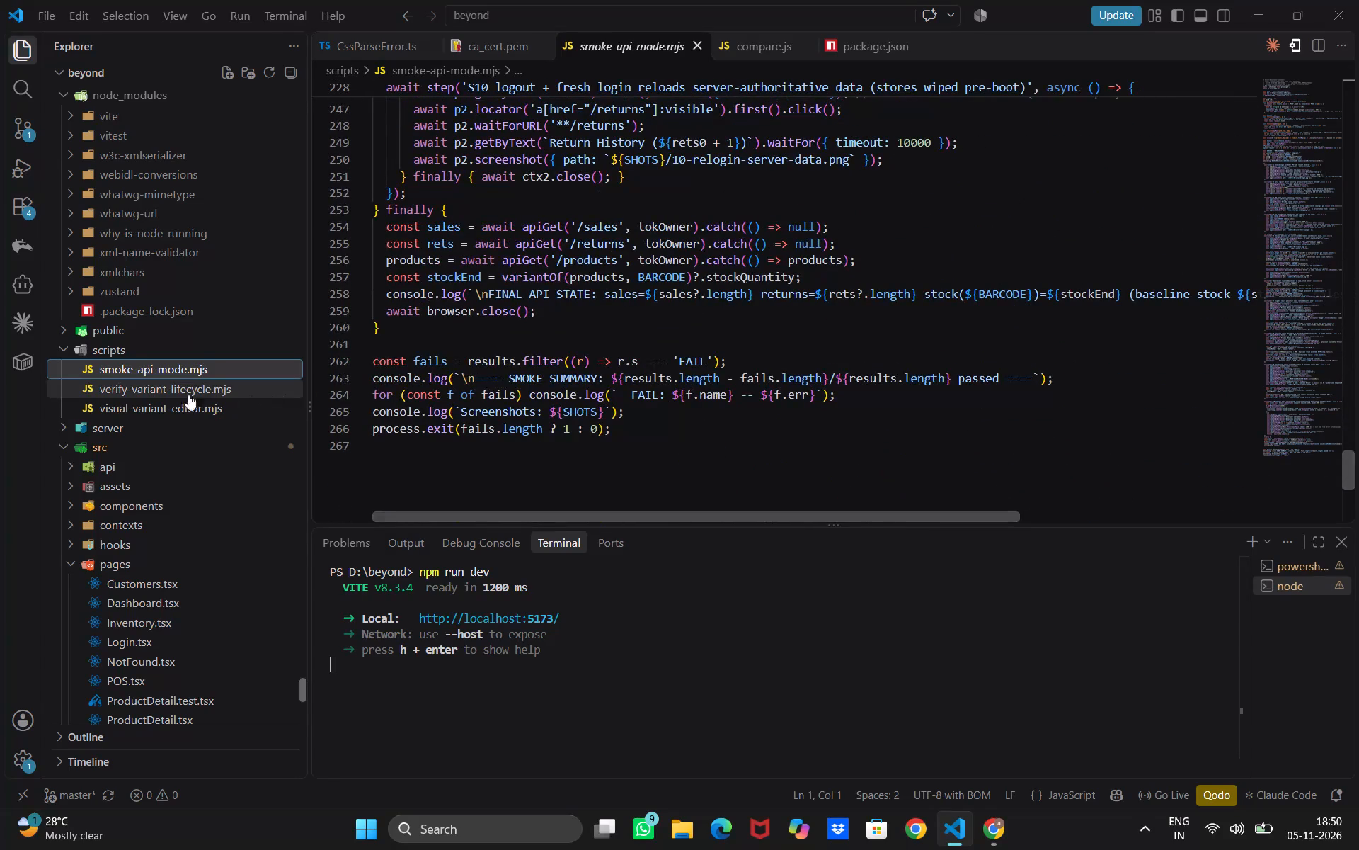
{"action": "left_click", "coordinate": [74, 351]}
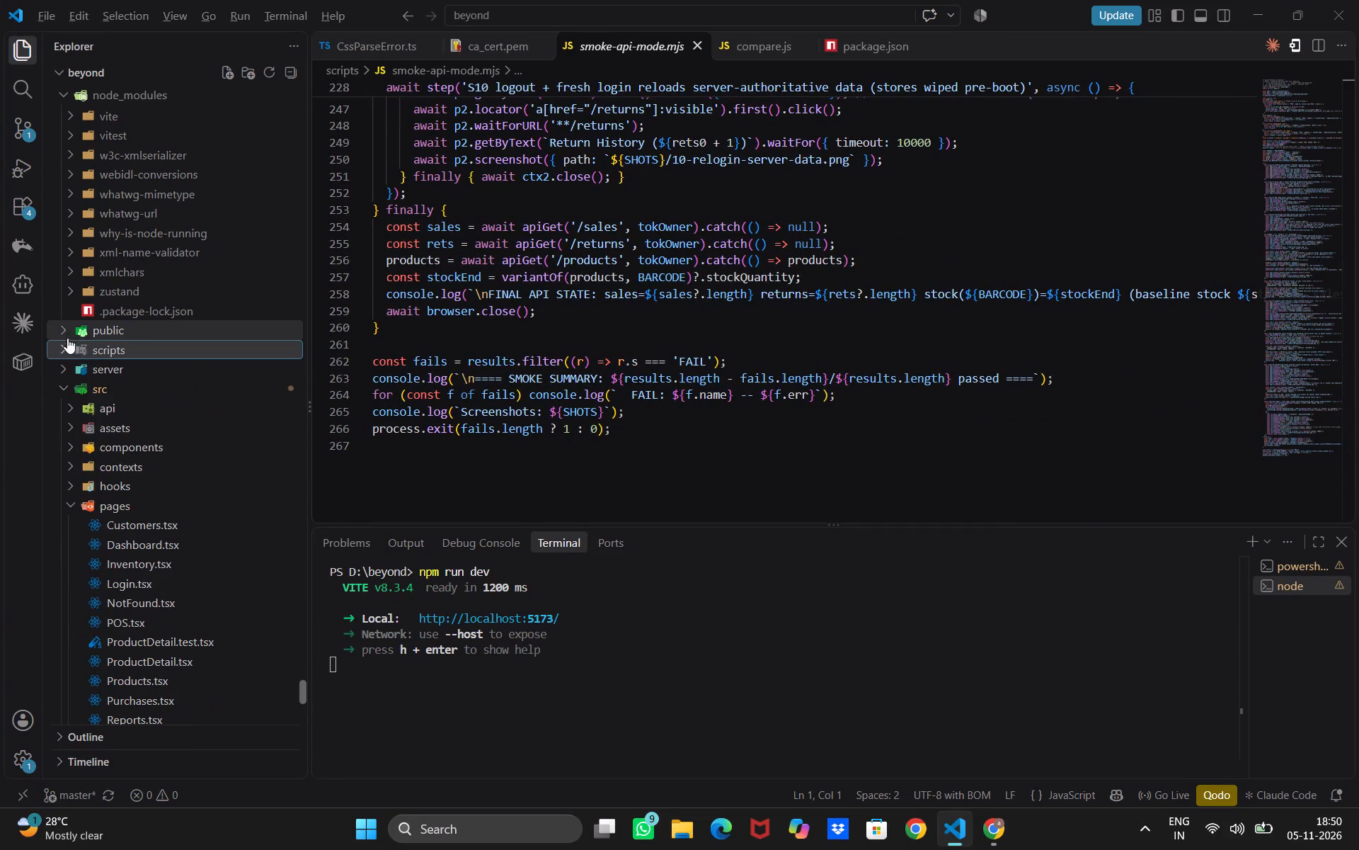
Expand the public folder to check its contents and collapse it again.
{"action": "left_click", "coordinate": [67, 330]}
{"action": "left_click", "coordinate": [67, 329]}
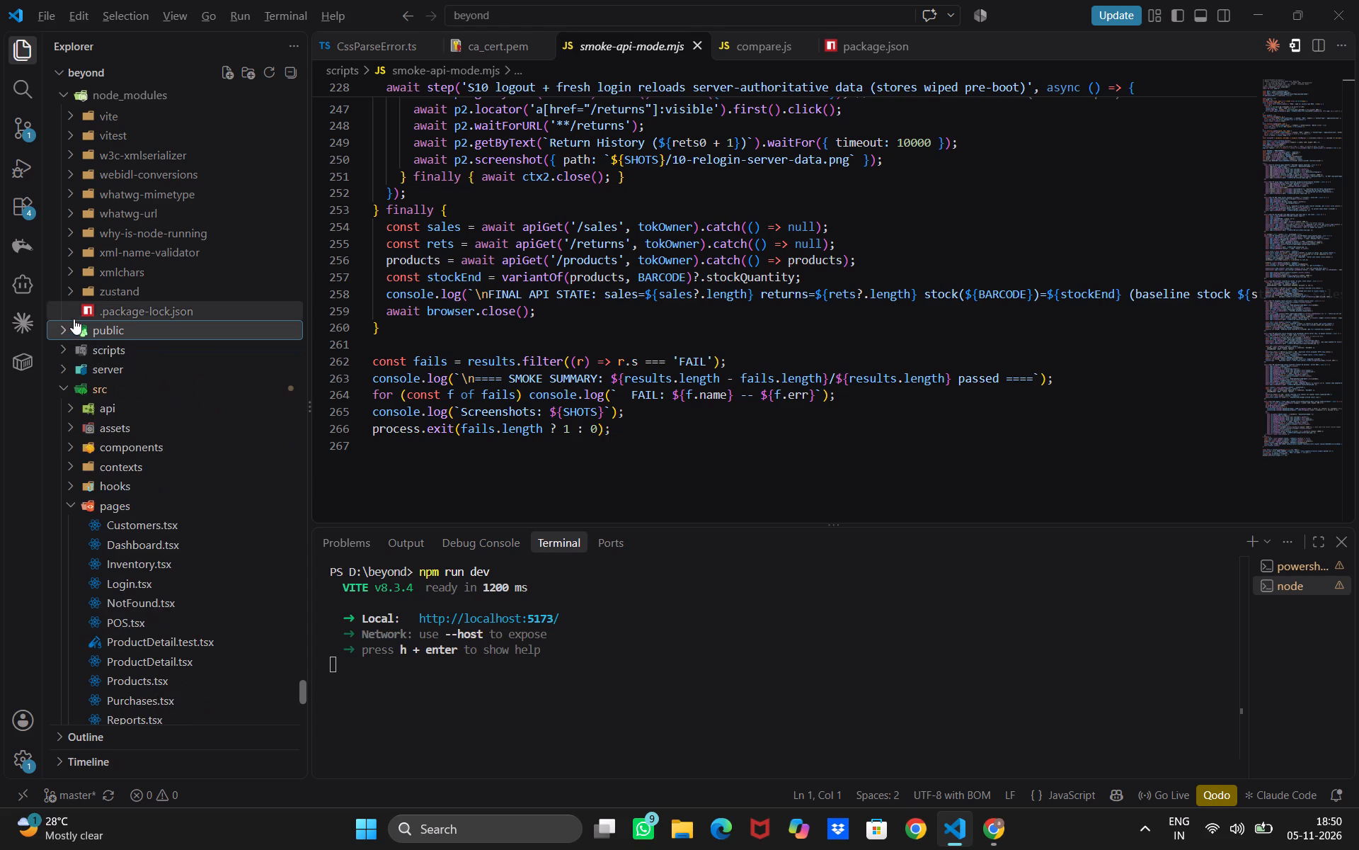
Look through the package folders inside node_modules and the folders that follow it in the project tree.
{"action": "scroll", "coordinate": [74, 319], "scroll_direction": "up", "scroll_amount": 5}
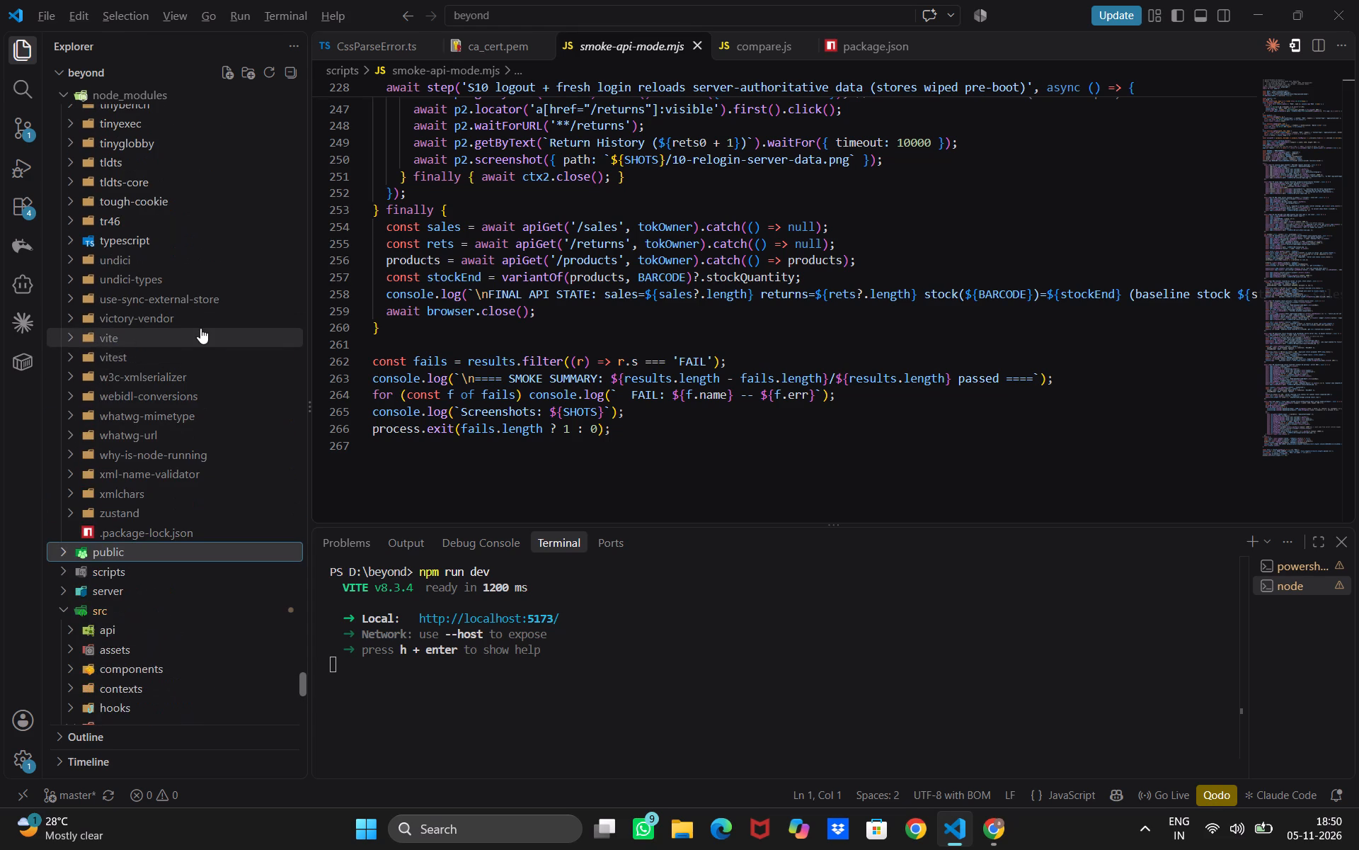
{"action": "scroll", "coordinate": [142, 343], "scroll_direction": "up", "scroll_amount": 8}
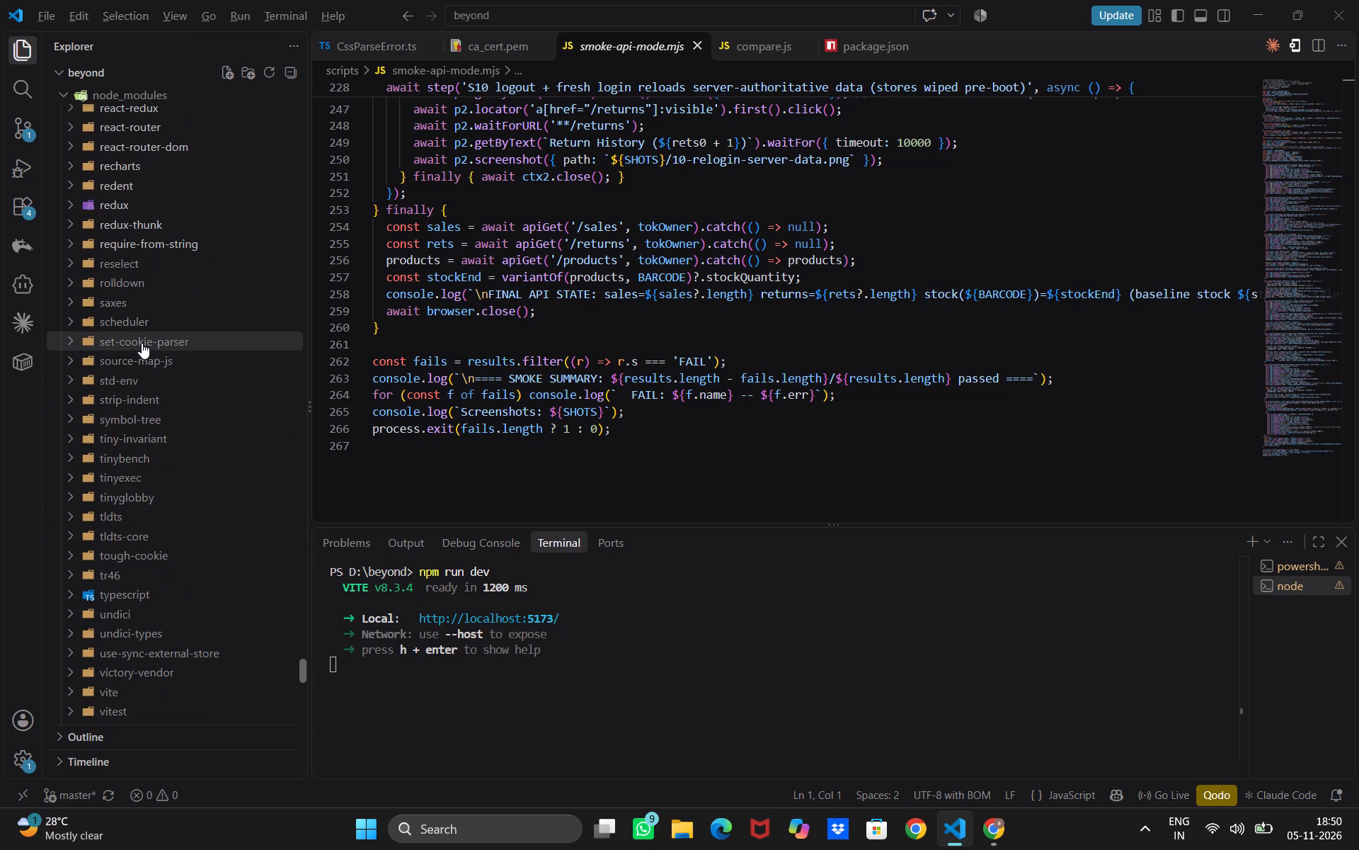
{"action": "scroll", "coordinate": [142, 343], "scroll_direction": "up", "scroll_amount": 9}
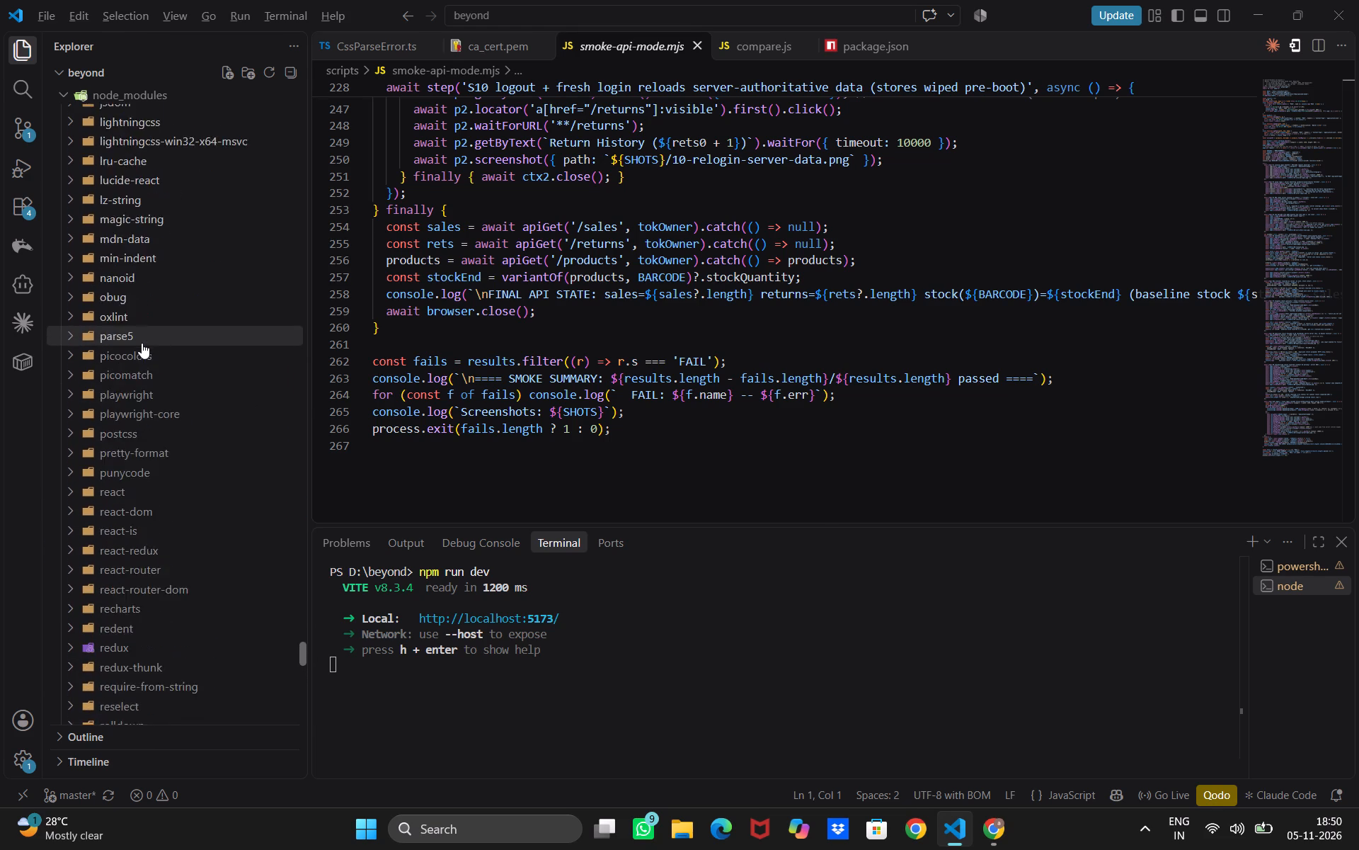
{"action": "scroll", "coordinate": [142, 343], "scroll_direction": "up", "scroll_amount": 20}
{"action": "scroll", "coordinate": [142, 343], "scroll_direction": "up", "scroll_amount": 14}
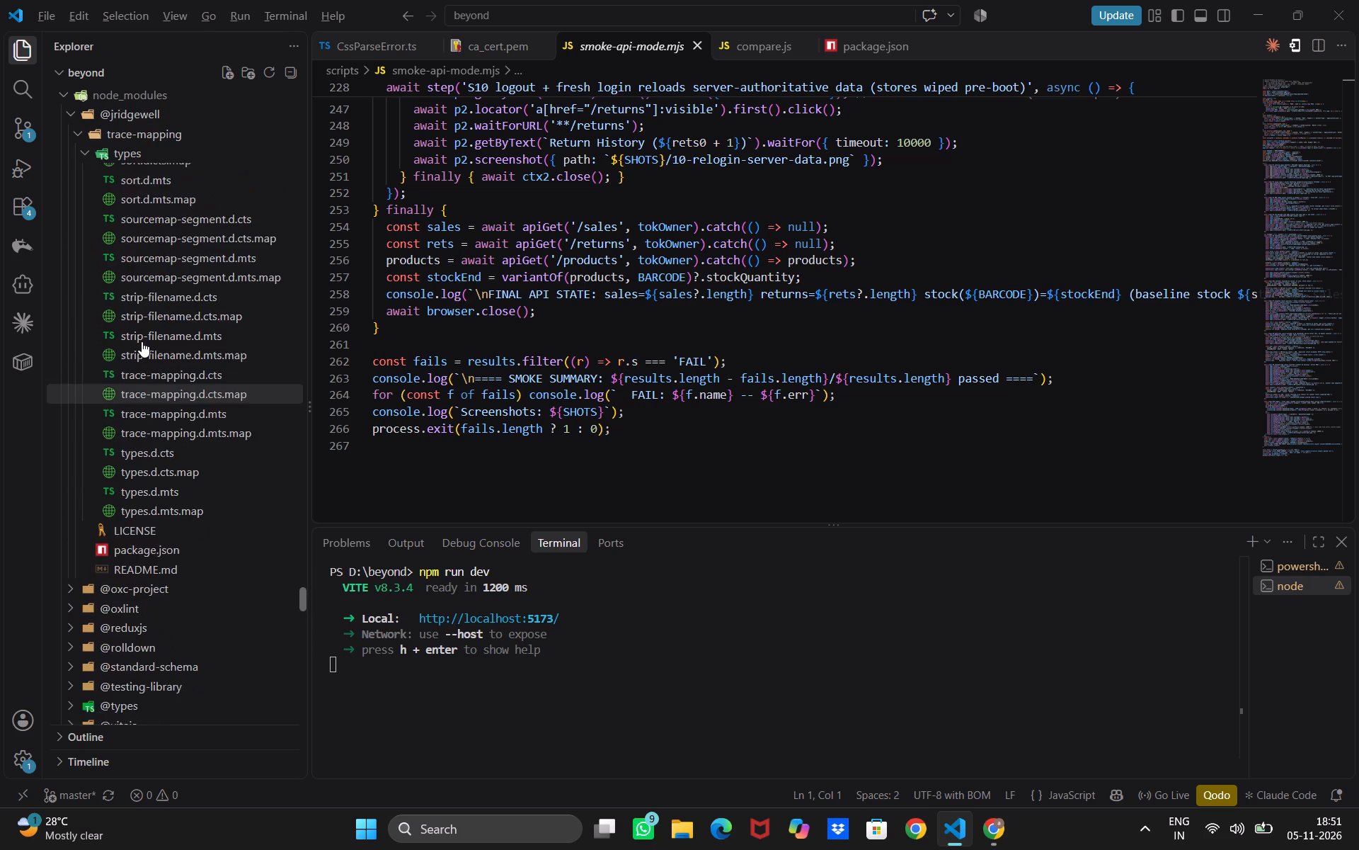
{"action": "scroll", "coordinate": [142, 341], "scroll_direction": "up", "scroll_amount": 6}
{"action": "scroll", "coordinate": [142, 341], "scroll_direction": "down", "scroll_amount": 5}
{"action": "scroll", "coordinate": [143, 336], "scroll_direction": "down", "scroll_amount": 18}
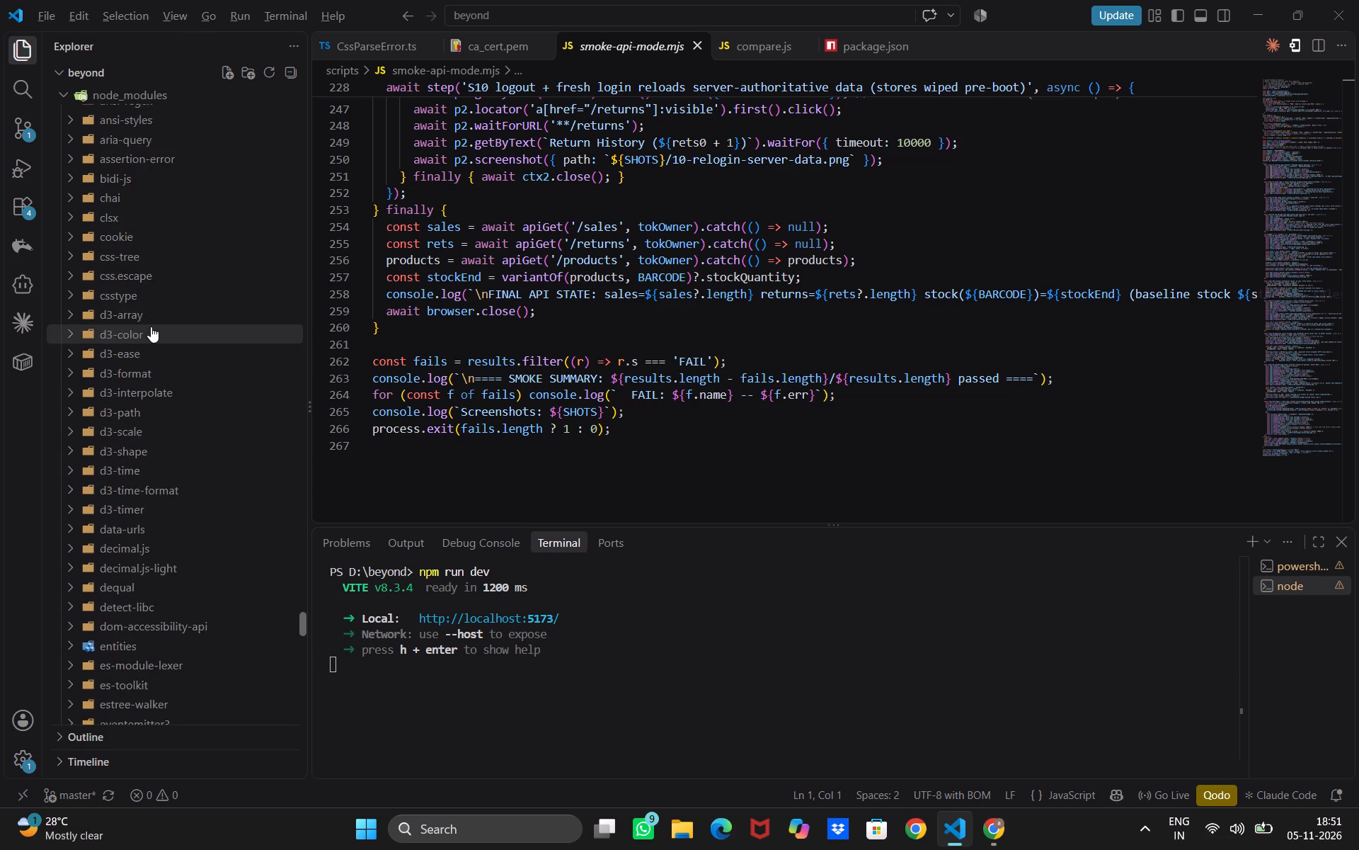
{"action": "scroll", "coordinate": [151, 327], "scroll_direction": "down", "scroll_amount": 20}
{"action": "scroll", "coordinate": [151, 327], "scroll_direction": "down", "scroll_amount": 17}
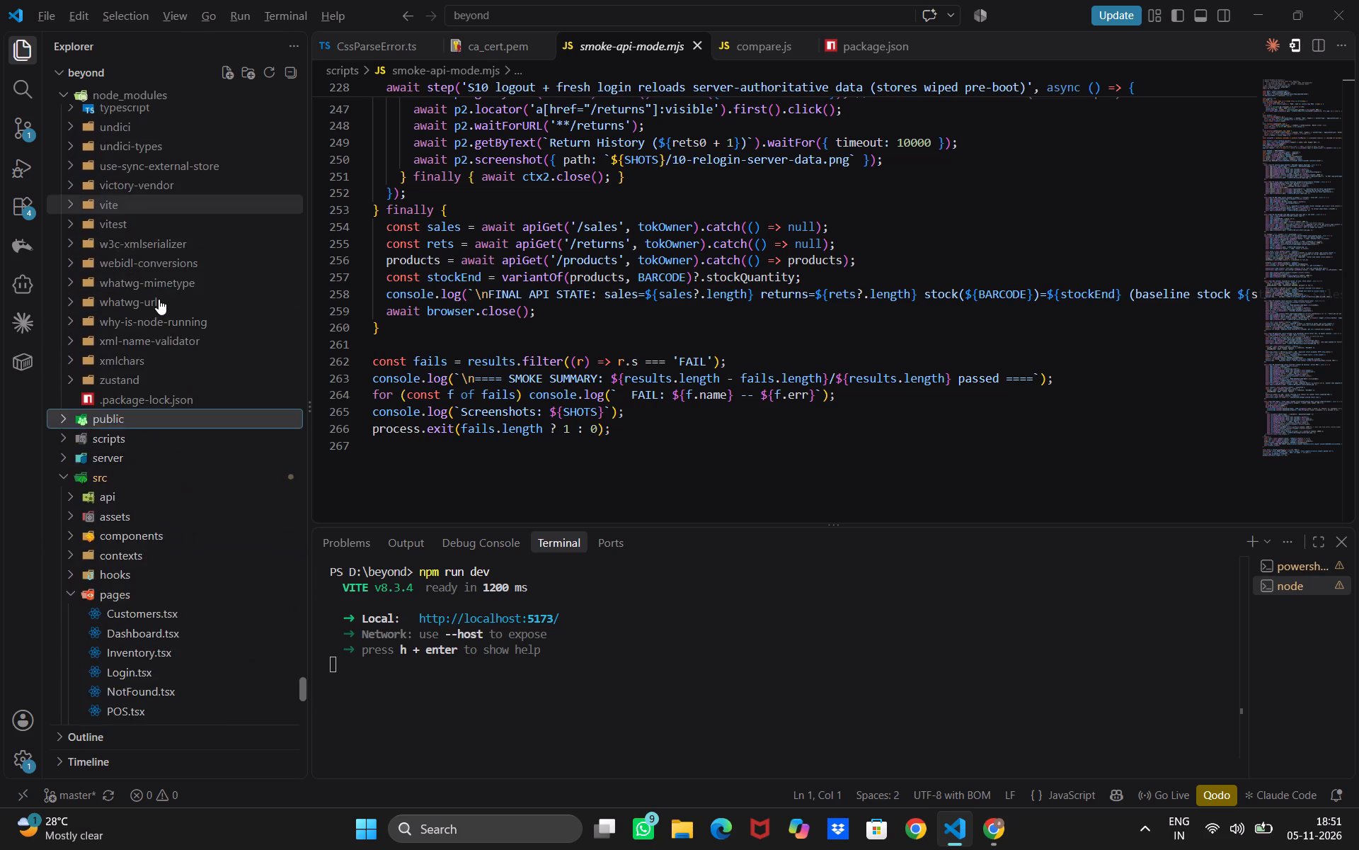
{"action": "scroll", "coordinate": [159, 299], "scroll_direction": "down", "scroll_amount": 11}
Collapse the node_modules folder so the project's top-level folders can be viewed together.
{"action": "scroll", "coordinate": [159, 292], "scroll_direction": "up", "scroll_amount": 3}
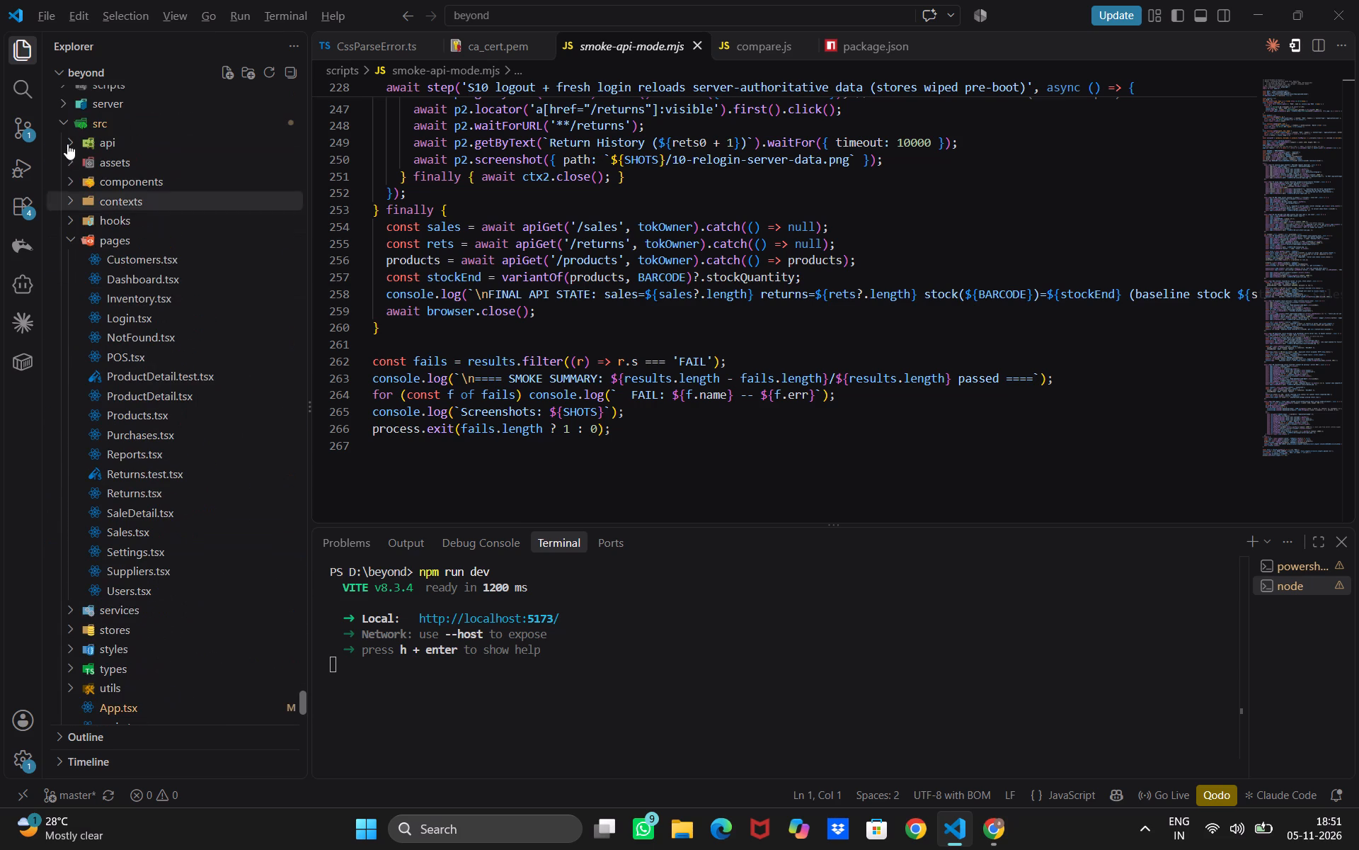
{"action": "scroll", "coordinate": [93, 164], "scroll_direction": "up", "scroll_amount": 4}
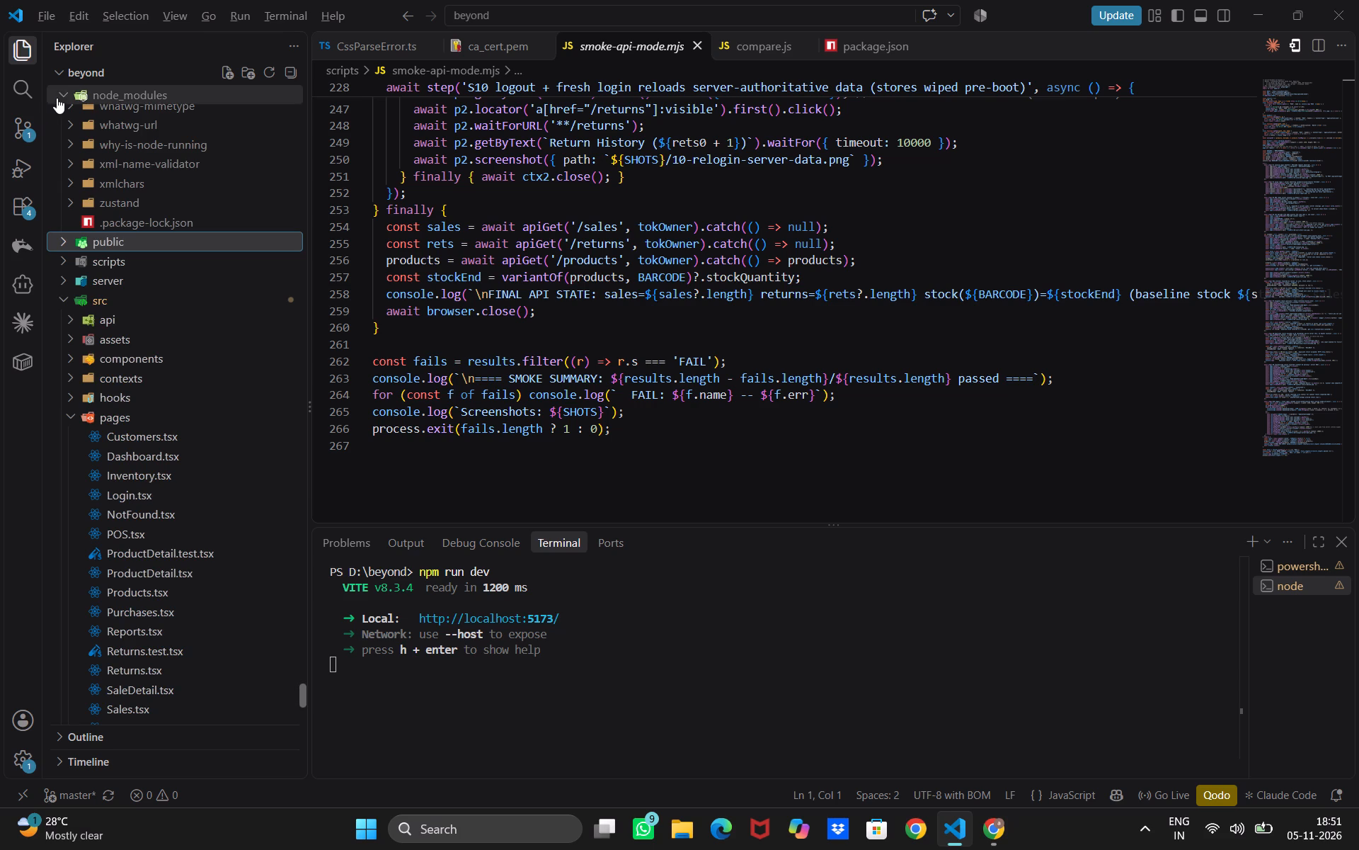
{"action": "left_click", "coordinate": [58, 97]}
{"action": "scroll", "coordinate": [165, 157], "scroll_direction": "up", "scroll_amount": 7}
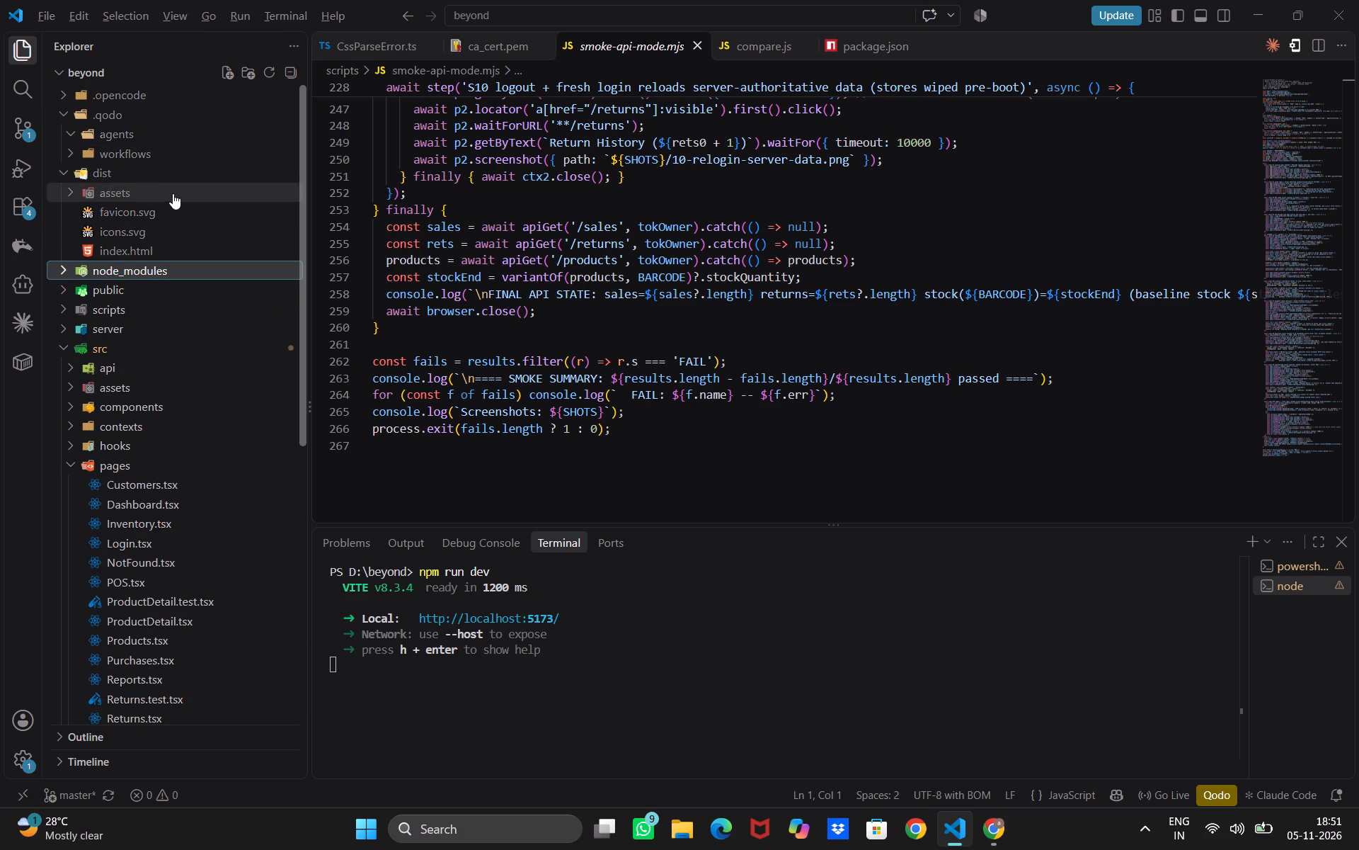
{"action": "scroll", "coordinate": [173, 193], "scroll_direction": "up", "scroll_amount": 2}
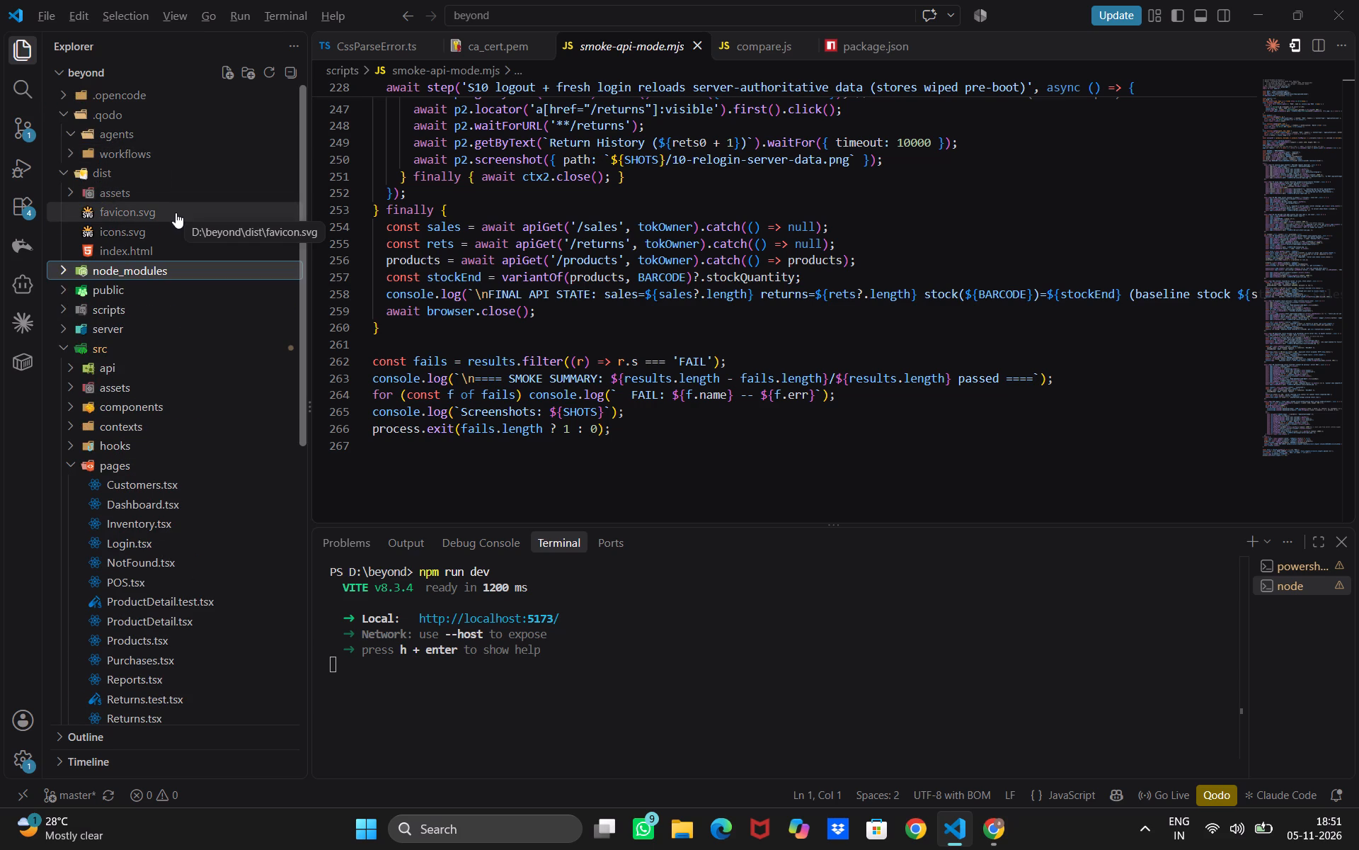
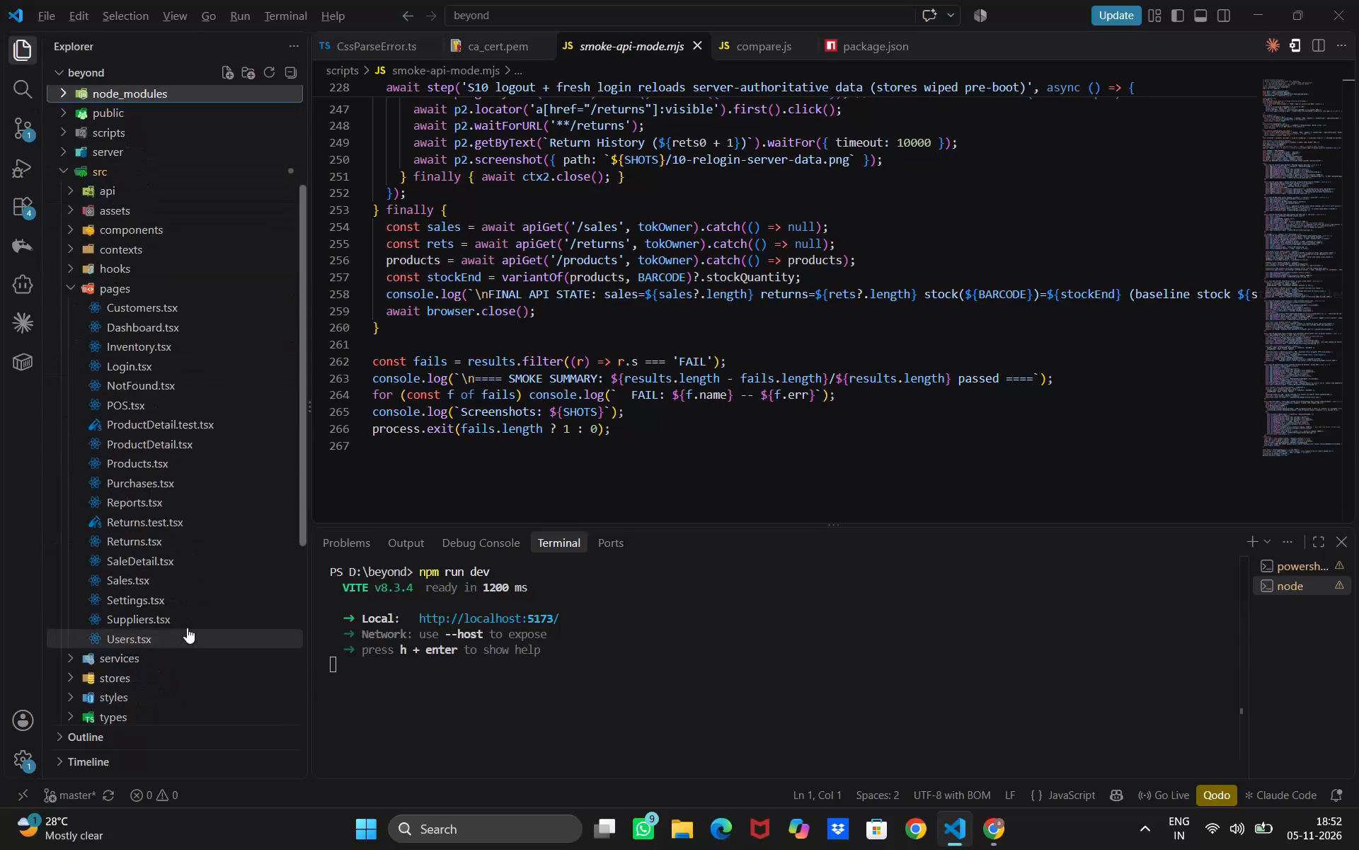
Expand the stores folder inside src to check its files, collapse it again, and look over the remaining project files.
{"action": "scroll", "coordinate": [196, 613], "scroll_direction": "down", "scroll_amount": 5}
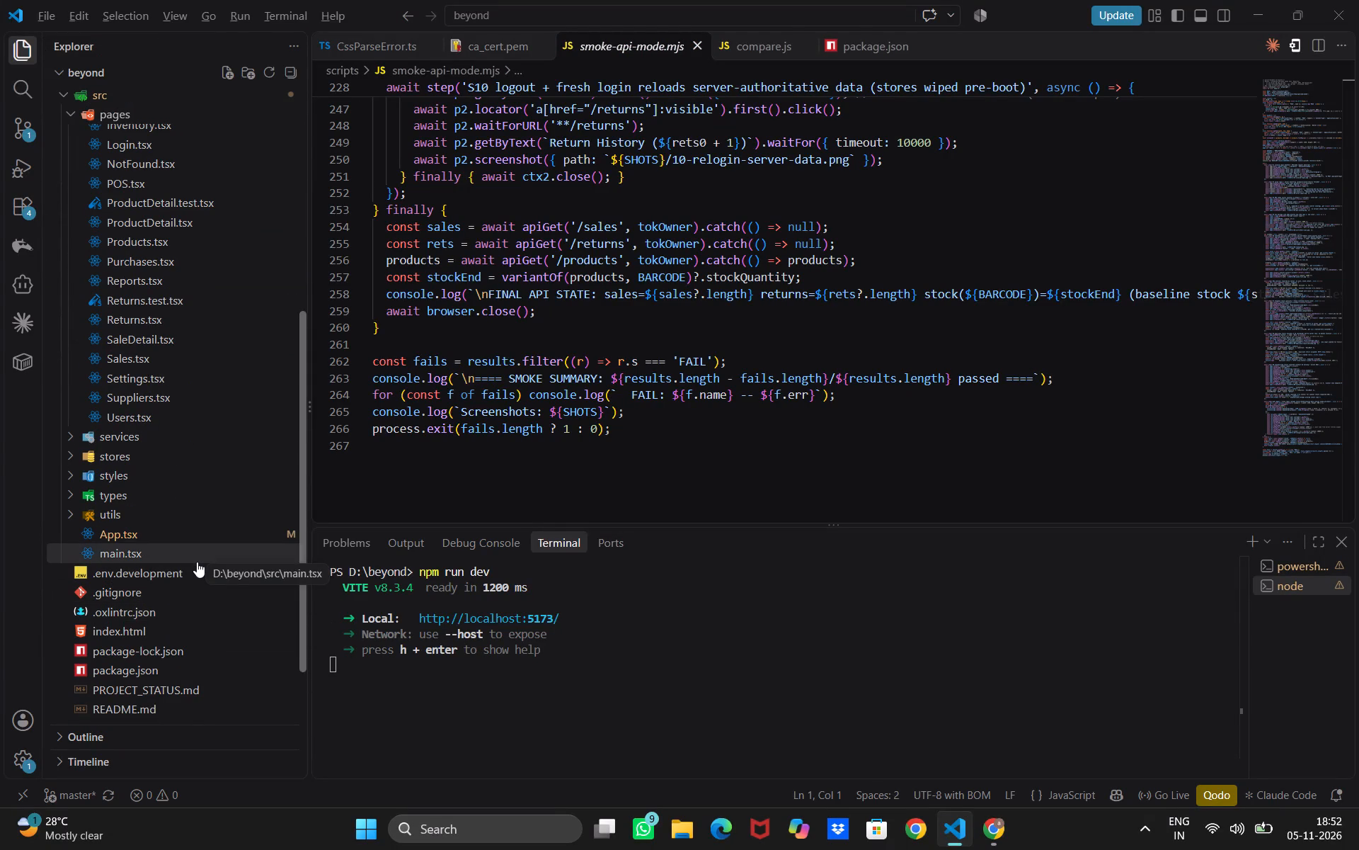
{"action": "left_click", "coordinate": [70, 455]}
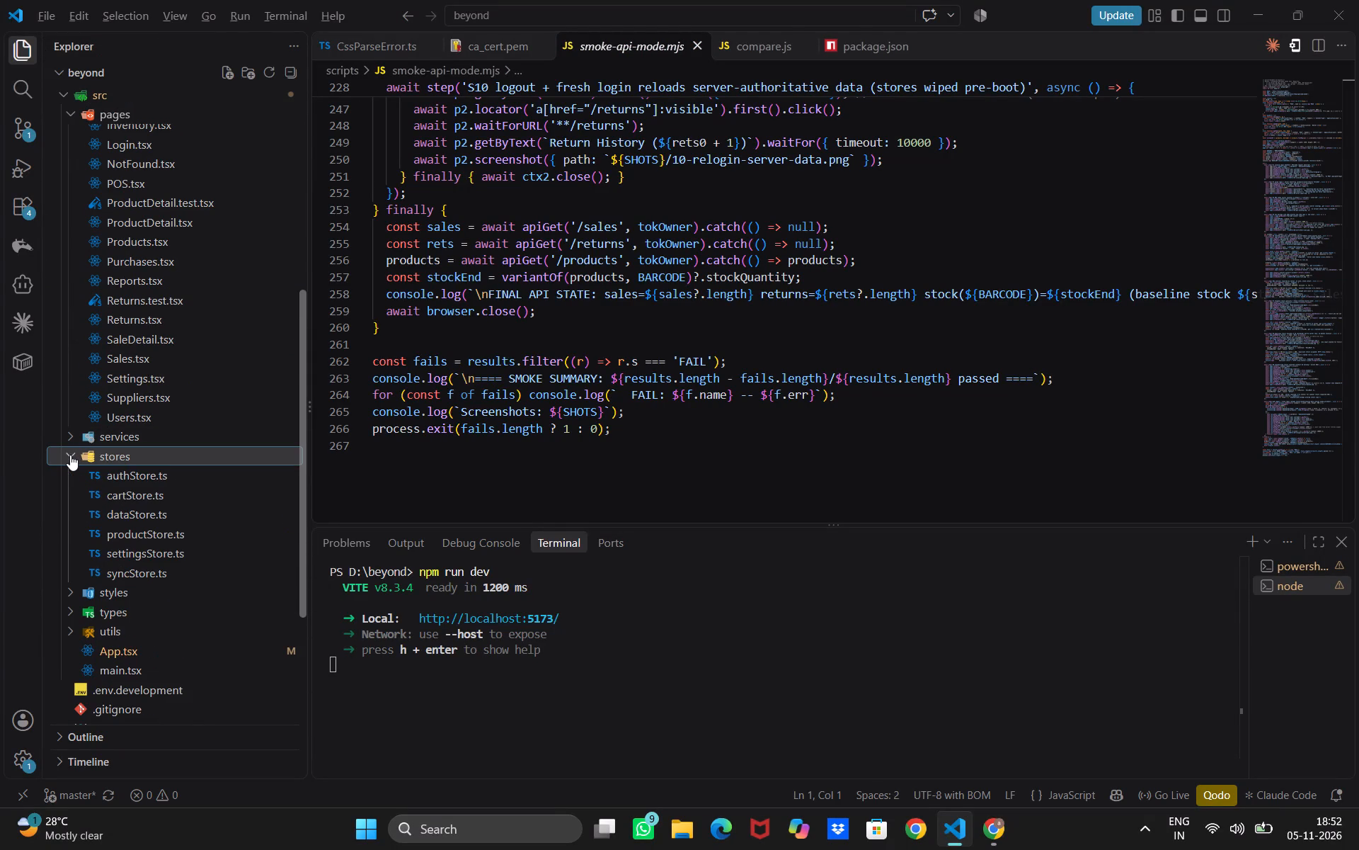
{"action": "left_click", "coordinate": [70, 455]}
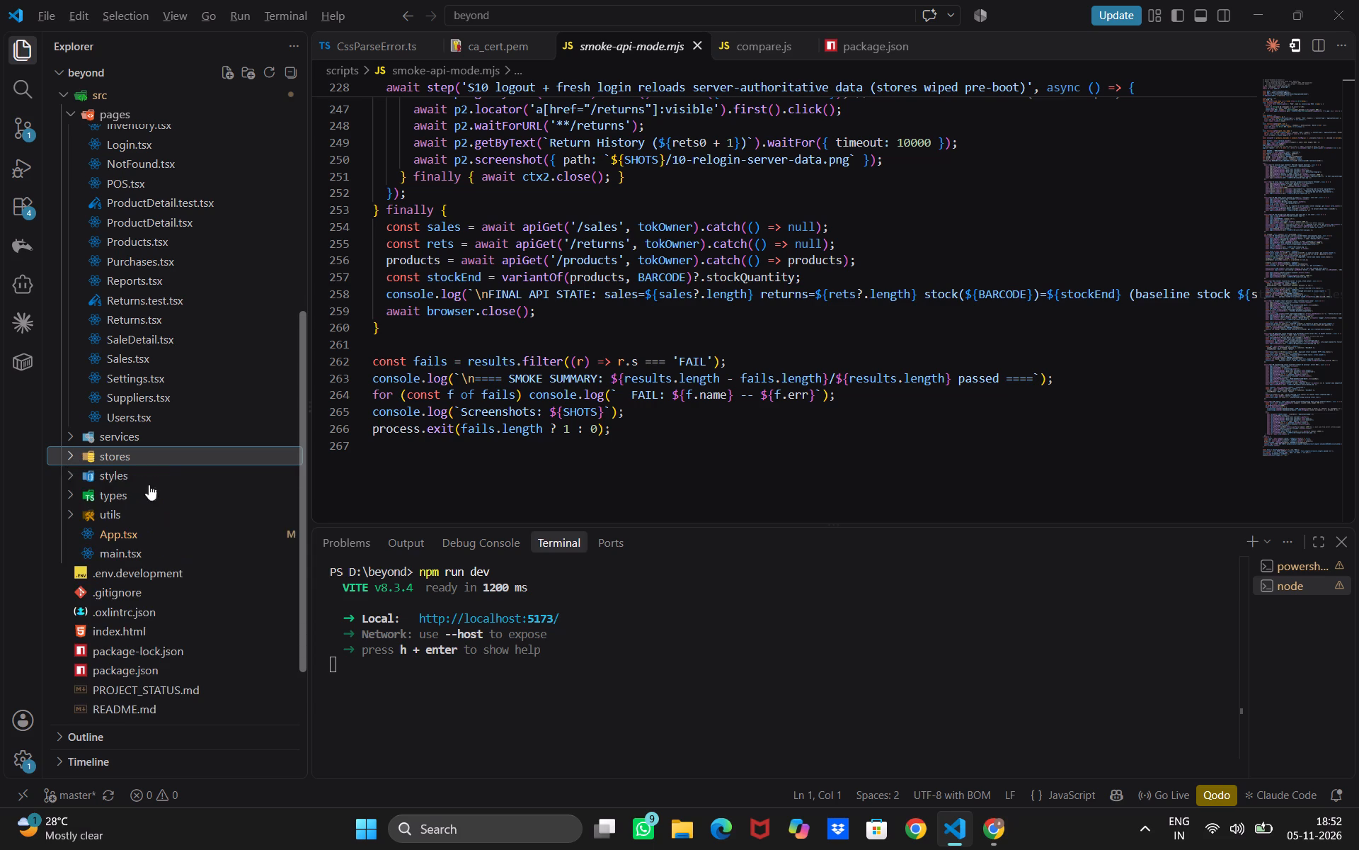
{"action": "scroll", "coordinate": [167, 490], "scroll_direction": "down", "scroll_amount": 4}
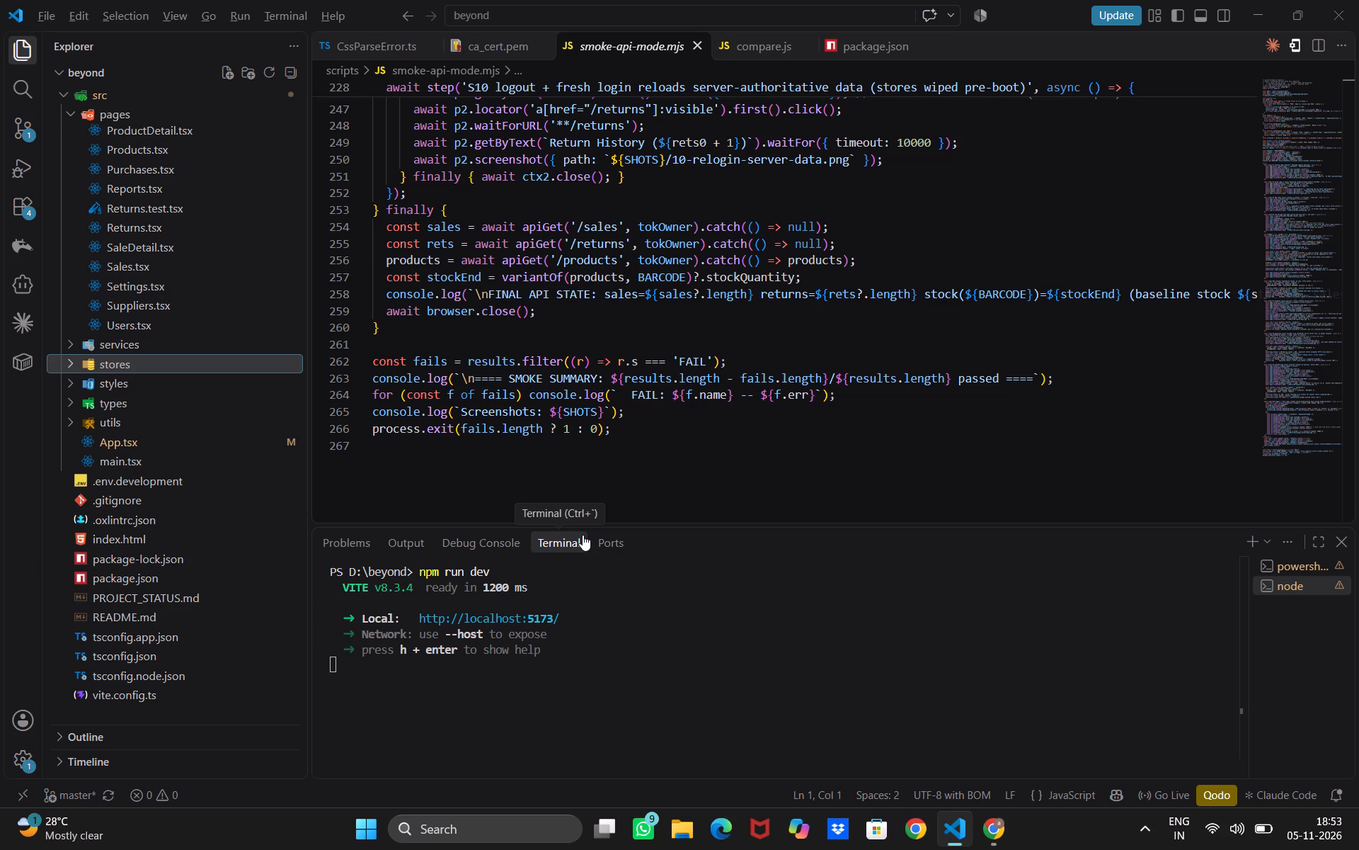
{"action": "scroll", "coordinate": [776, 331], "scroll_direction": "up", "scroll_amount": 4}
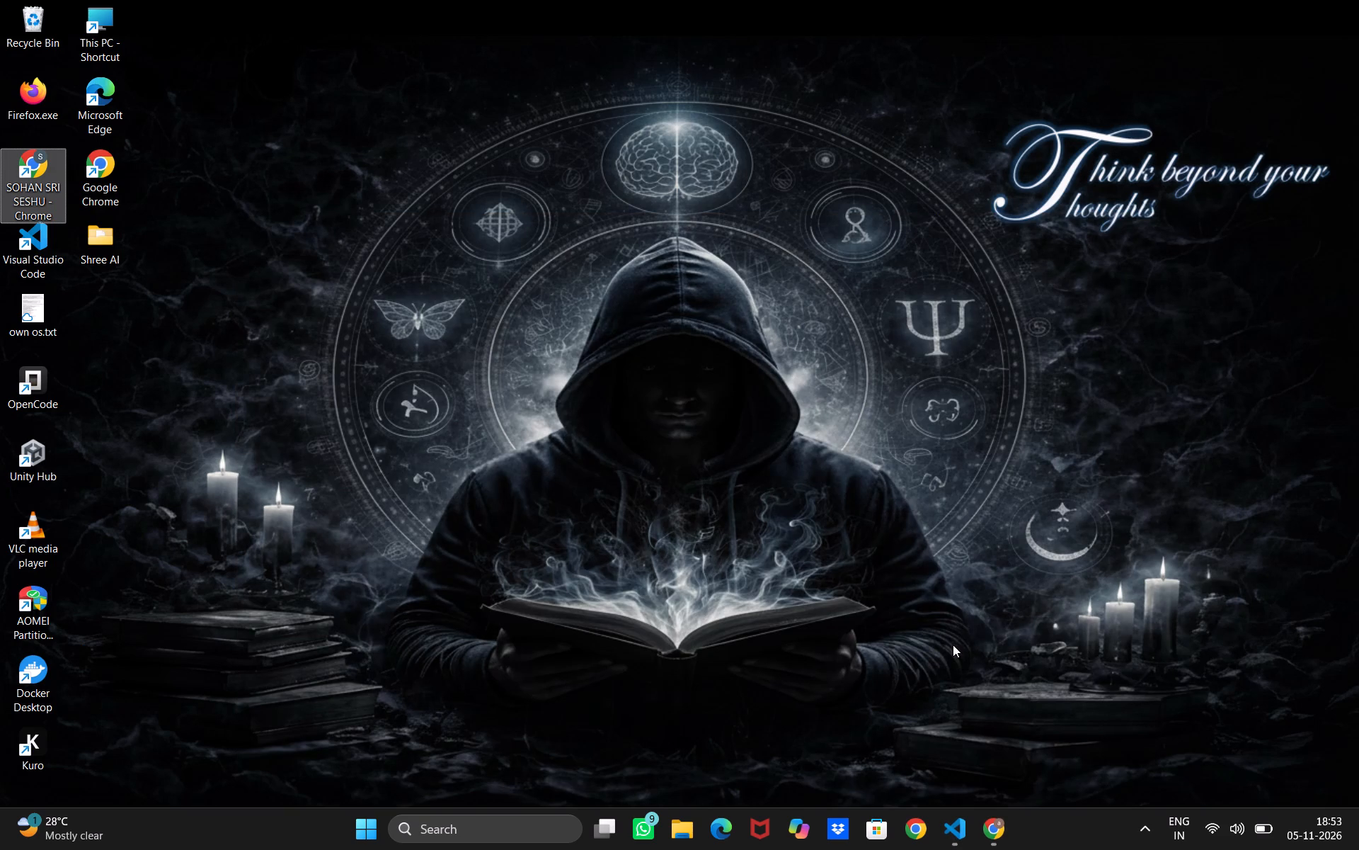
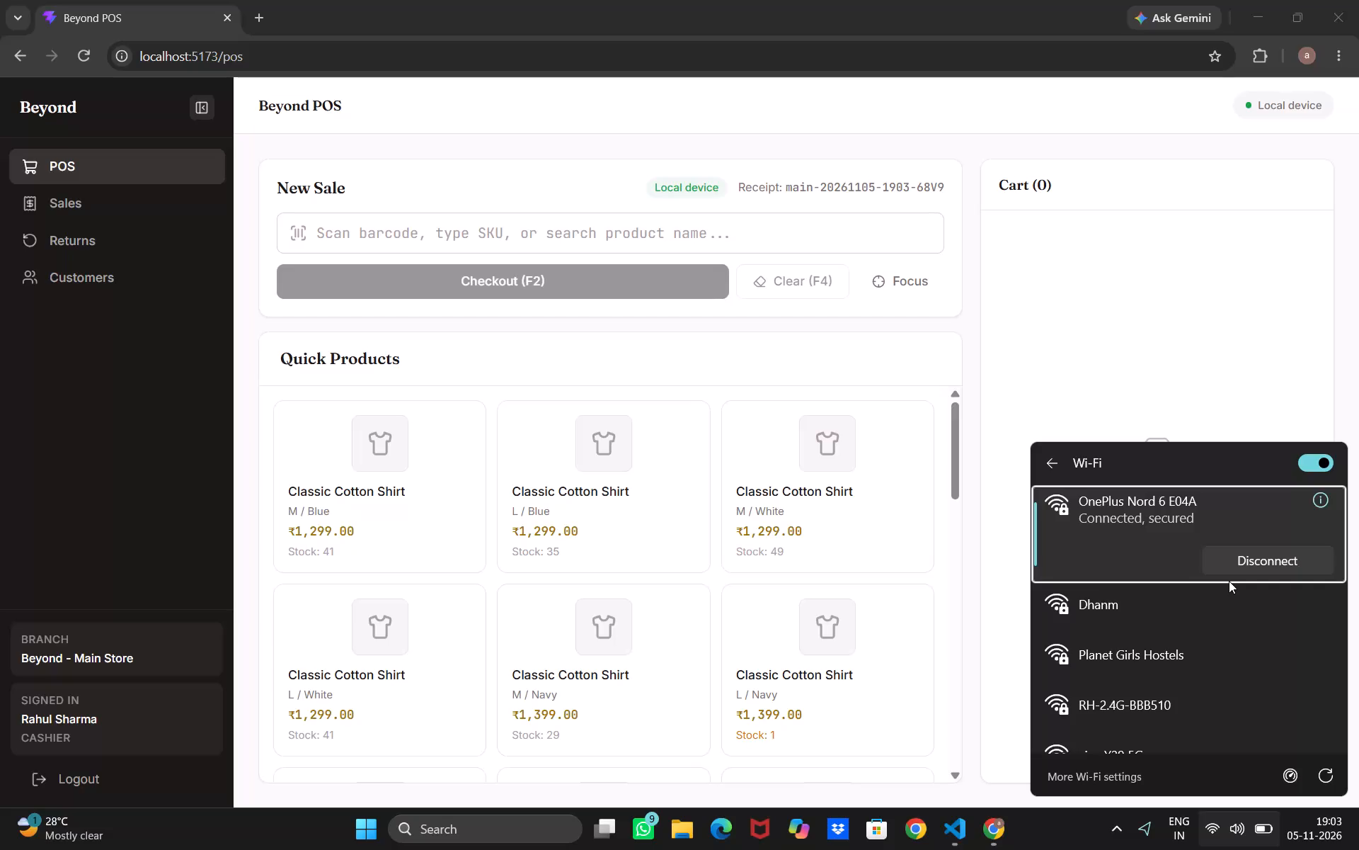
Close the Wi-Fi network list and reload the Beyond POS page at localhost:5173/pos.
{"action": "left_click", "coordinate": [1125, 311]}
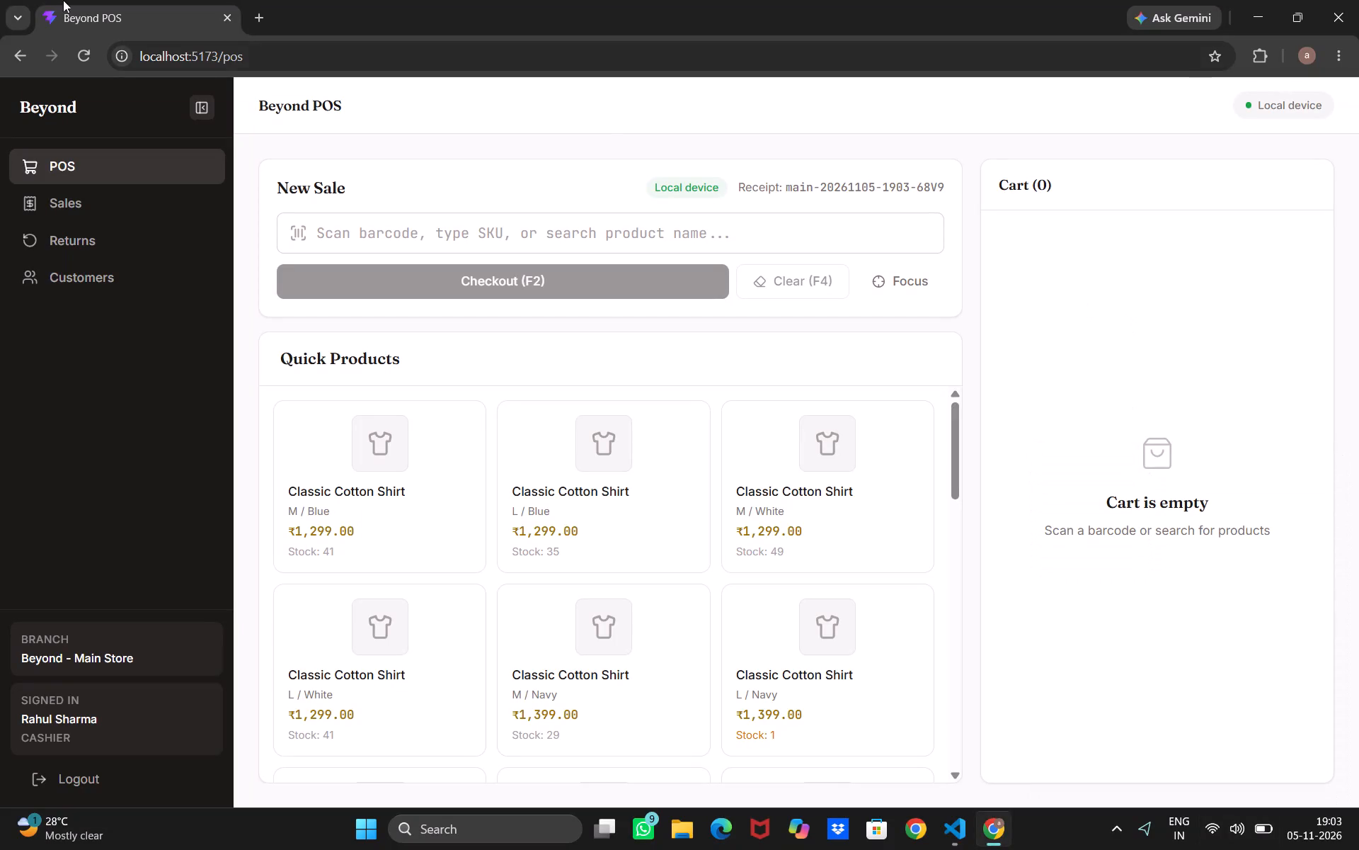
{"action": "left_click", "coordinate": [91, 53]}
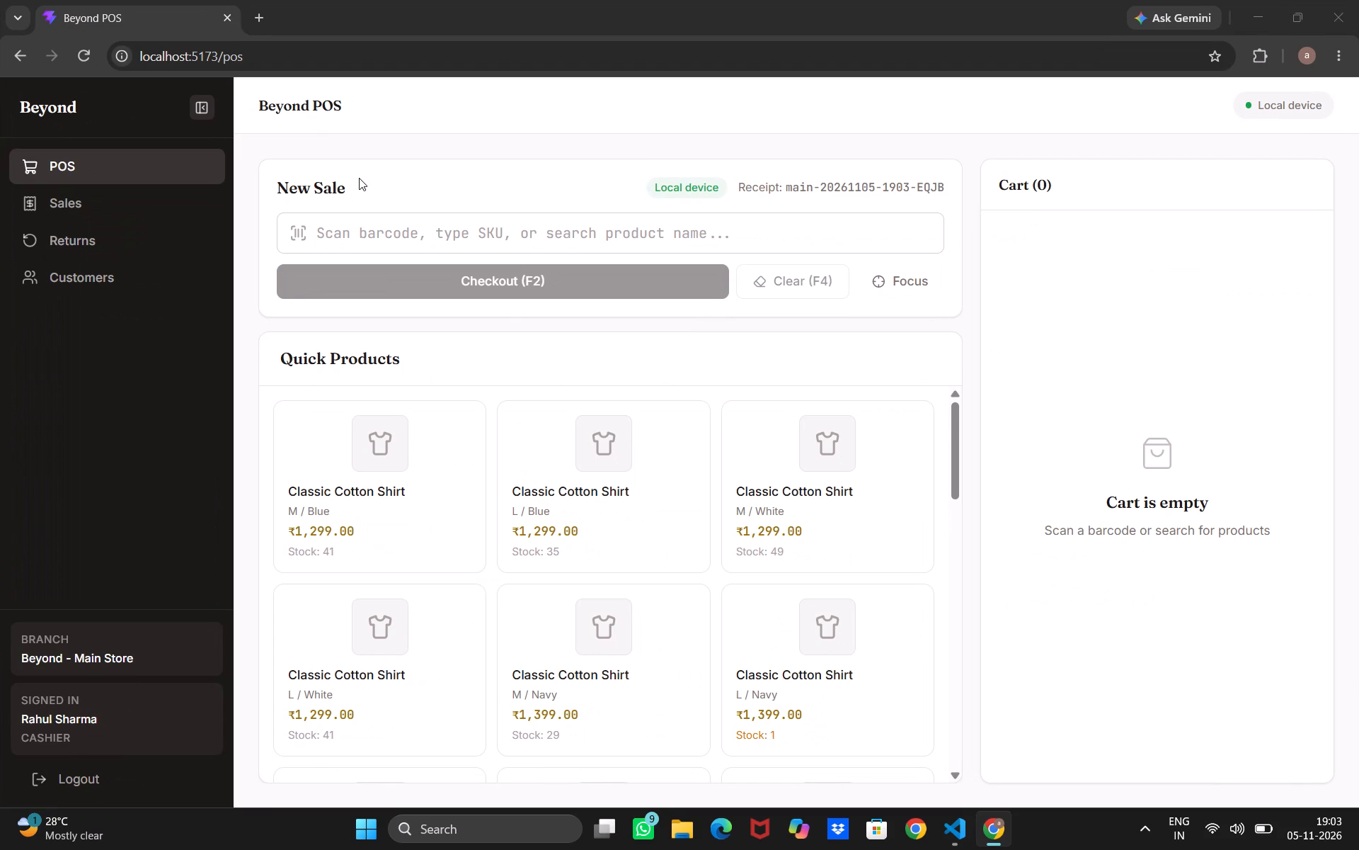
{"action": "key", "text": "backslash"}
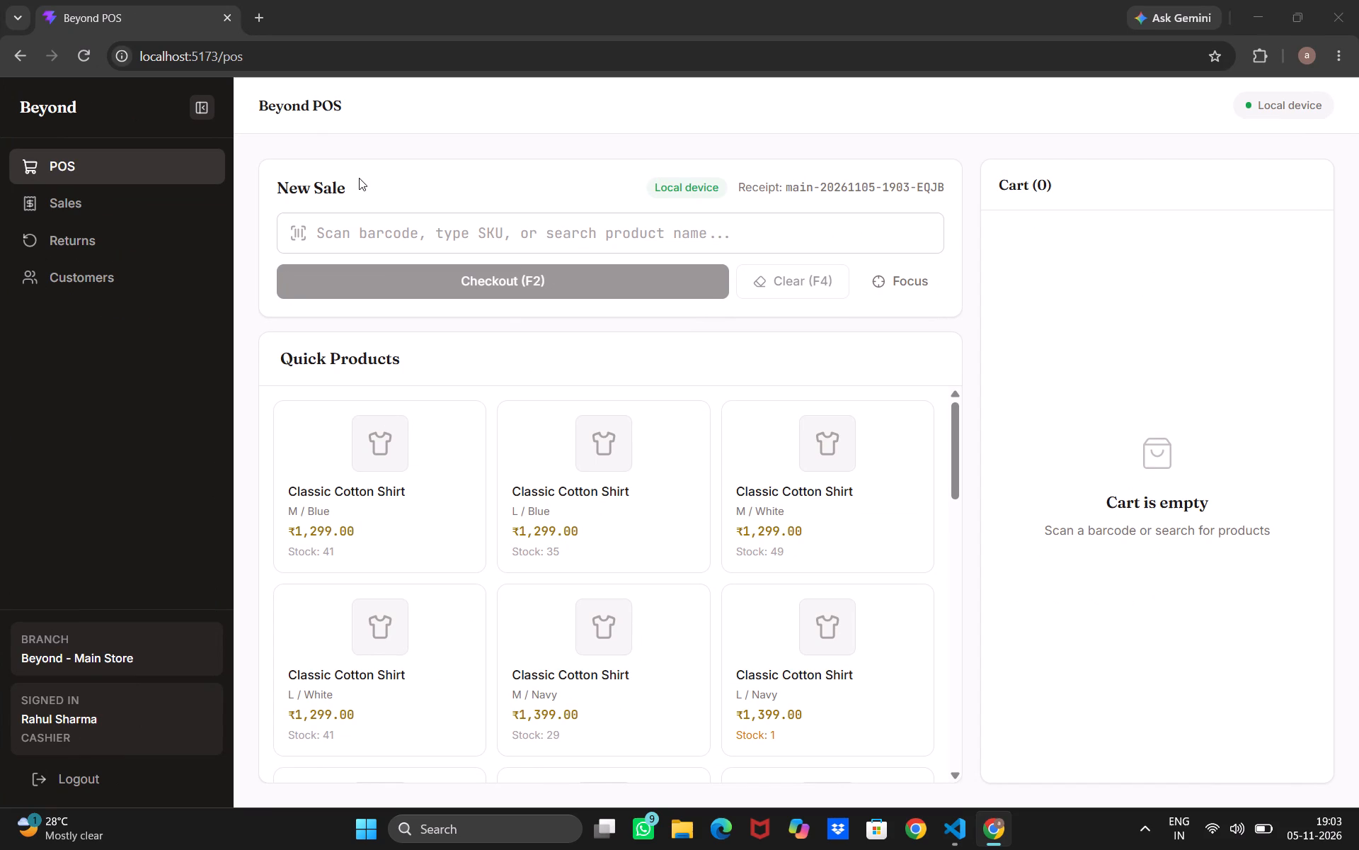
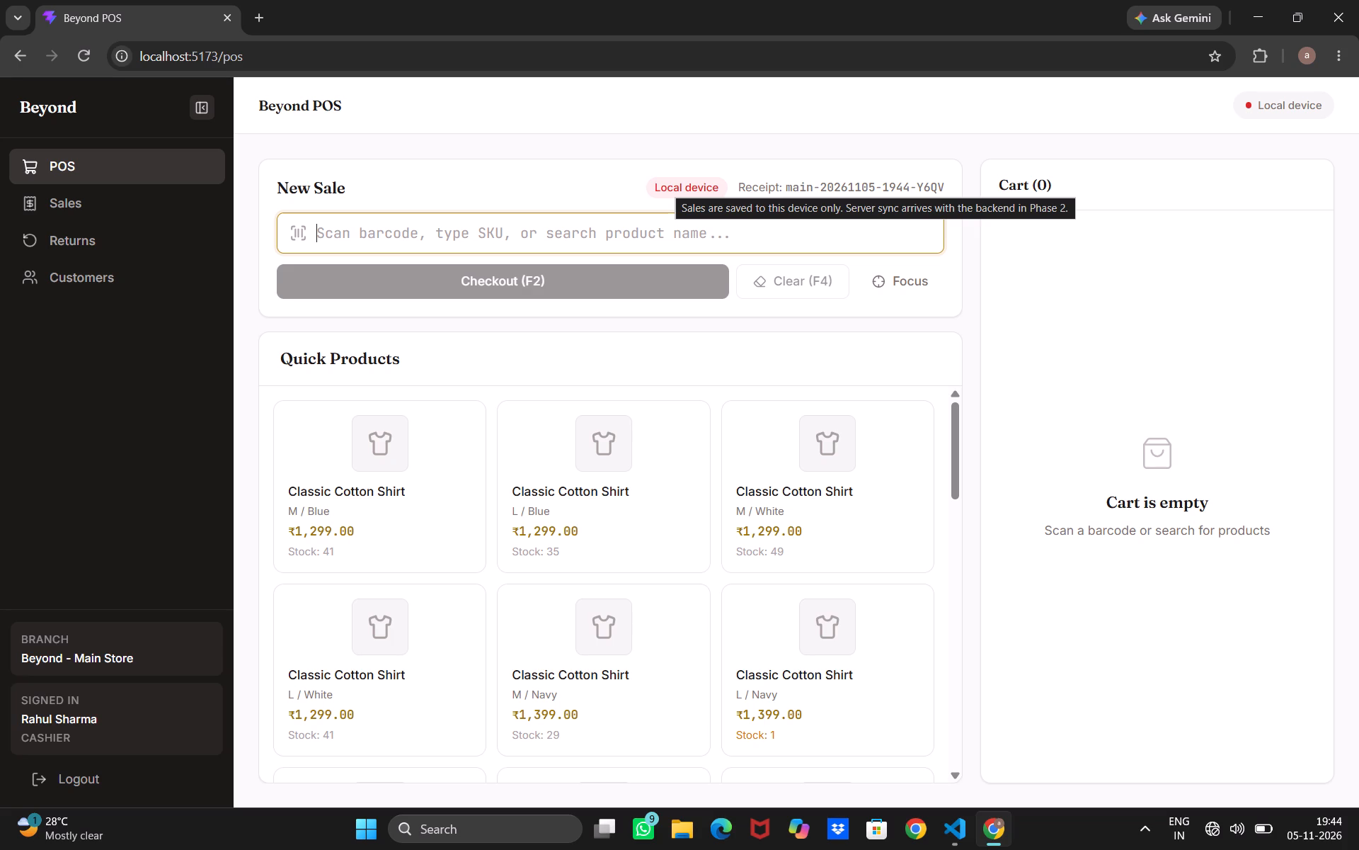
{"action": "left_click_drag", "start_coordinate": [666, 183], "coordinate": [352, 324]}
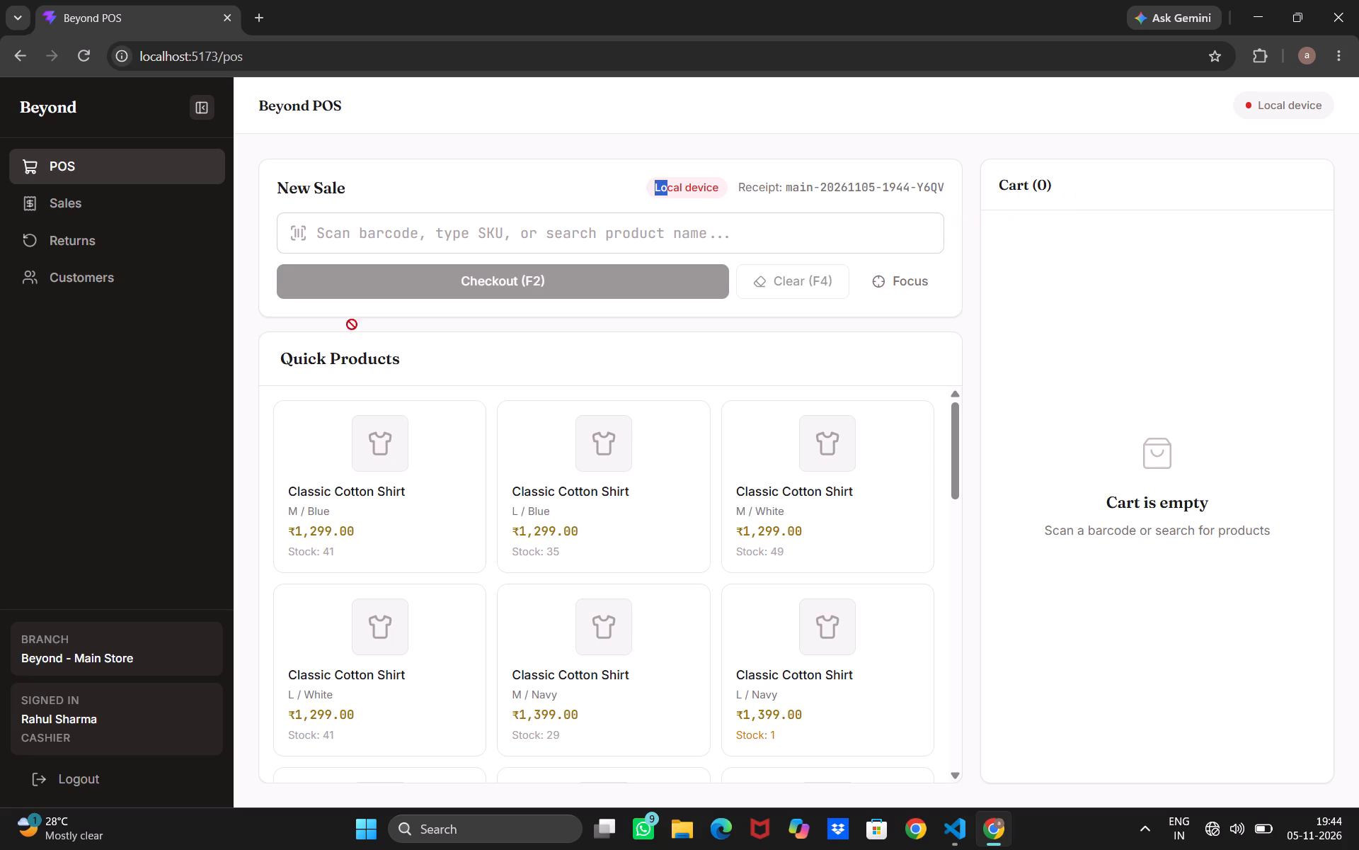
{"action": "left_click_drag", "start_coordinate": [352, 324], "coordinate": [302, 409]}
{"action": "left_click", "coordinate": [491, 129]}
Look through the cashier's Sales, Returns and Customers pages, including the list of past returns.
{"action": "left_click", "coordinate": [73, 191]}
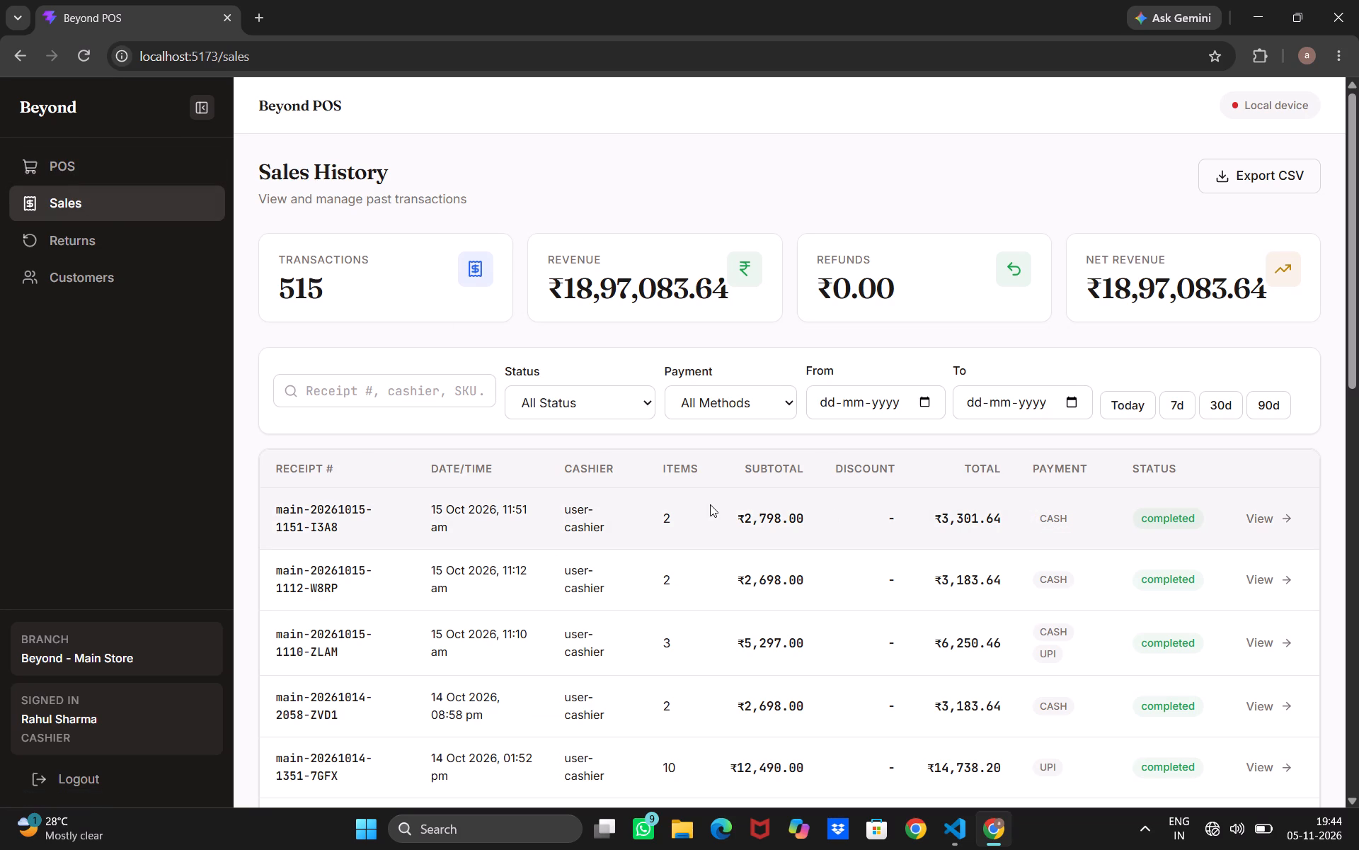
{"action": "left_click_drag", "start_coordinate": [94, 237], "coordinate": [127, 217]}
{"action": "left_click", "coordinate": [71, 239]}
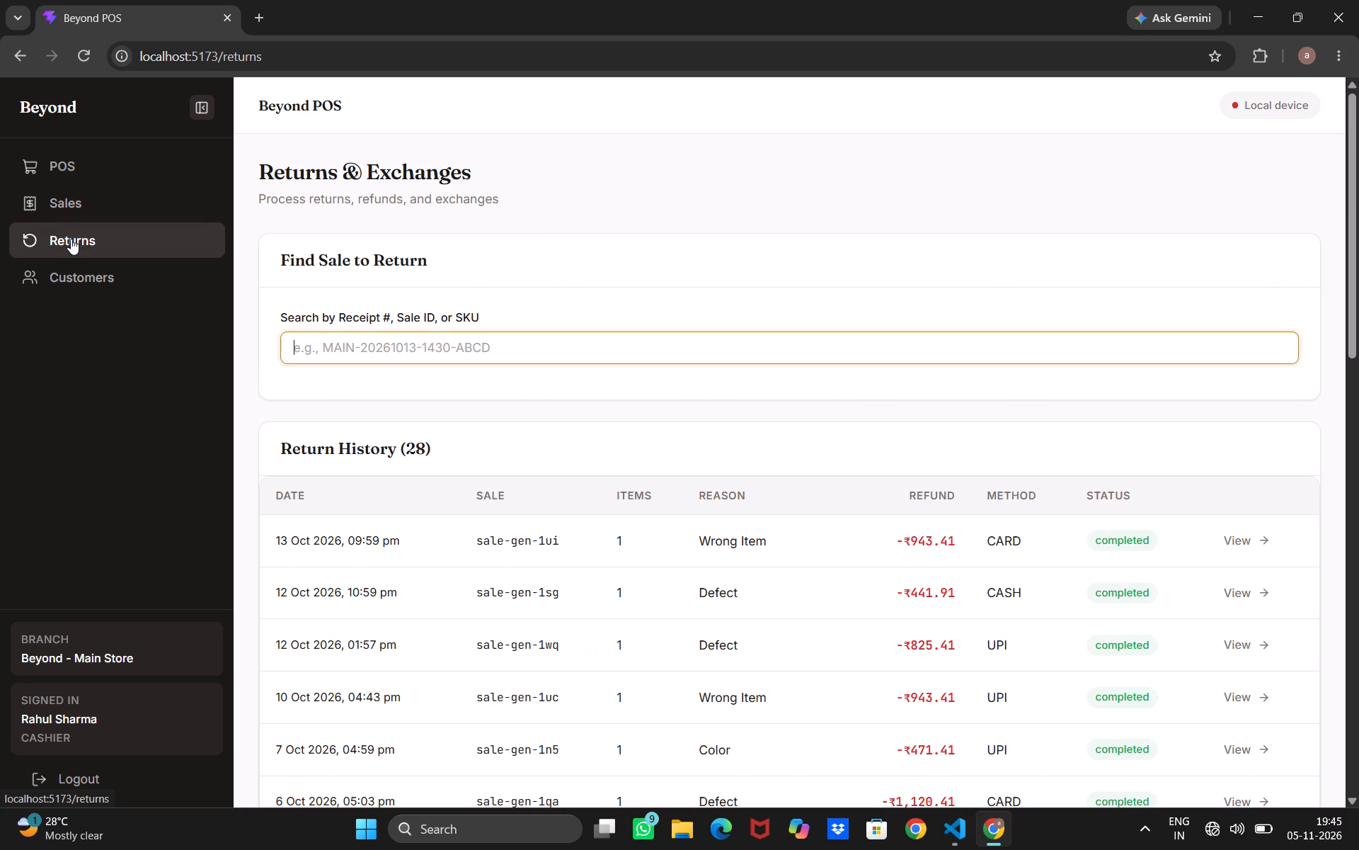
{"action": "scroll", "coordinate": [726, 518], "scroll_direction": "down", "scroll_amount": 2}
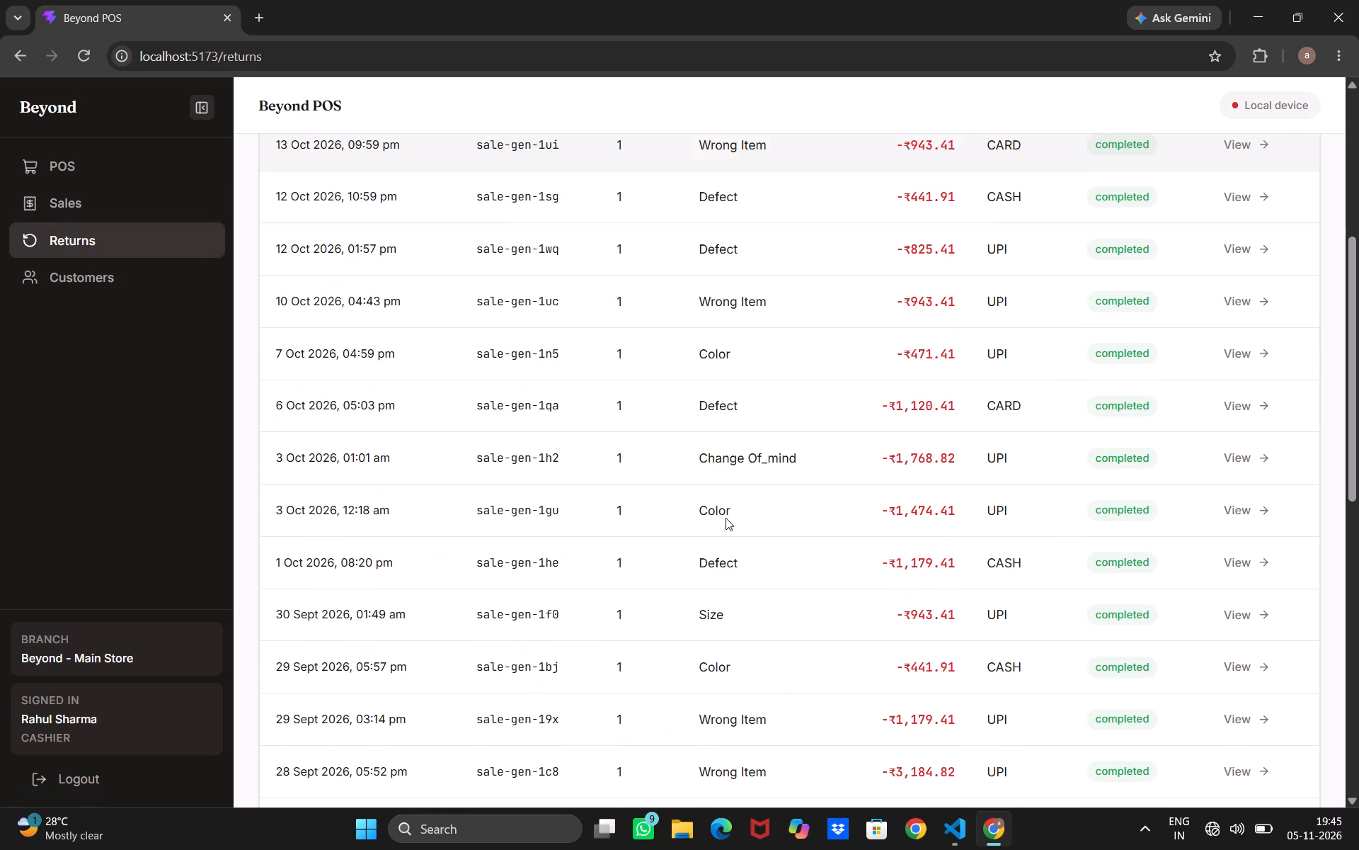
{"action": "scroll", "coordinate": [726, 518], "scroll_direction": "down", "scroll_amount": 4}
{"action": "scroll", "coordinate": [726, 518], "scroll_direction": "up", "scroll_amount": 8}
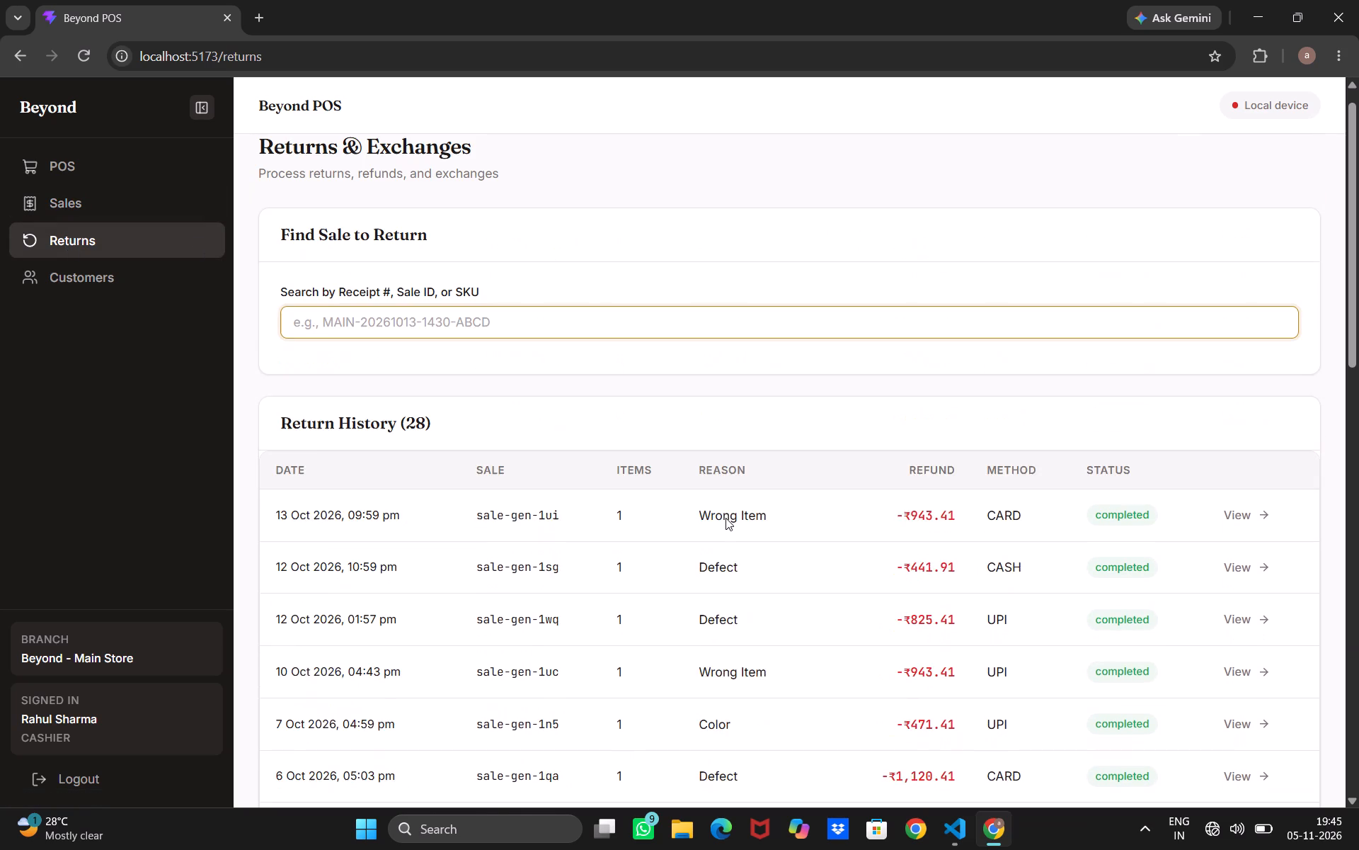
{"action": "scroll", "coordinate": [726, 518], "scroll_direction": "up", "scroll_amount": 2}
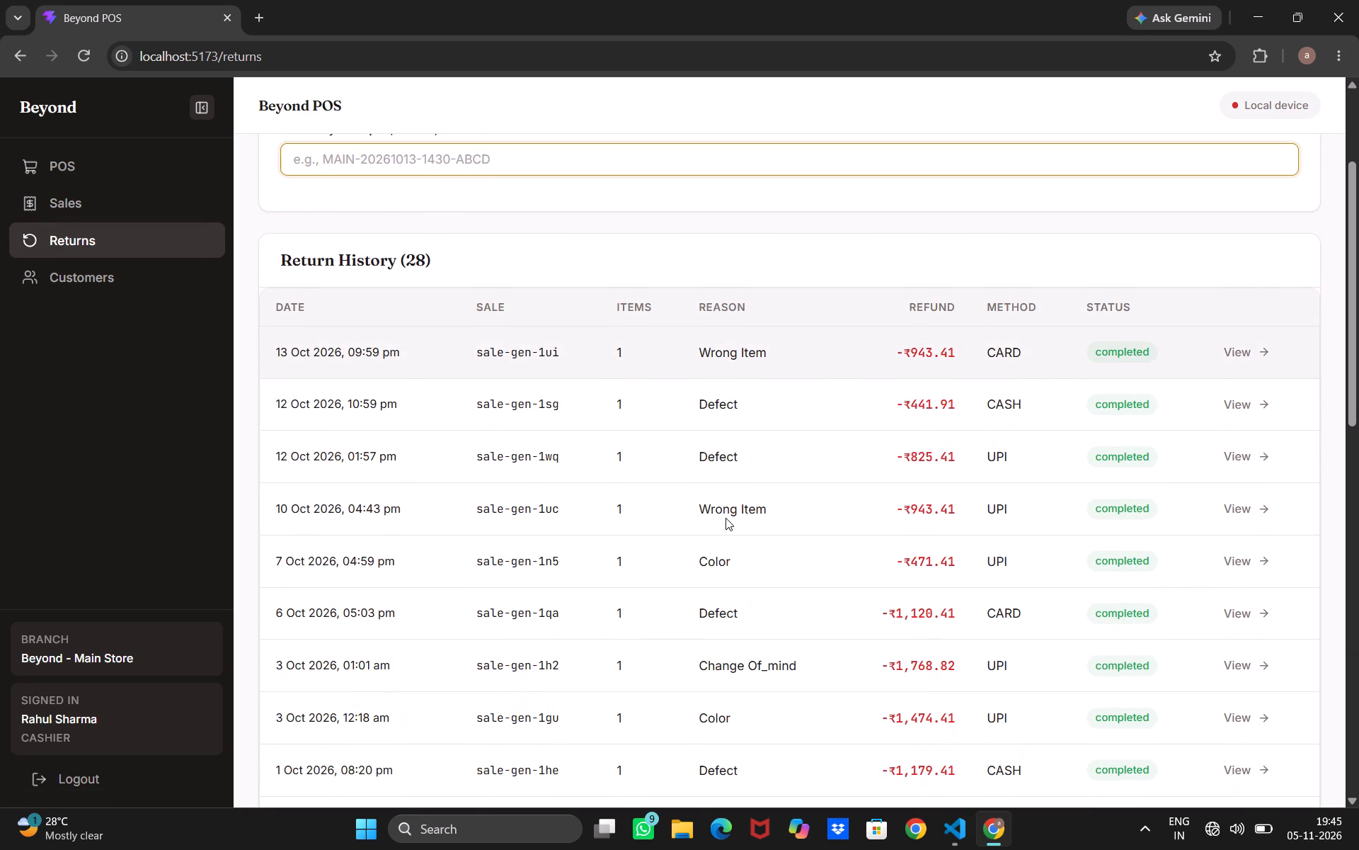
{"action": "scroll", "coordinate": [726, 518], "scroll_direction": "up", "scroll_amount": 2}
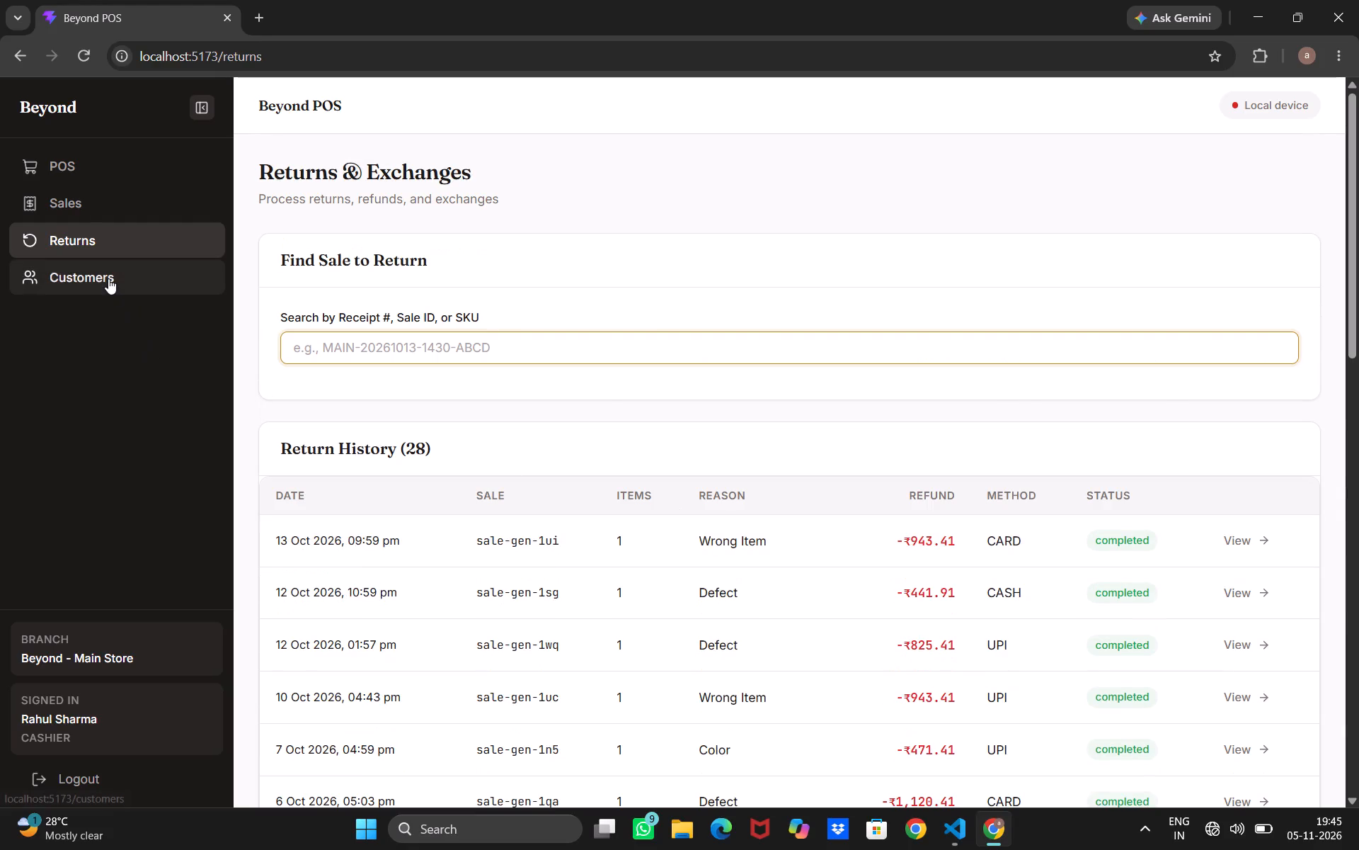
{"action": "left_click", "coordinate": [108, 278]}
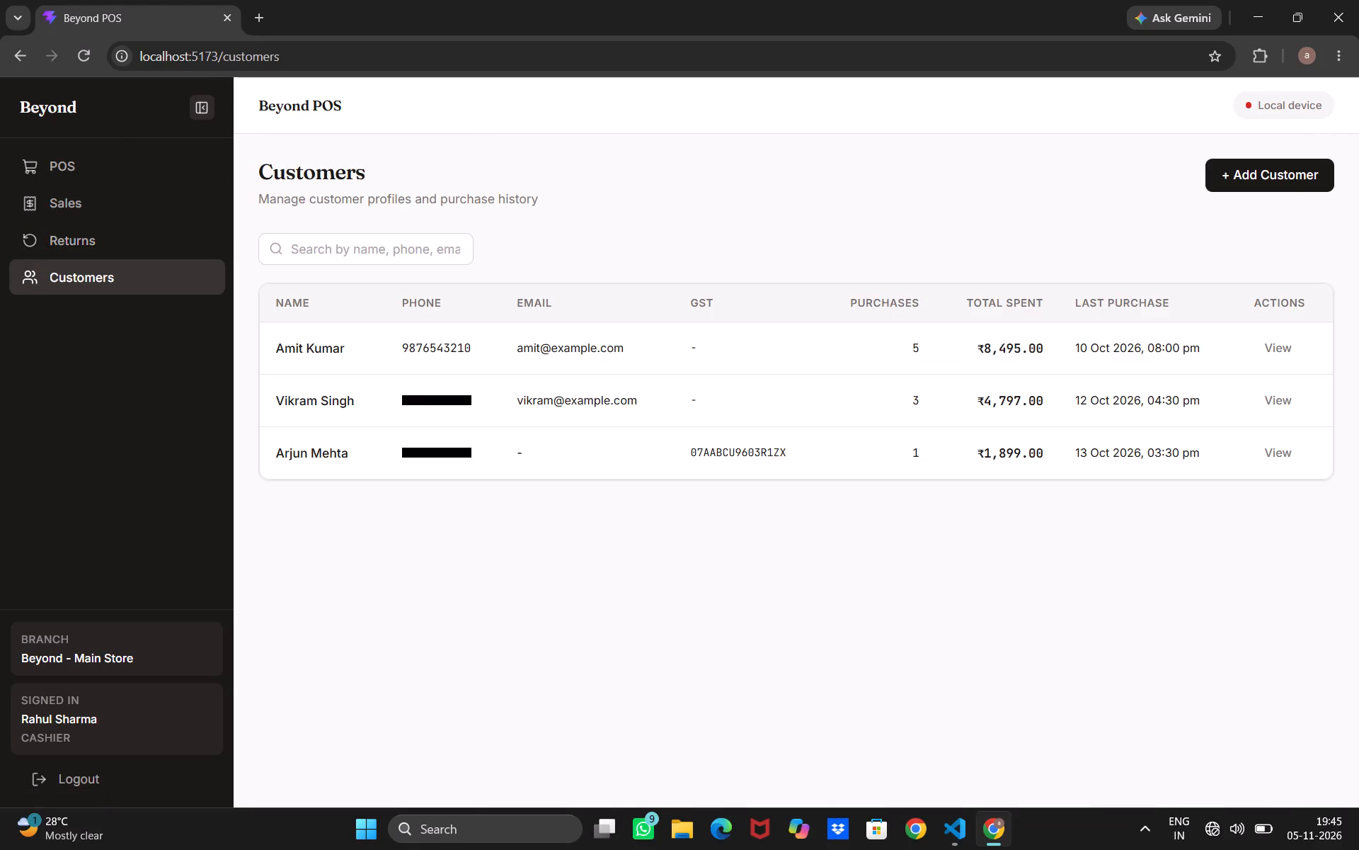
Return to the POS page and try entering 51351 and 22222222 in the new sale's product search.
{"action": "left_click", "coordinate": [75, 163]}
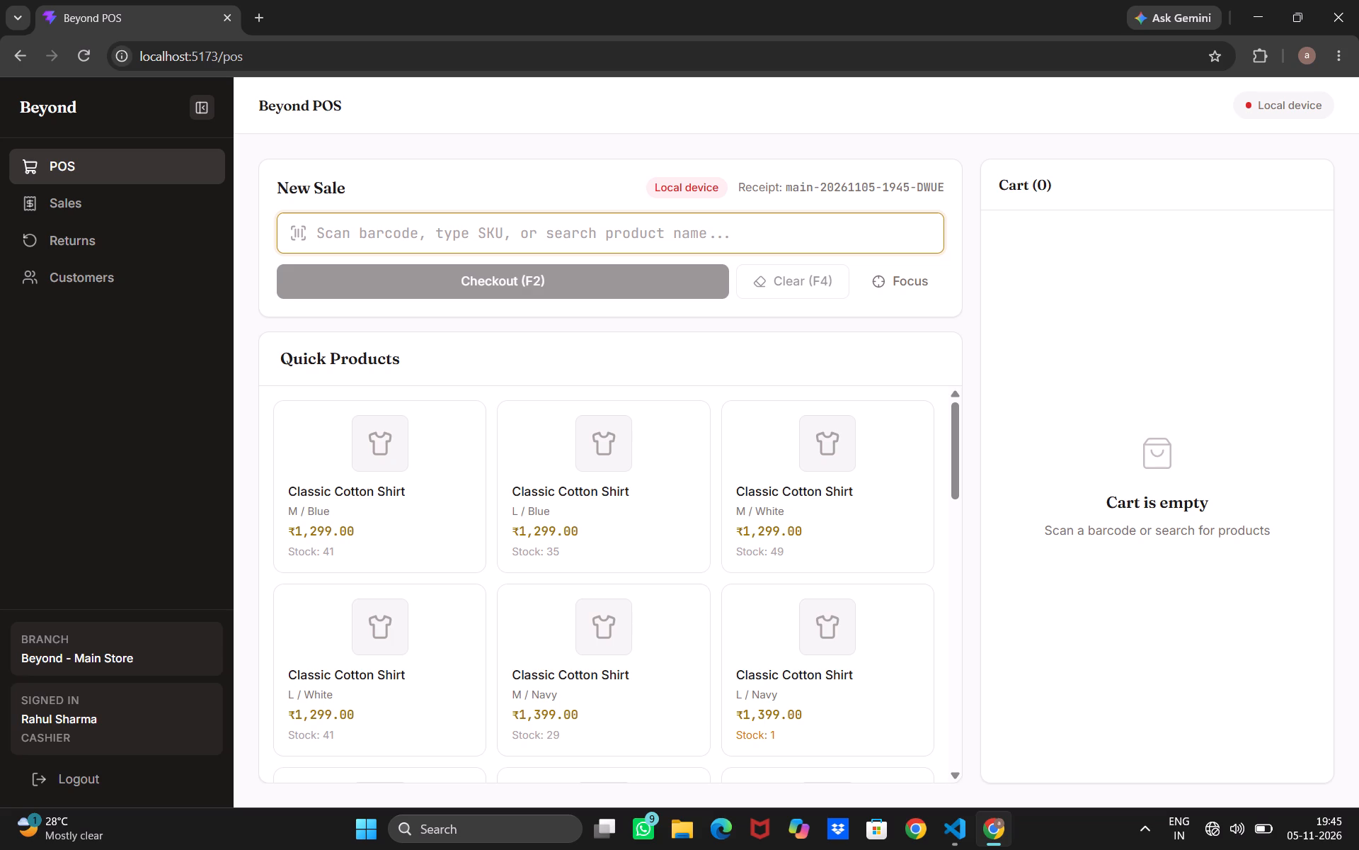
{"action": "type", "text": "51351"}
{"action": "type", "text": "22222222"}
Add the M / Blue and L / Blue Classic Cotton Shirts to the cart and open the checkout payment.
{"action": "scroll", "coordinate": [388, 541], "scroll_direction": "down", "scroll_amount": 1}
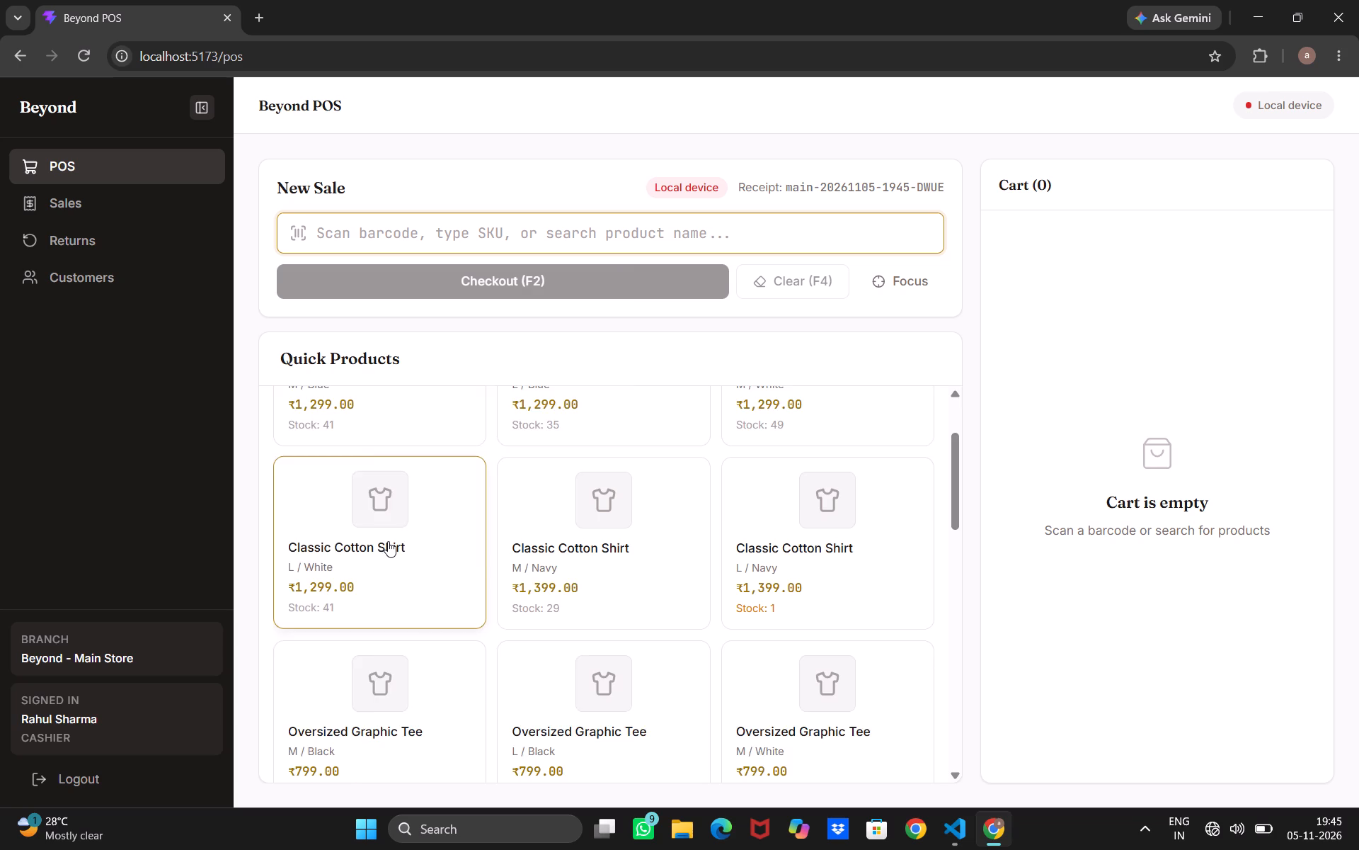
{"action": "scroll", "coordinate": [388, 541], "scroll_direction": "up", "scroll_amount": 1}
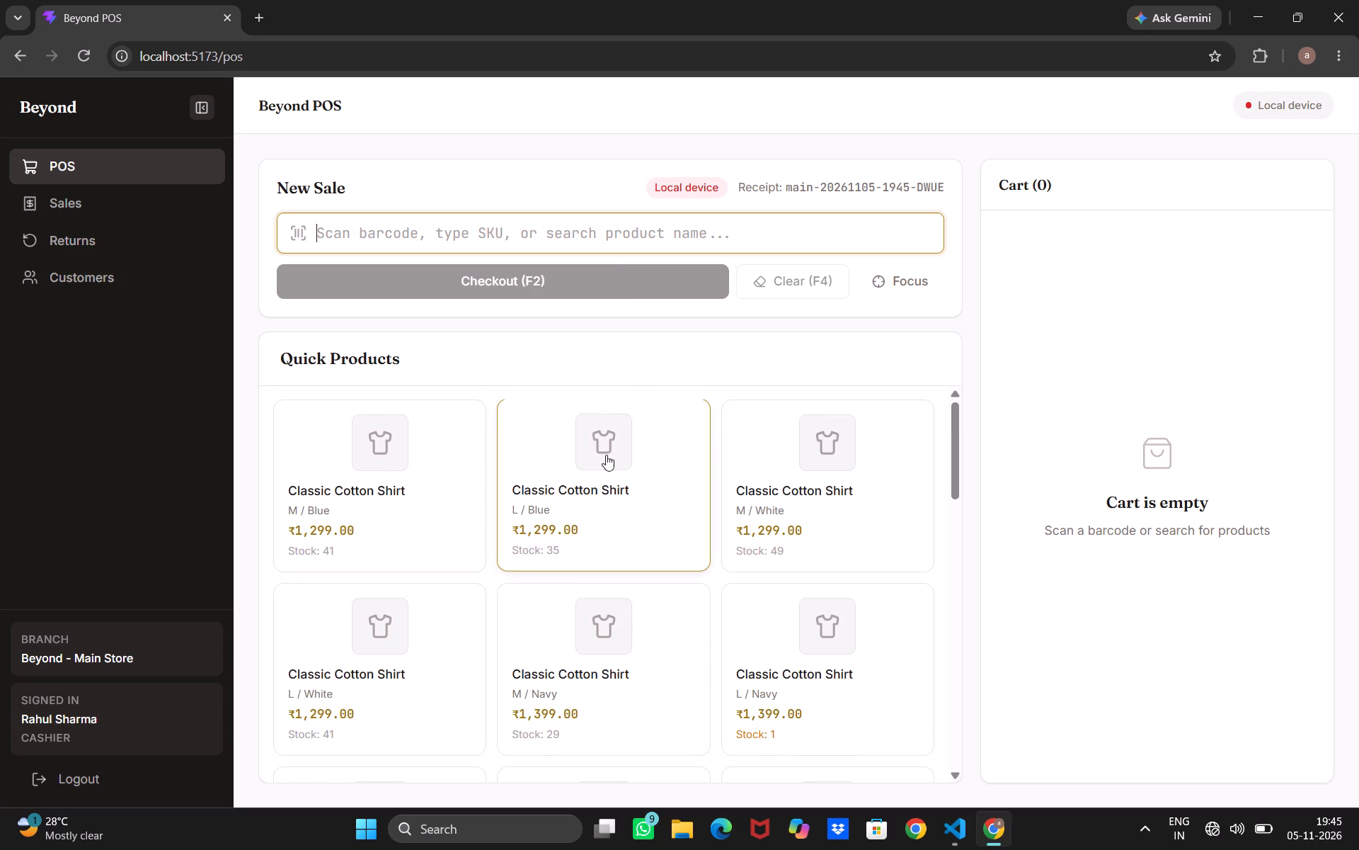
{"action": "left_click", "coordinate": [404, 468]}
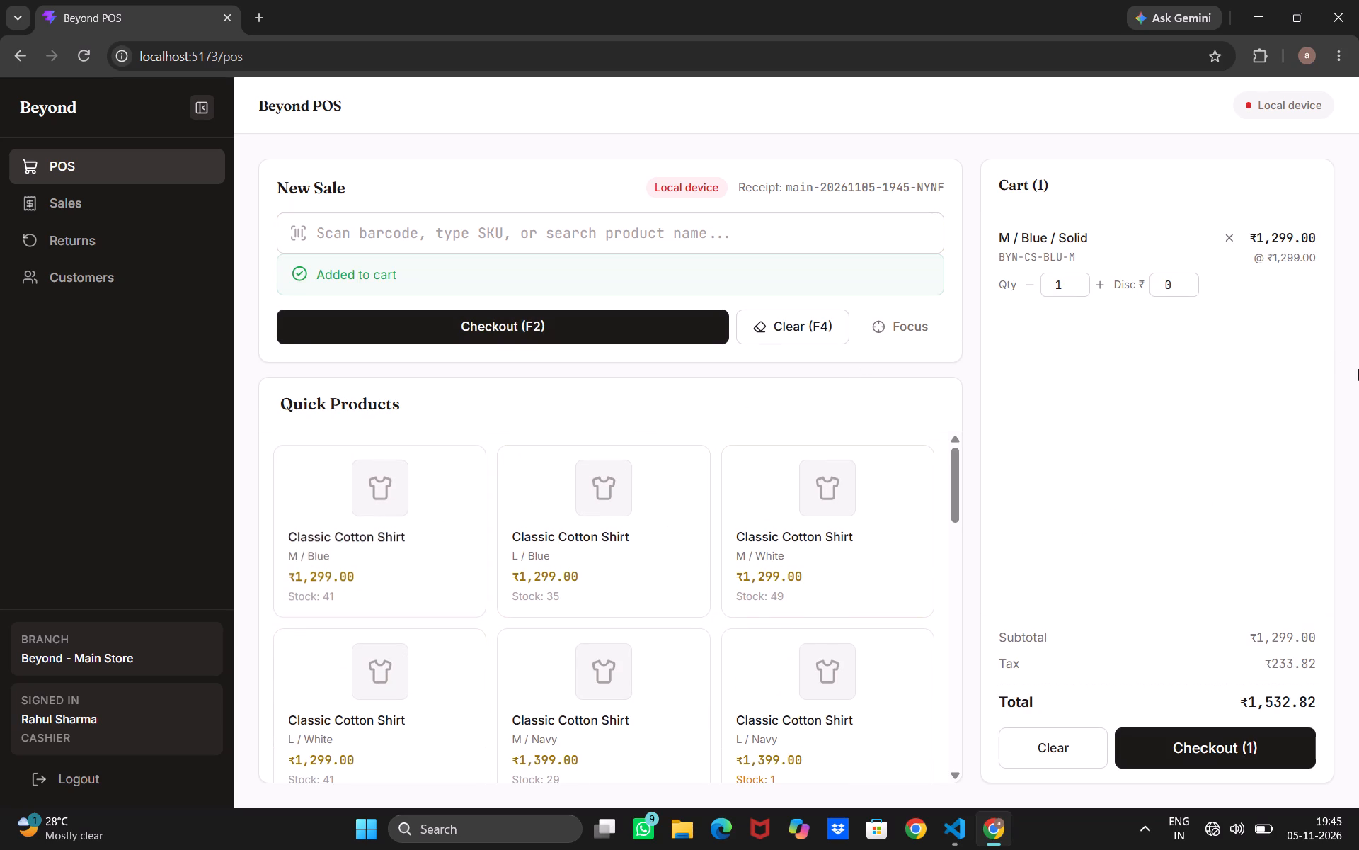
{"action": "left_click", "coordinate": [550, 523]}
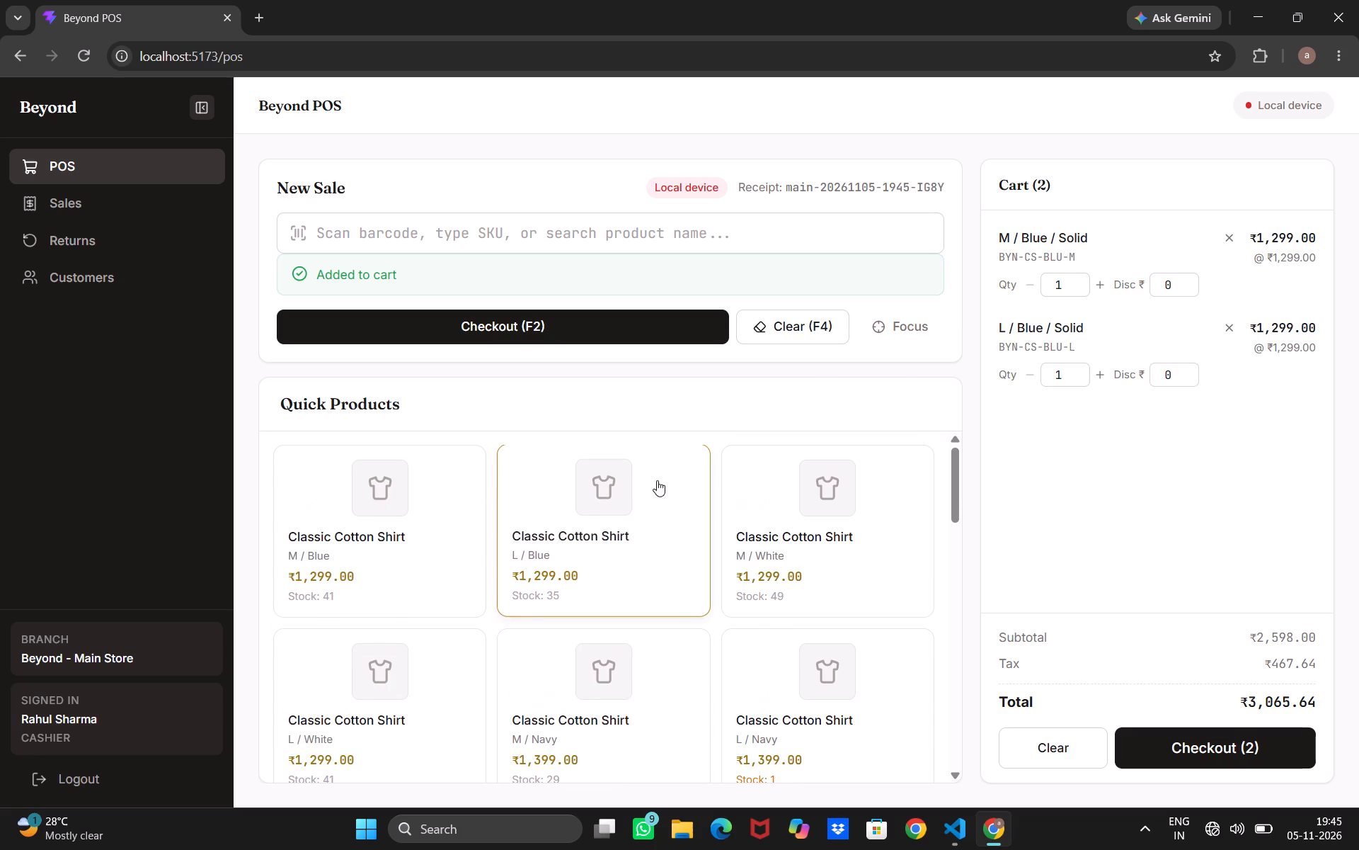
{"action": "left_click", "coordinate": [1188, 745]}
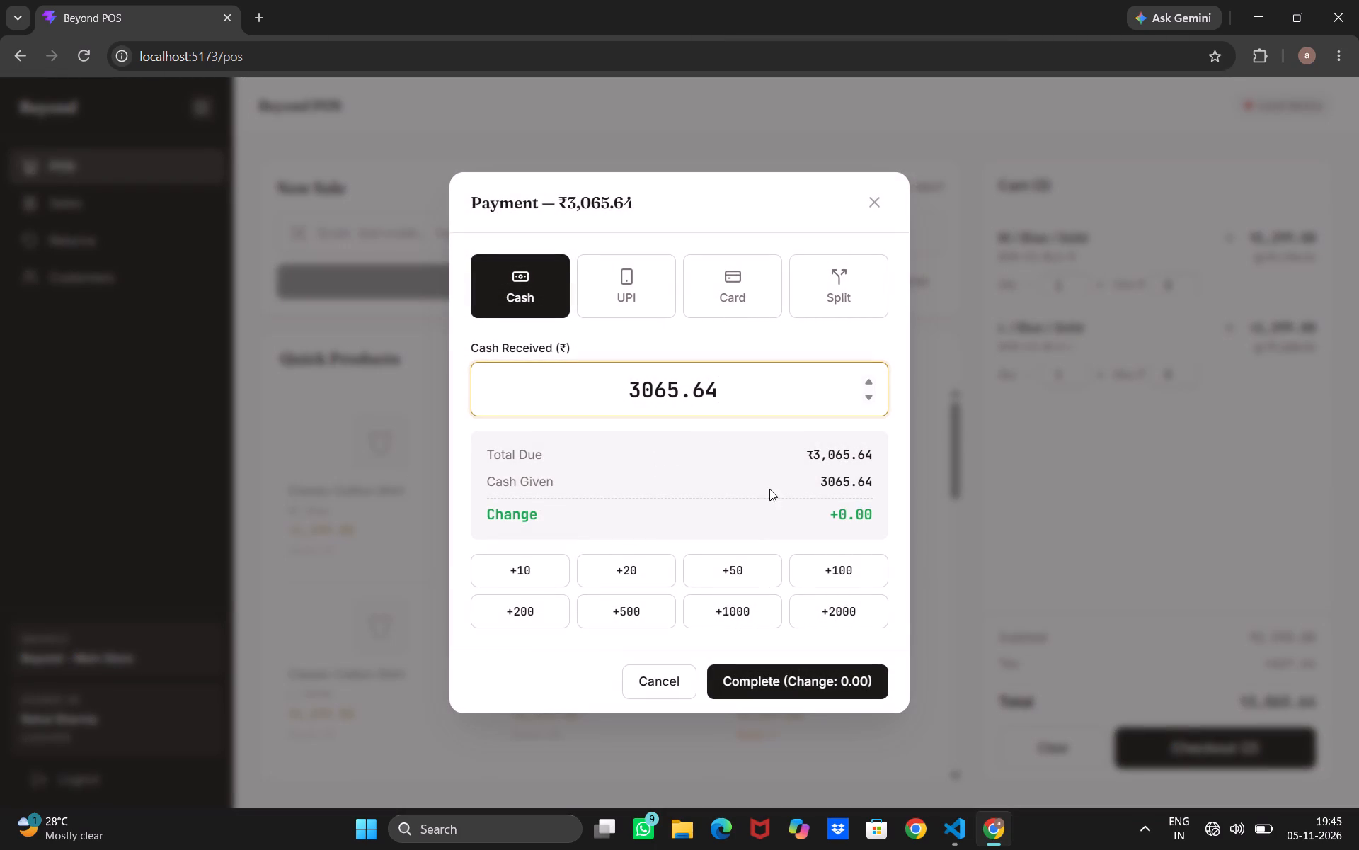
Look over the cash payment details for the two-shirt sale and close the payment dialog without completing the sale.
{"action": "scroll", "coordinate": [747, 537], "scroll_direction": "down", "scroll_amount": 1}
{"action": "left_click", "coordinate": [864, 208]}
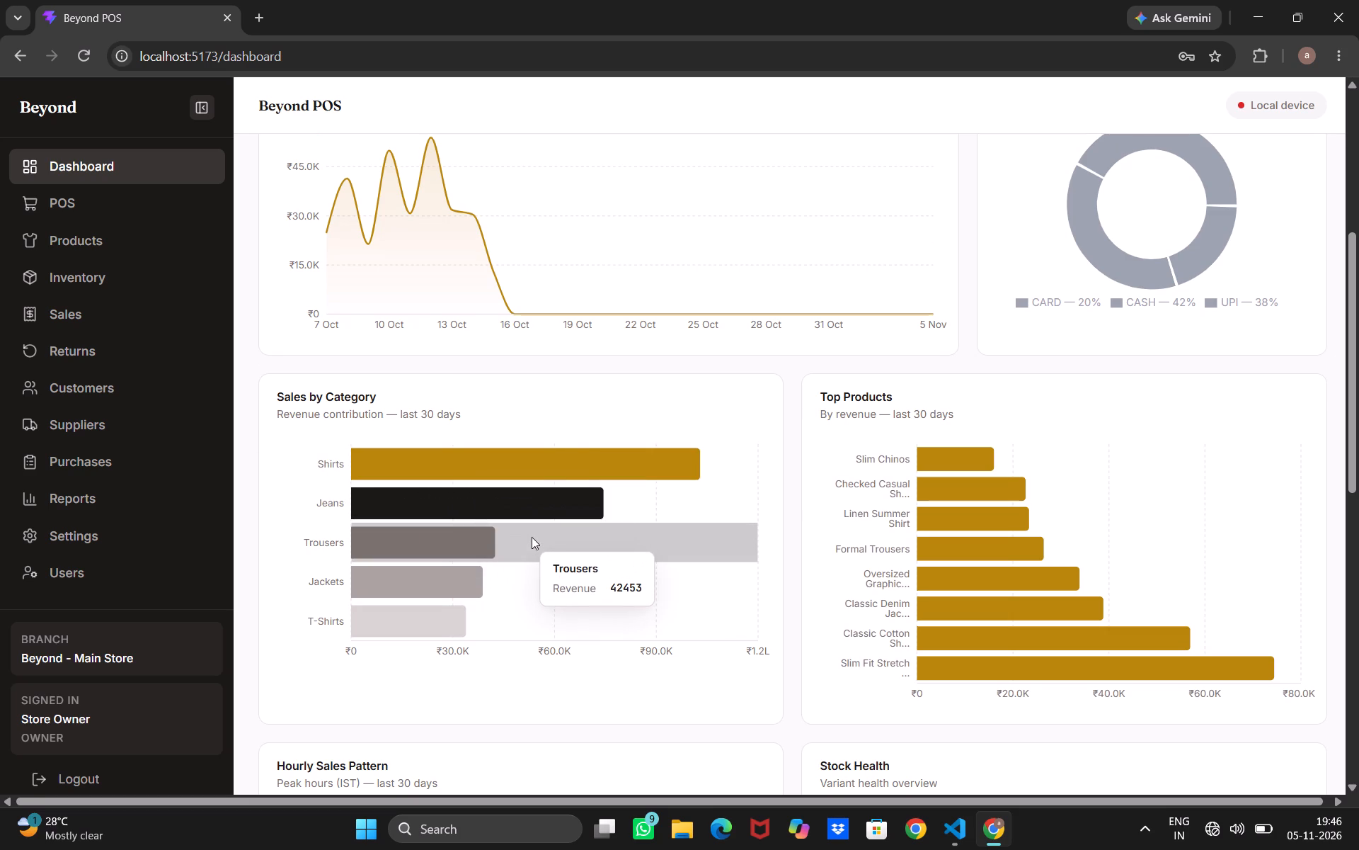
Look through the rest of the owner's dashboard, from the category and top-product charts to hourly sales, stock health and recent sales.
{"action": "scroll", "coordinate": [822, 550], "scroll_direction": "down", "scroll_amount": 3}
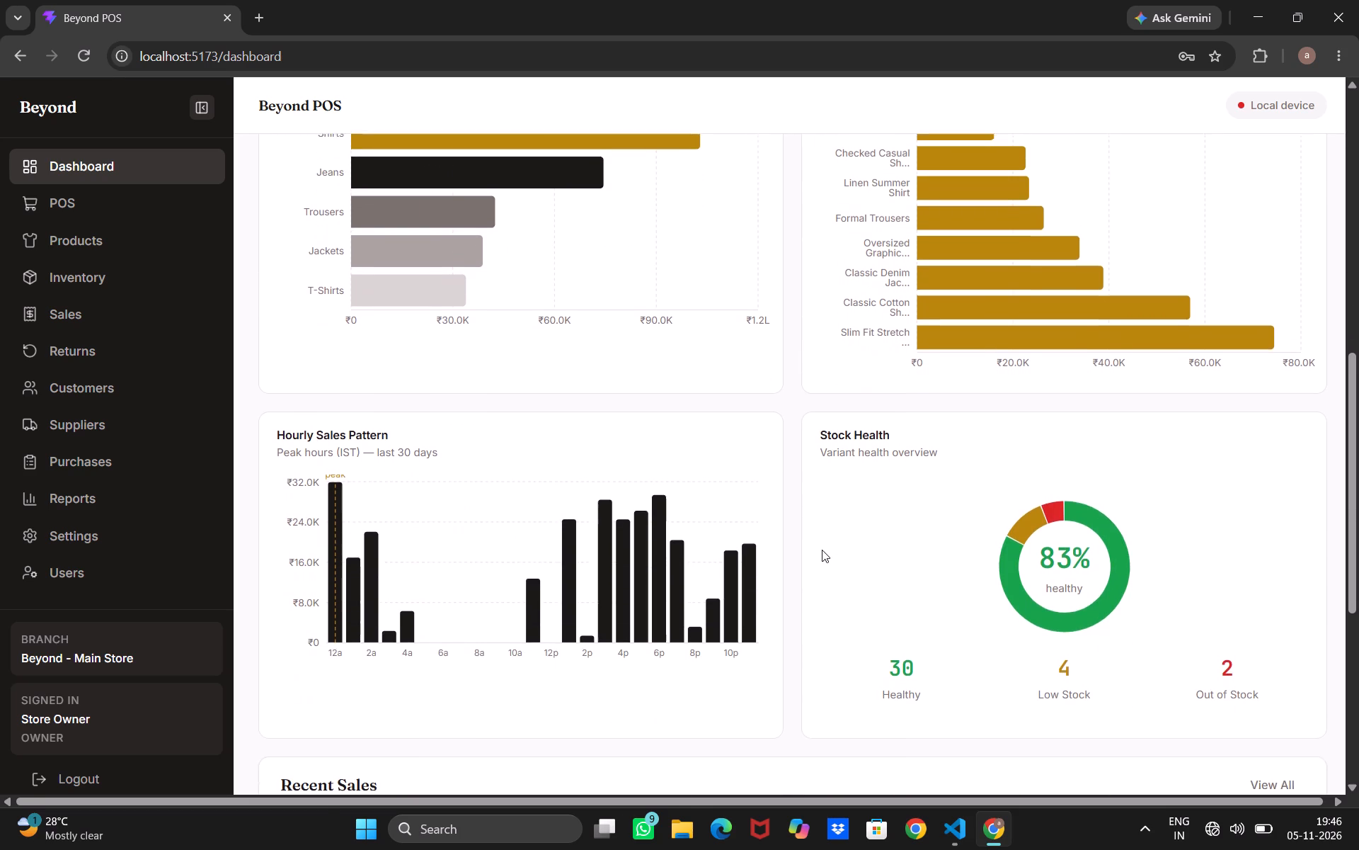
{"action": "scroll", "coordinate": [822, 550], "scroll_direction": "down", "scroll_amount": 2}
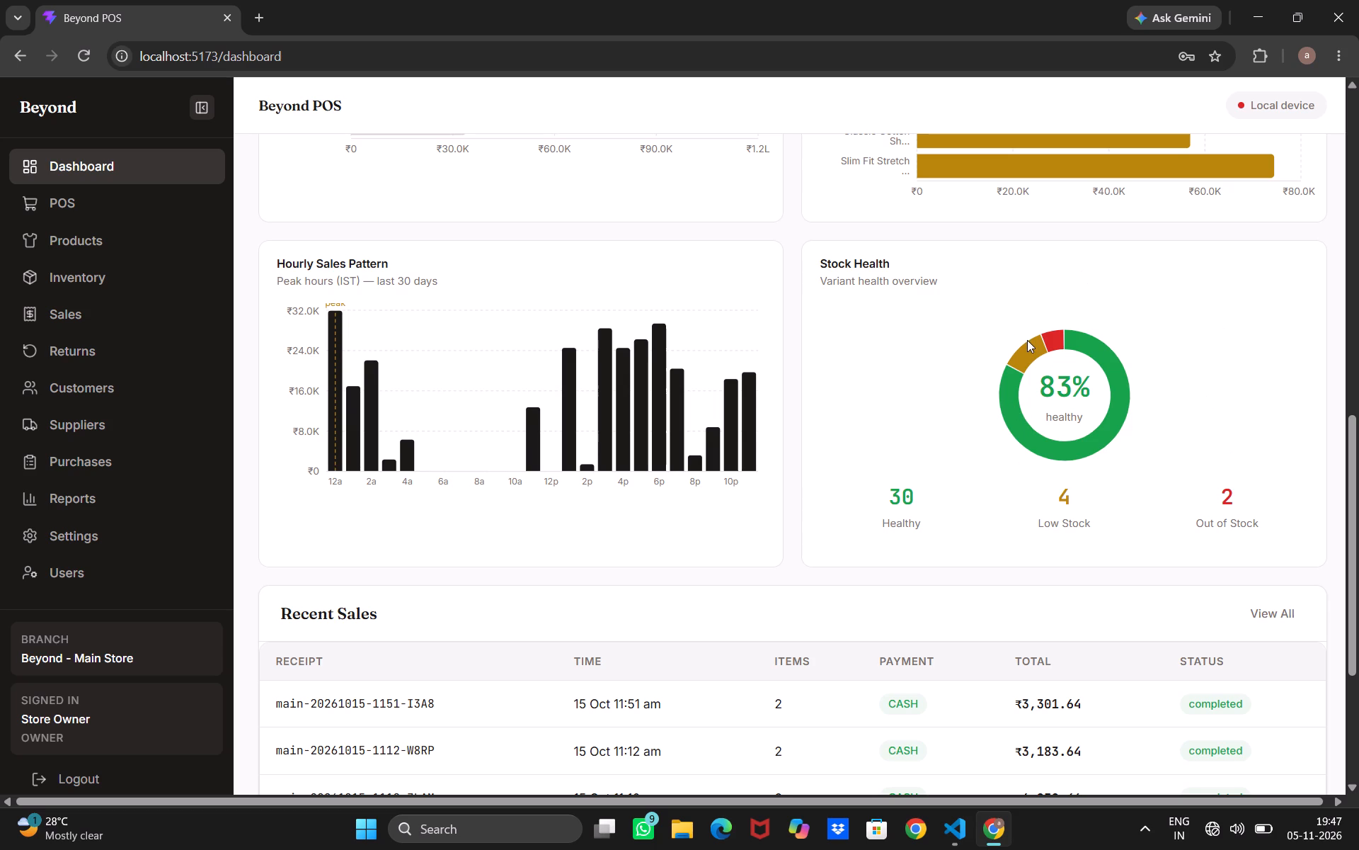
{"action": "scroll", "coordinate": [888, 361], "scroll_direction": "down", "scroll_amount": 4}
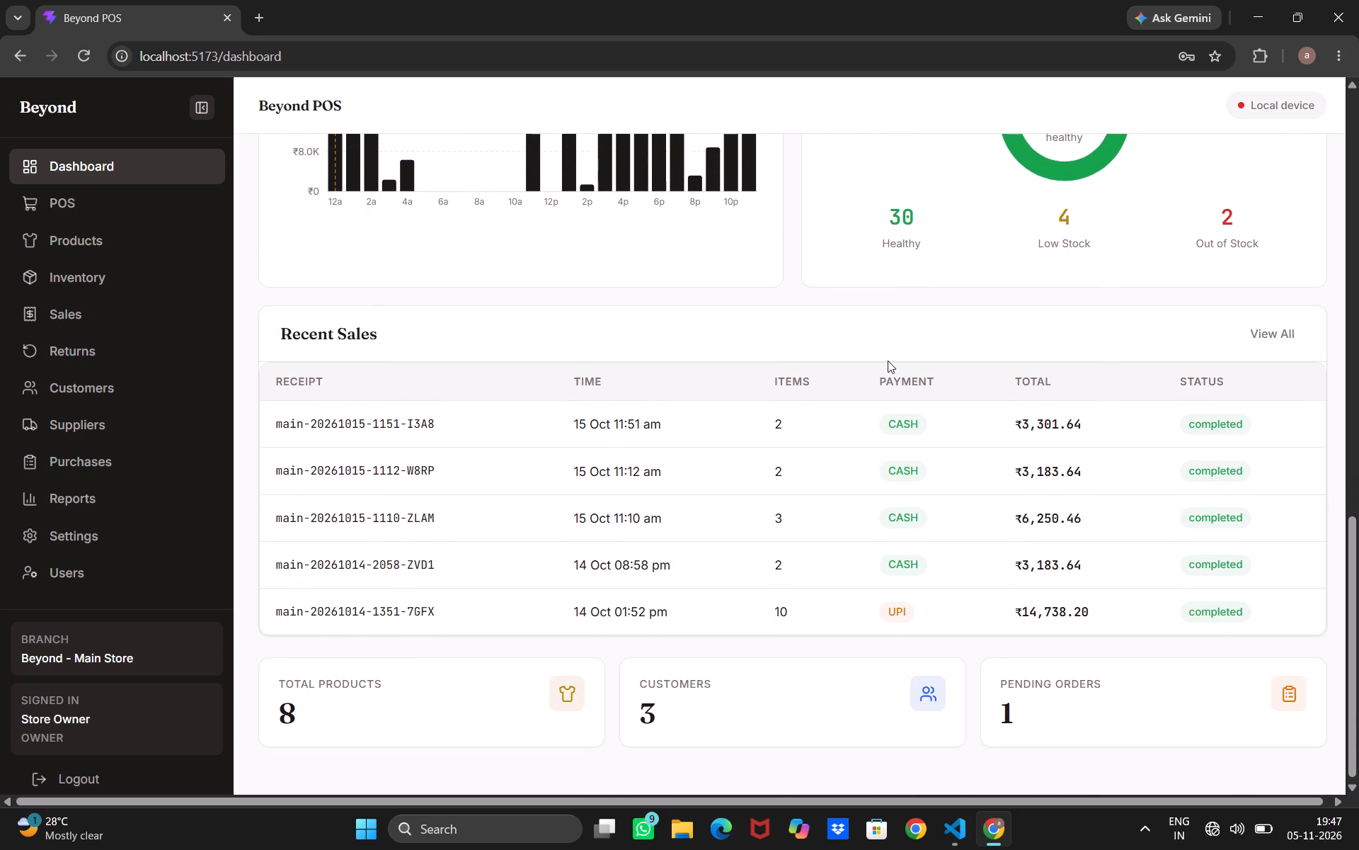
{"action": "scroll", "coordinate": [888, 361], "scroll_direction": "down", "scroll_amount": 1}
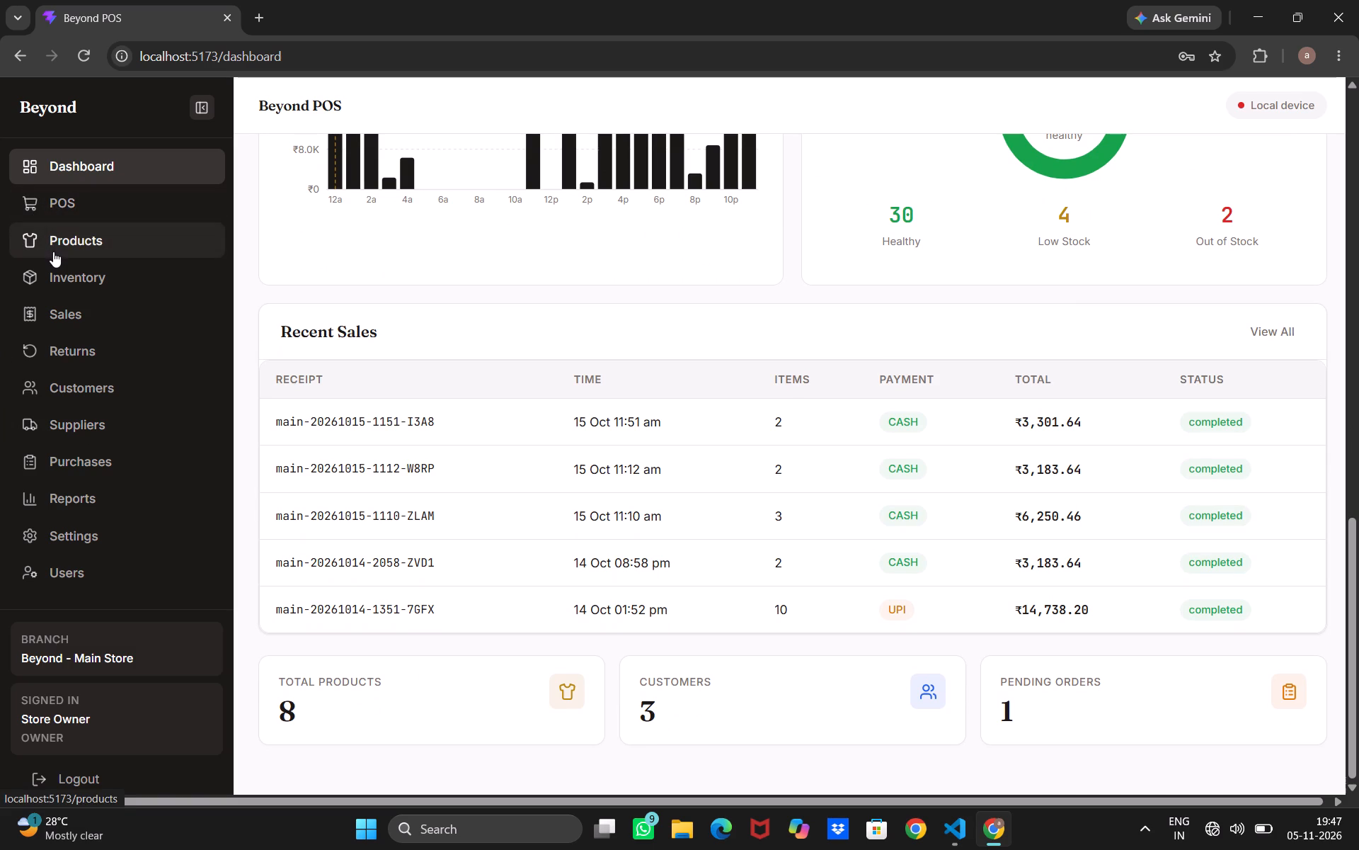
Open the Inventory page and examine the stock summary and the product stock levels.
{"action": "left_click", "coordinate": [60, 287]}
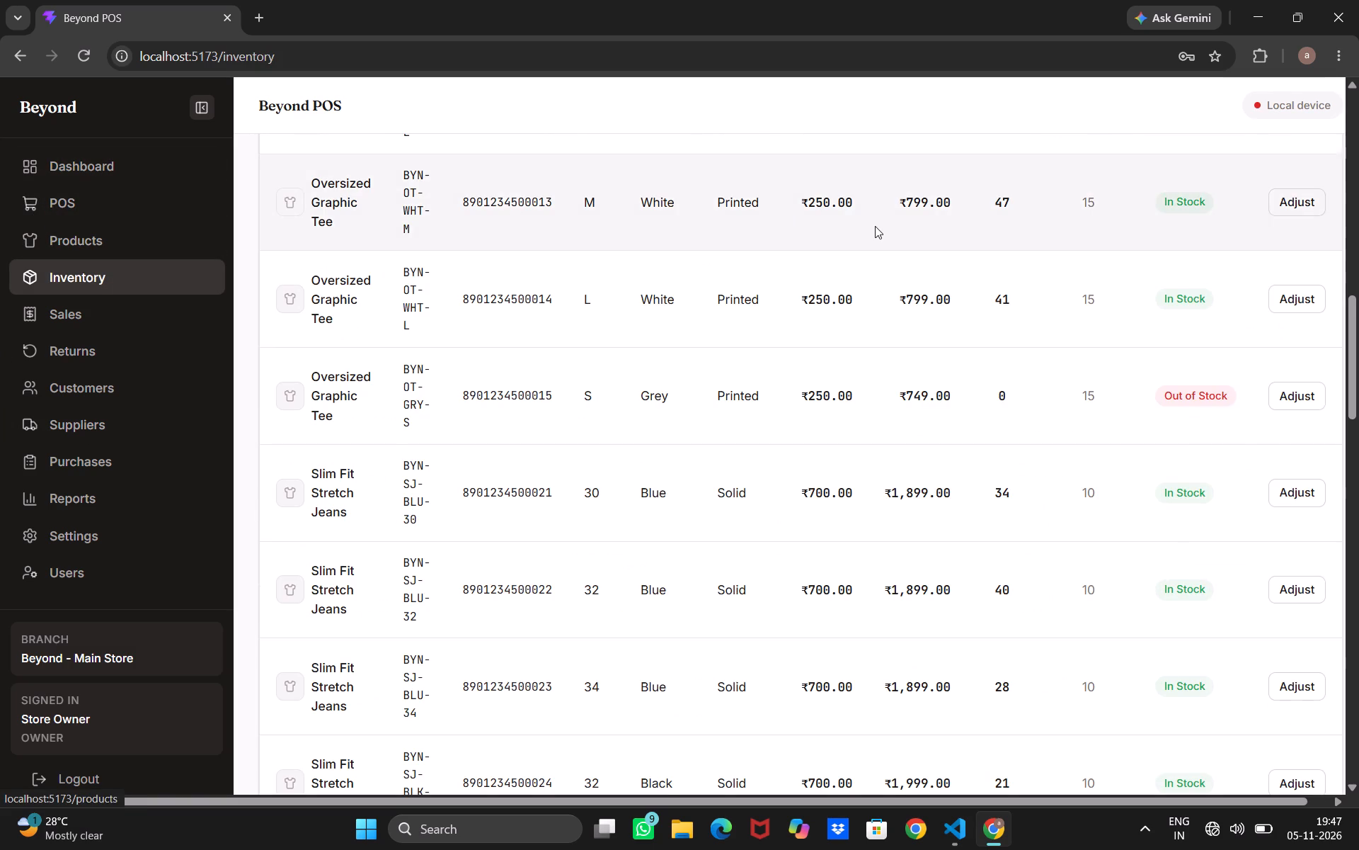
{"action": "scroll", "coordinate": [879, 228], "scroll_direction": "up", "scroll_amount": 15}
{"action": "scroll", "coordinate": [879, 228], "scroll_direction": "down", "scroll_amount": 1}
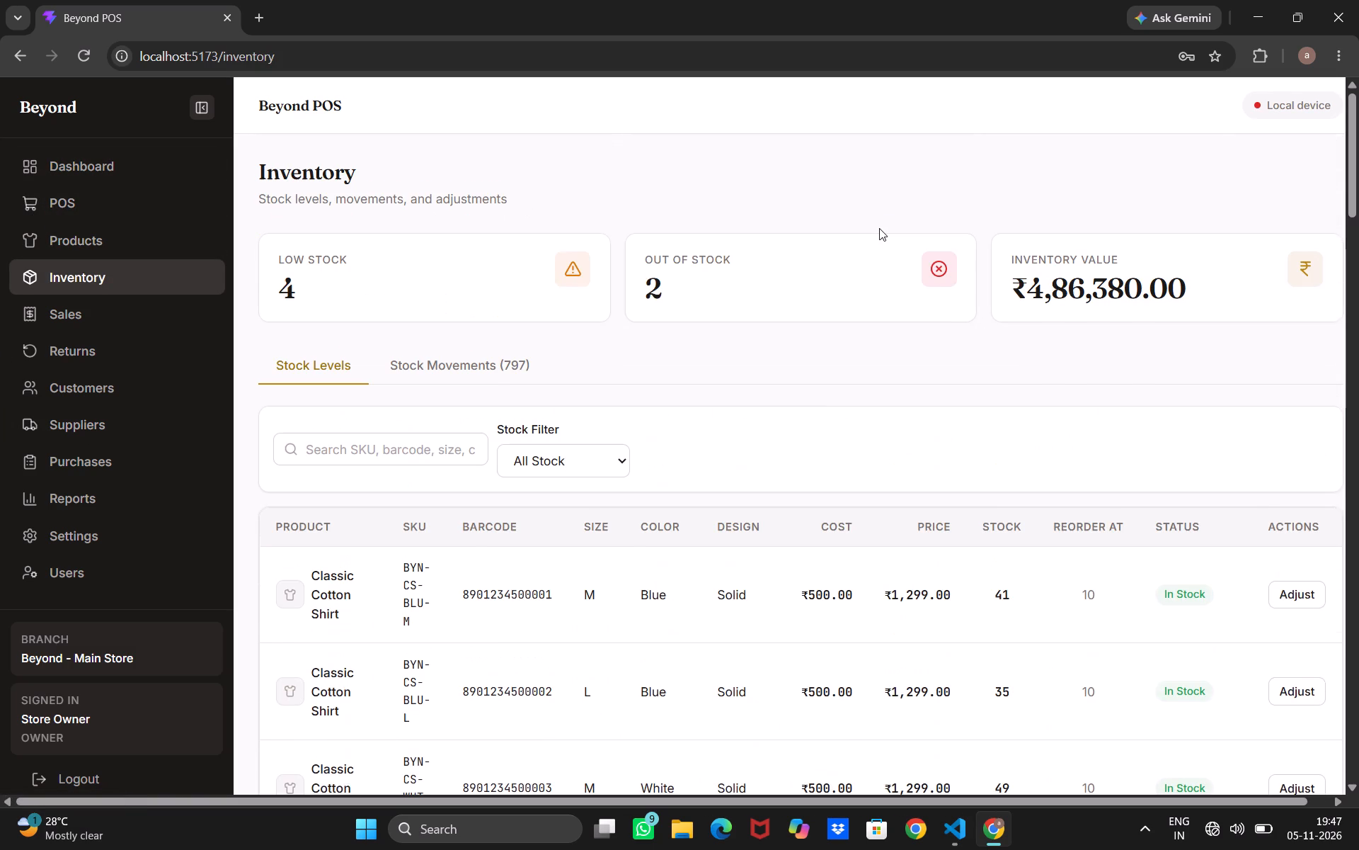
{"action": "scroll", "coordinate": [879, 228], "scroll_direction": "down", "scroll_amount": 2}
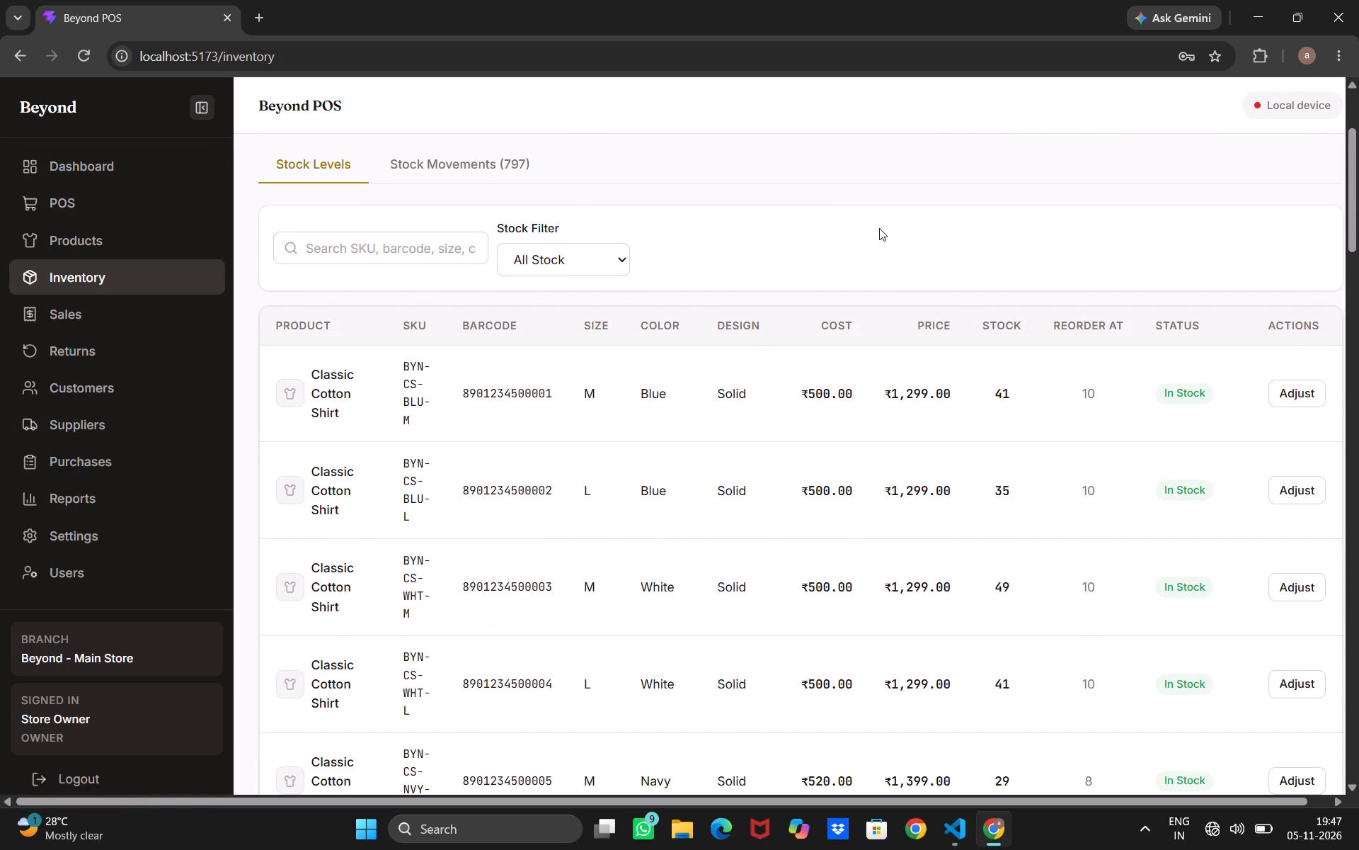
View the stock adjustment form for the M/Blue/Solid Classic Cotton Shirt and close it without adjusting.
{"action": "left_click", "coordinate": [1278, 395]}
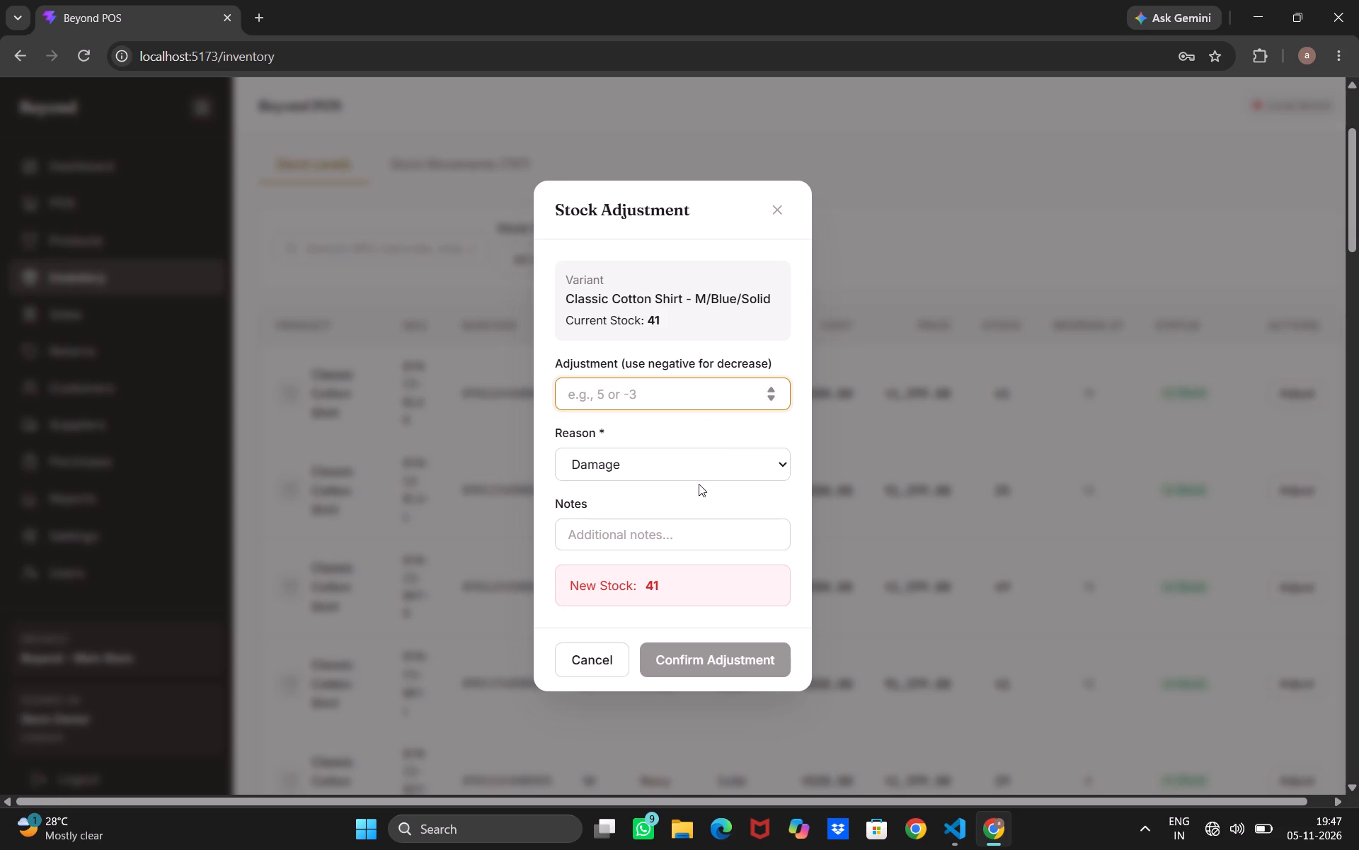
{"action": "left_click", "coordinate": [784, 220]}
{"action": "scroll", "coordinate": [1110, 218], "scroll_direction": "up", "scroll_amount": 7}
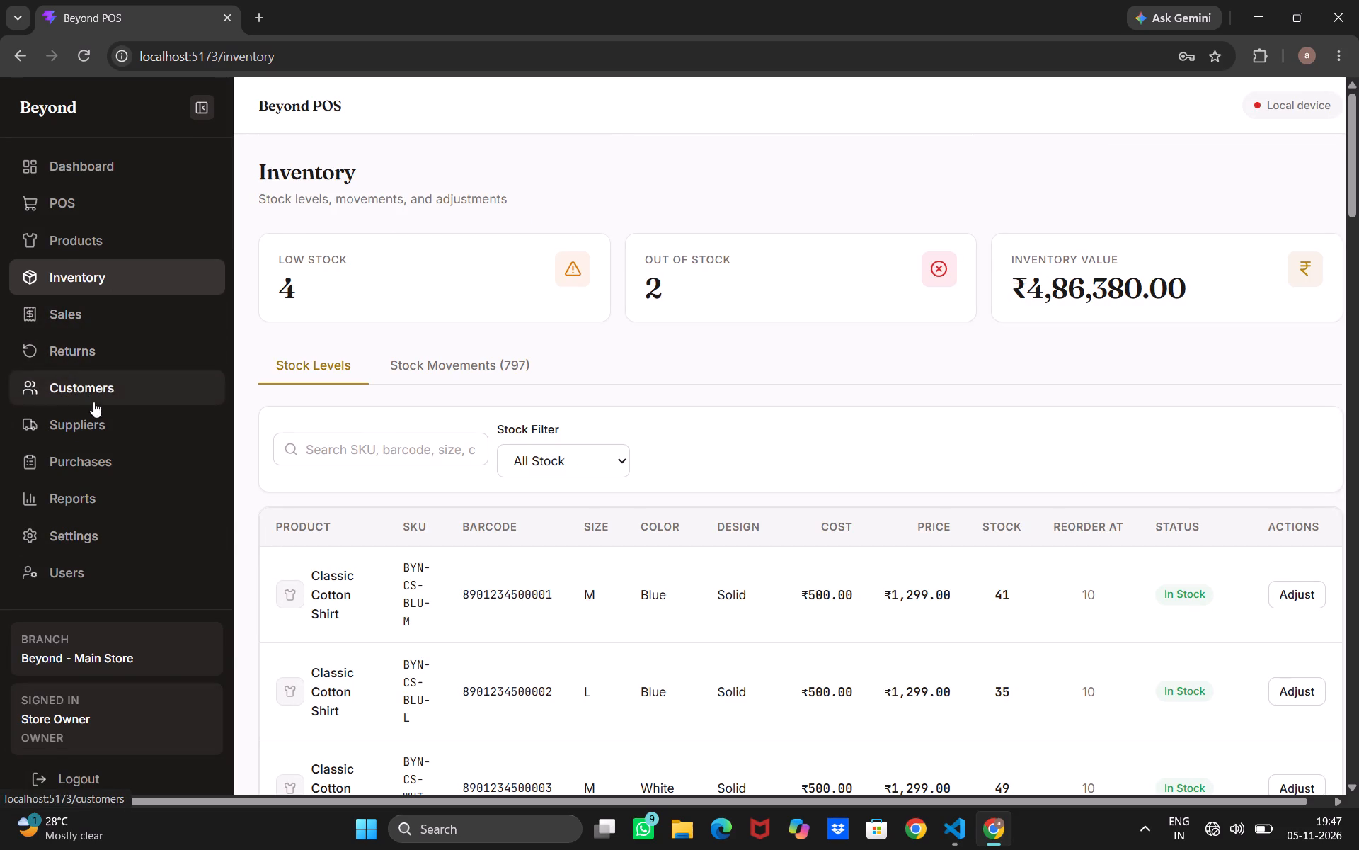
Open a new product form from the Products page and examine its product information, image upload and variant fields.
{"action": "left_click", "coordinate": [62, 235]}
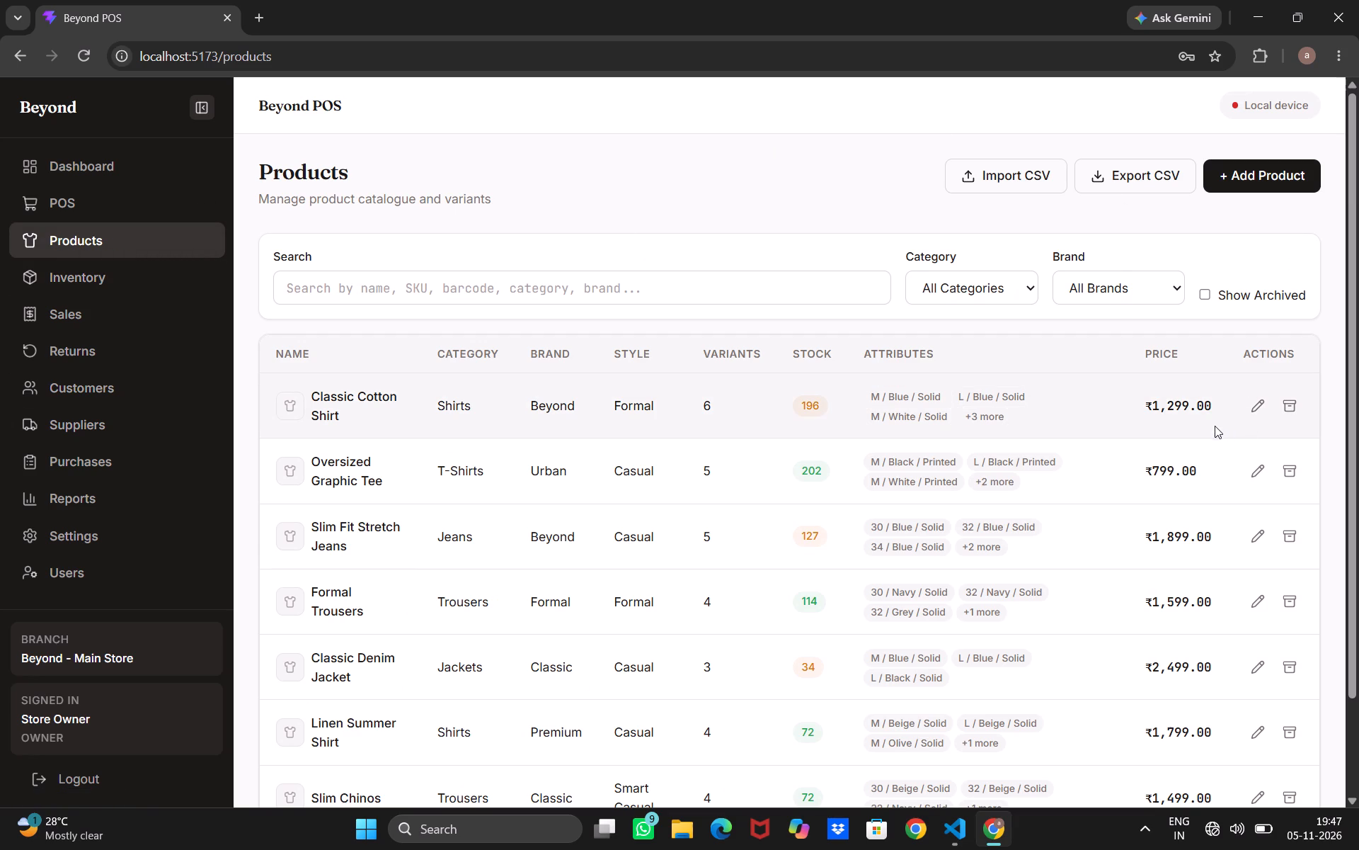
{"action": "left_click", "coordinate": [1308, 172]}
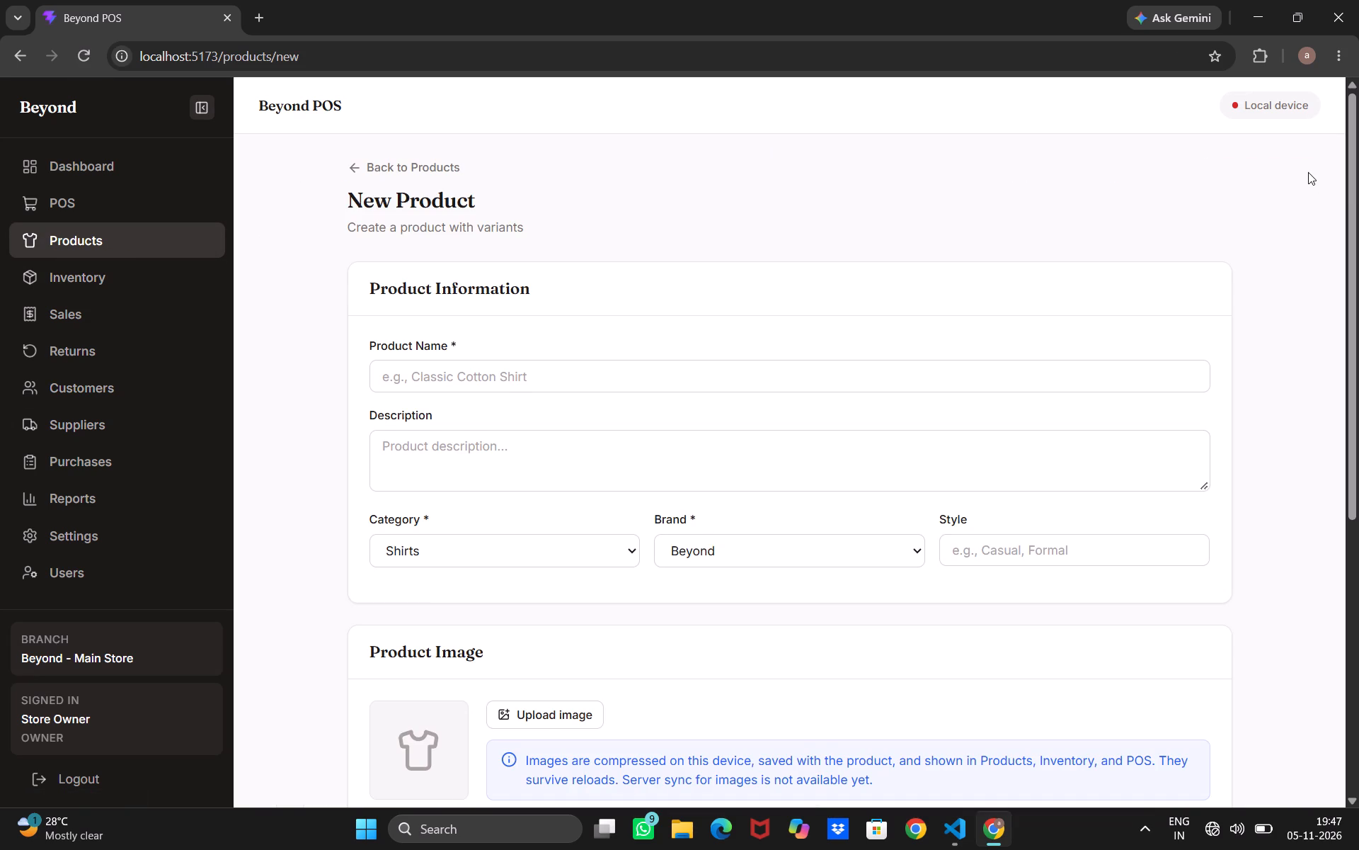
{"action": "scroll", "coordinate": [1143, 230], "scroll_direction": "down", "scroll_amount": 1}
{"action": "scroll", "coordinate": [1143, 230], "scroll_direction": "up", "scroll_amount": 1}
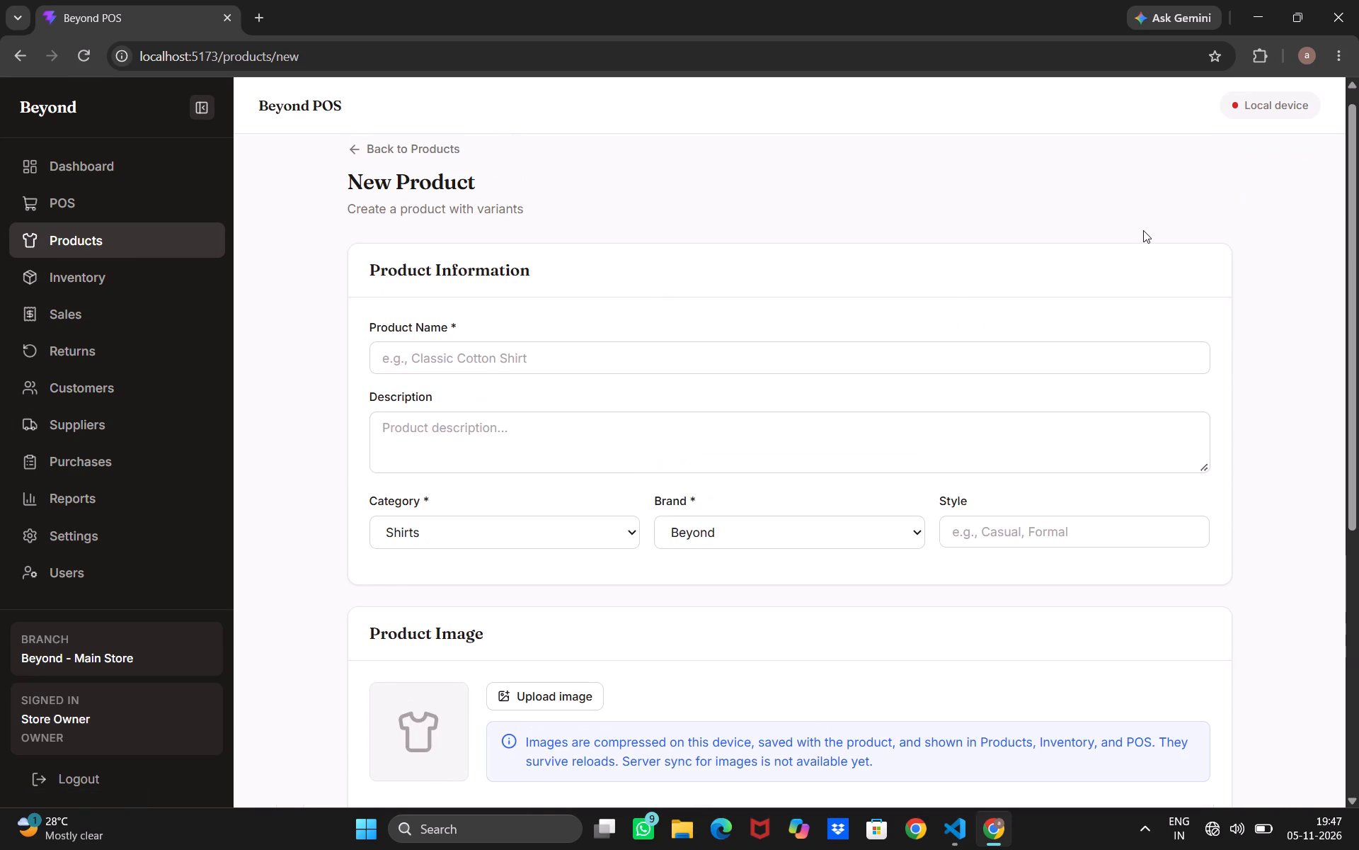
{"action": "scroll", "coordinate": [1143, 230], "scroll_direction": "down", "scroll_amount": 1}
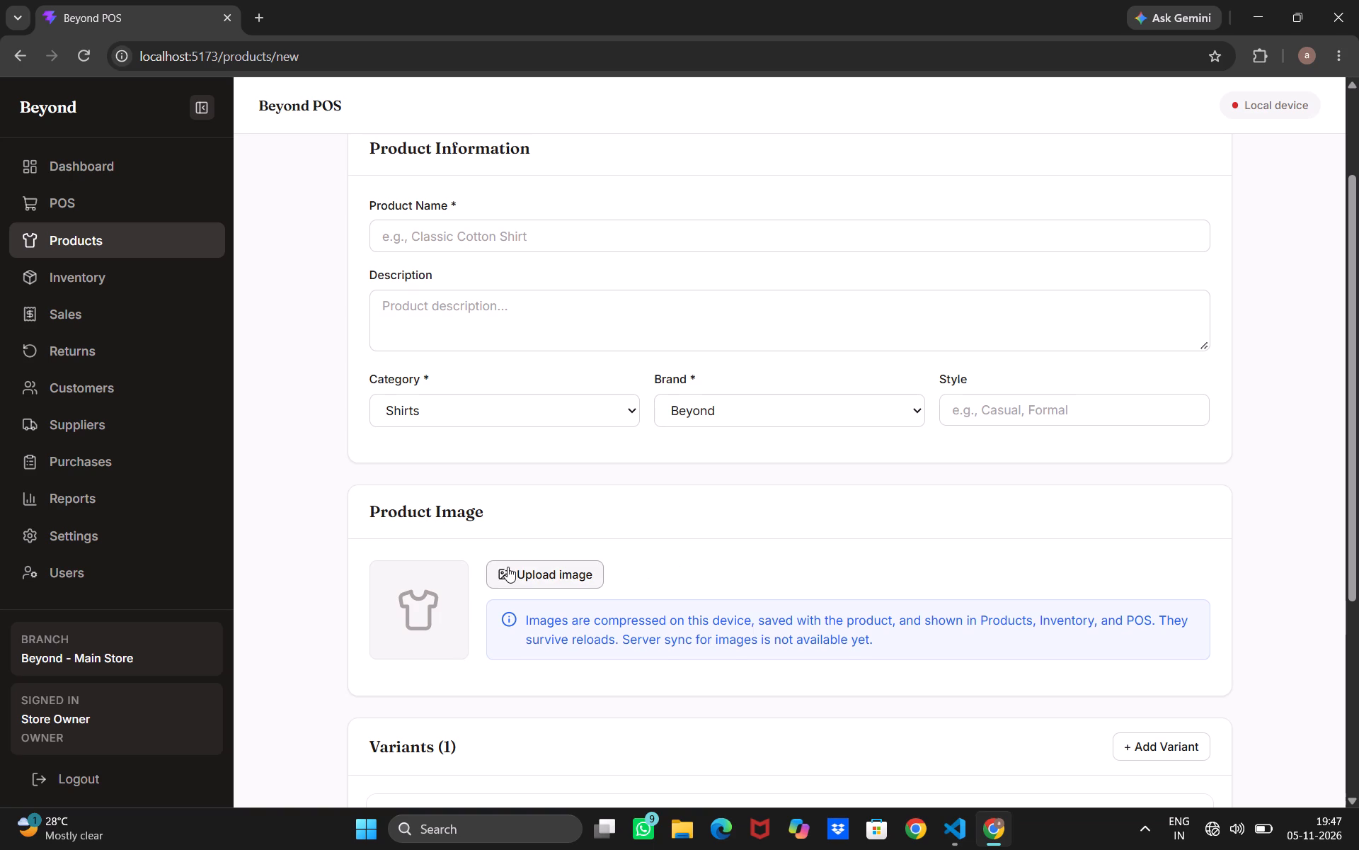
{"action": "left_click", "coordinate": [508, 567]}
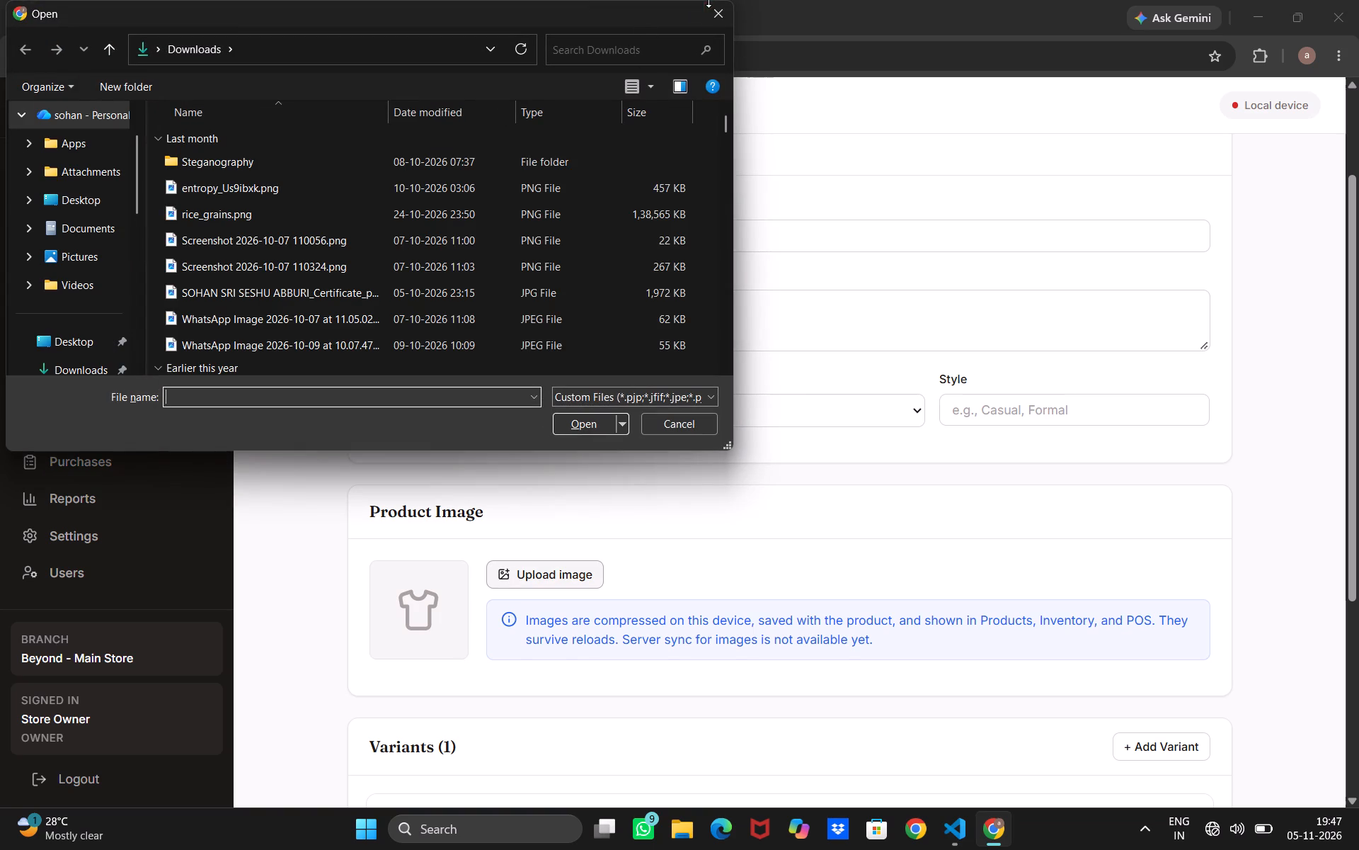
{"action": "left_click", "coordinate": [709, 4]}
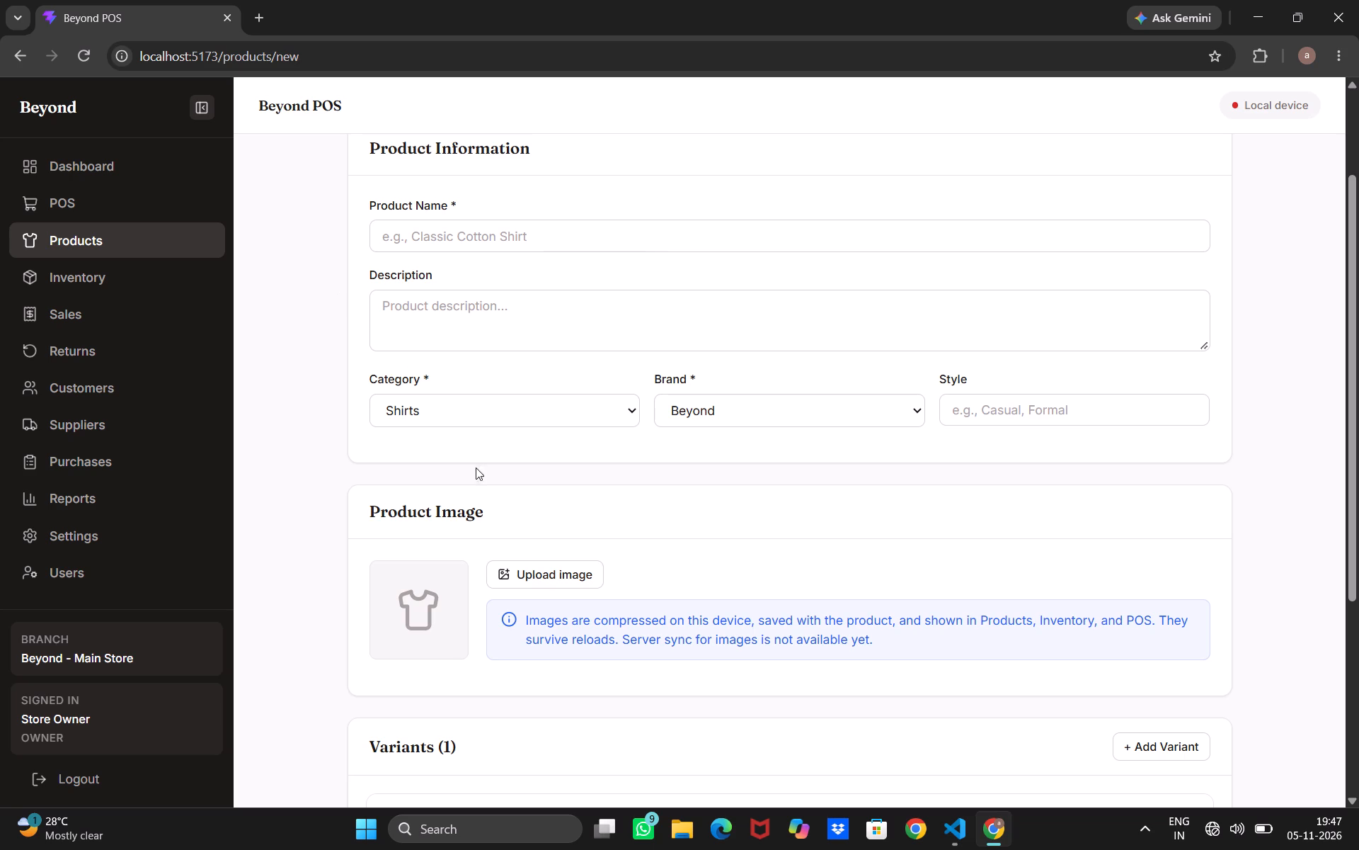
{"action": "scroll", "coordinate": [485, 514], "scroll_direction": "down", "scroll_amount": 4}
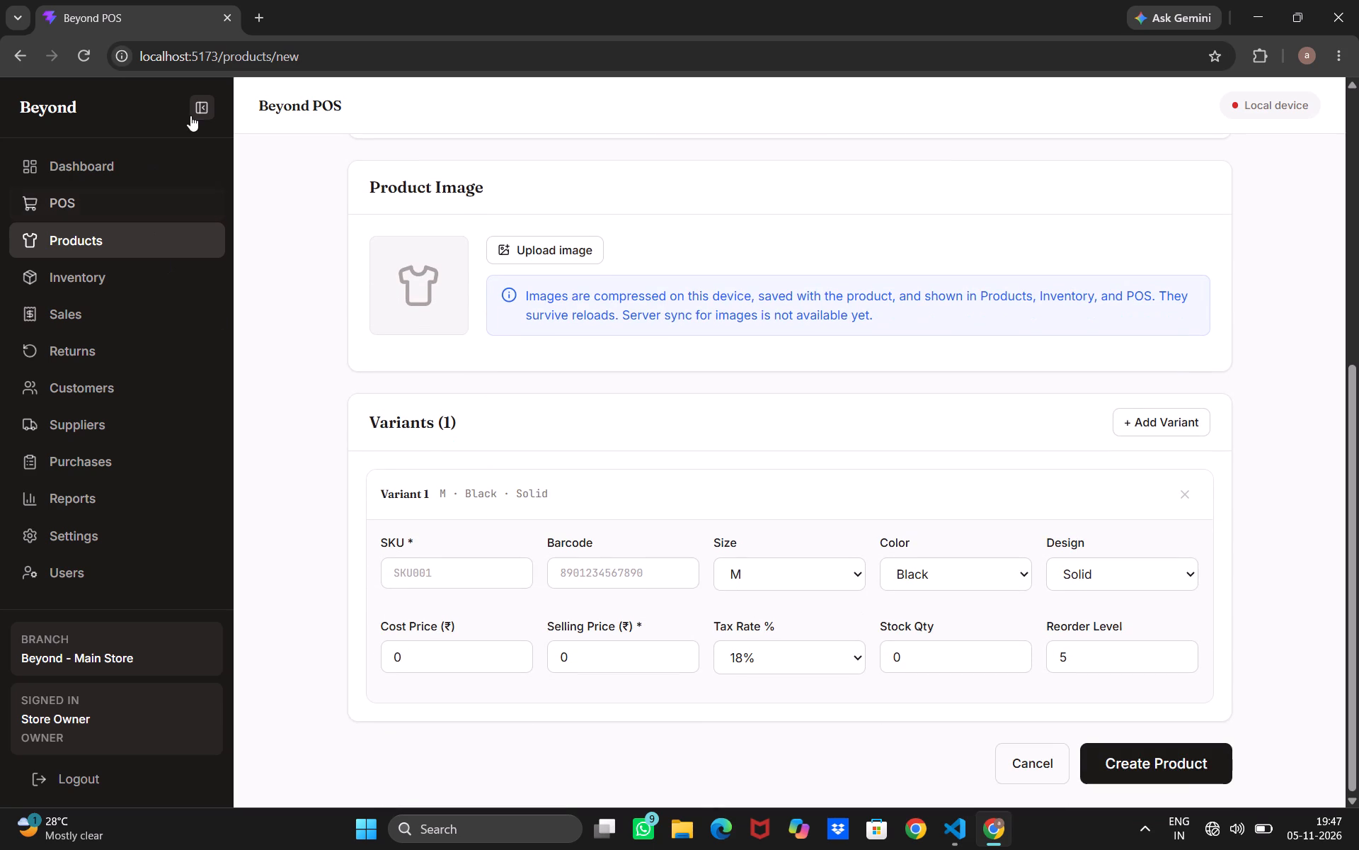
Leave the new product form and revisit the Inventory and Products pages, ending on the POS new sale page.
{"action": "left_click", "coordinate": [22, 50]}
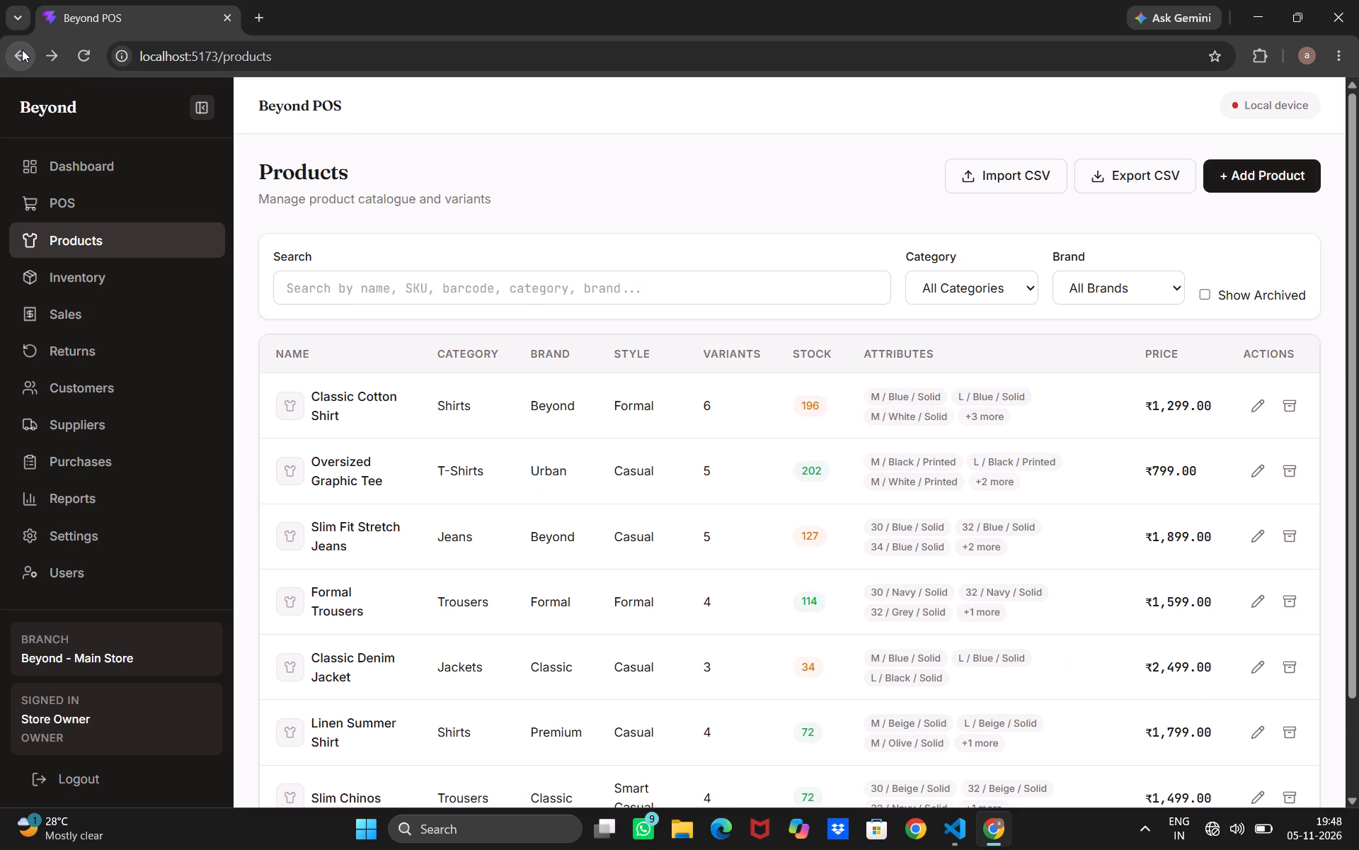
{"action": "left_click", "coordinate": [22, 50]}
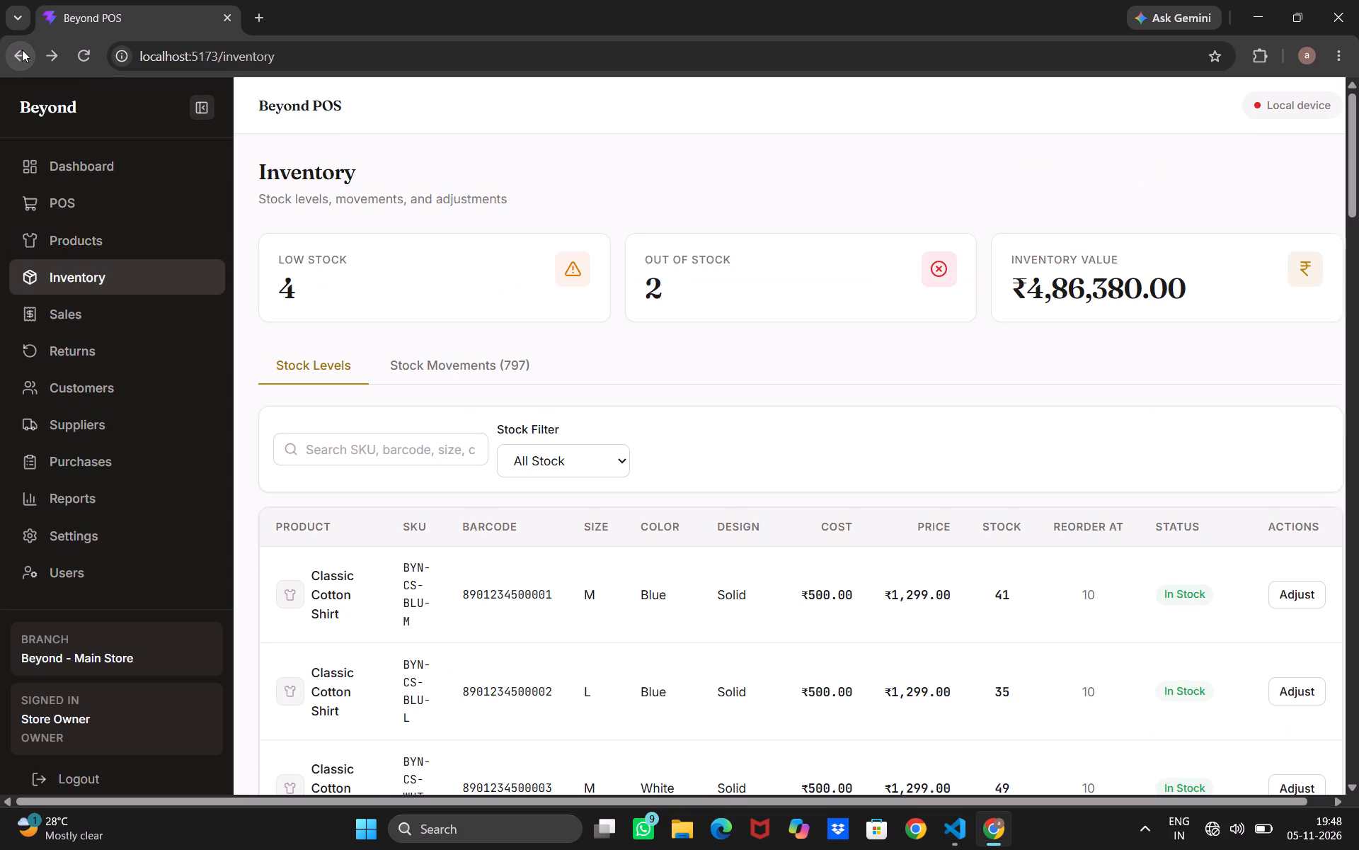
{"action": "left_click", "coordinate": [70, 244]}
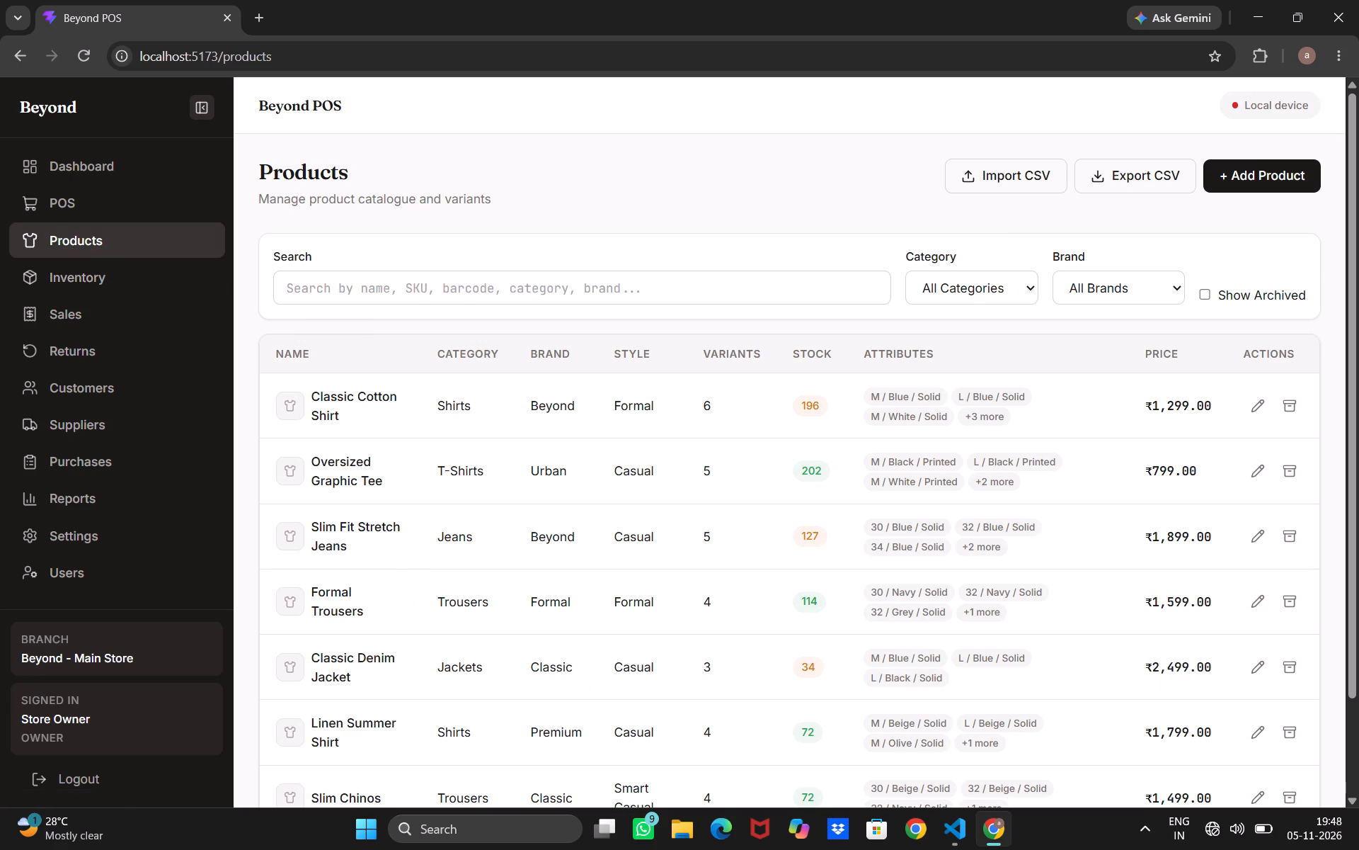
{"action": "left_click", "coordinate": [366, 297]}
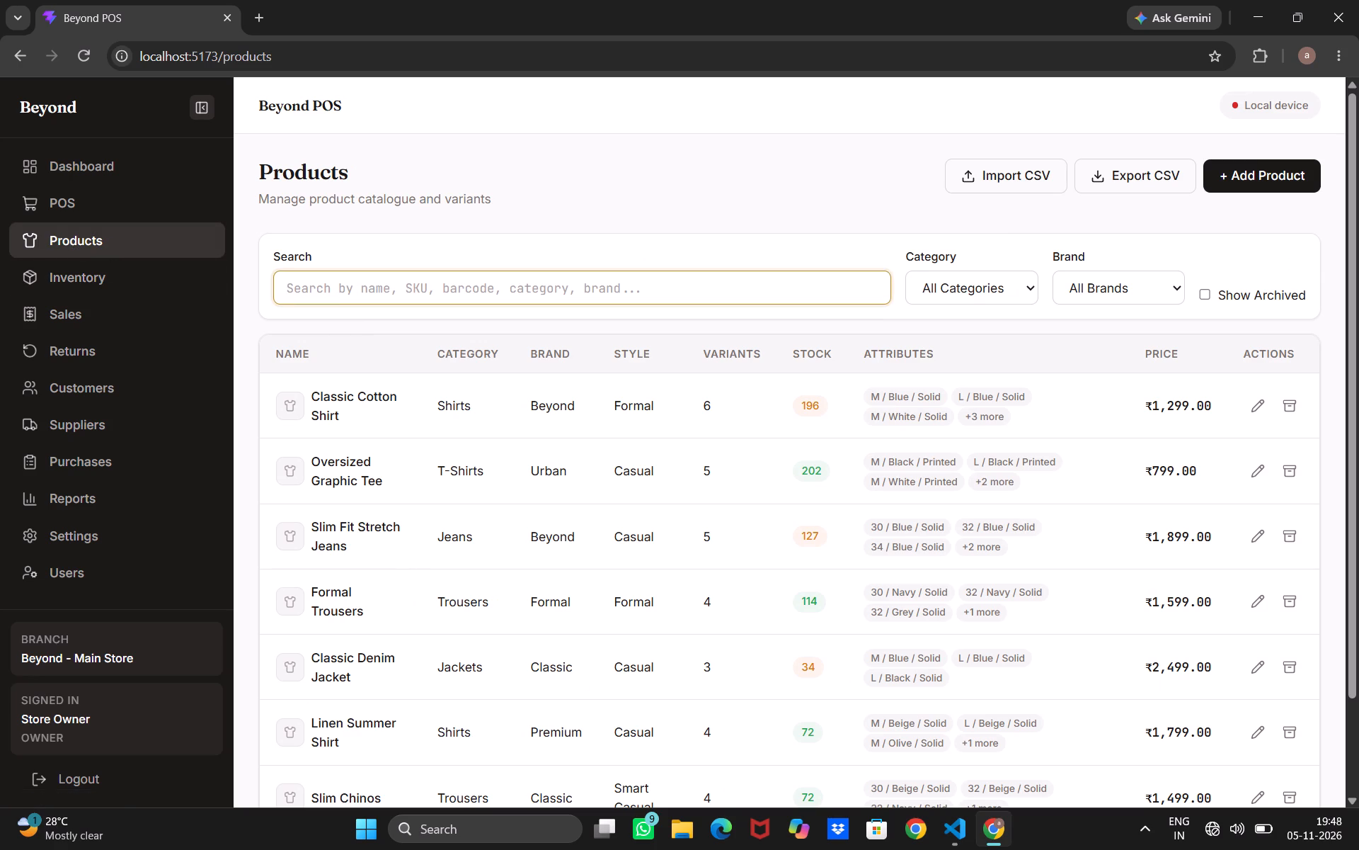
{"action": "left_click", "coordinate": [60, 191]}
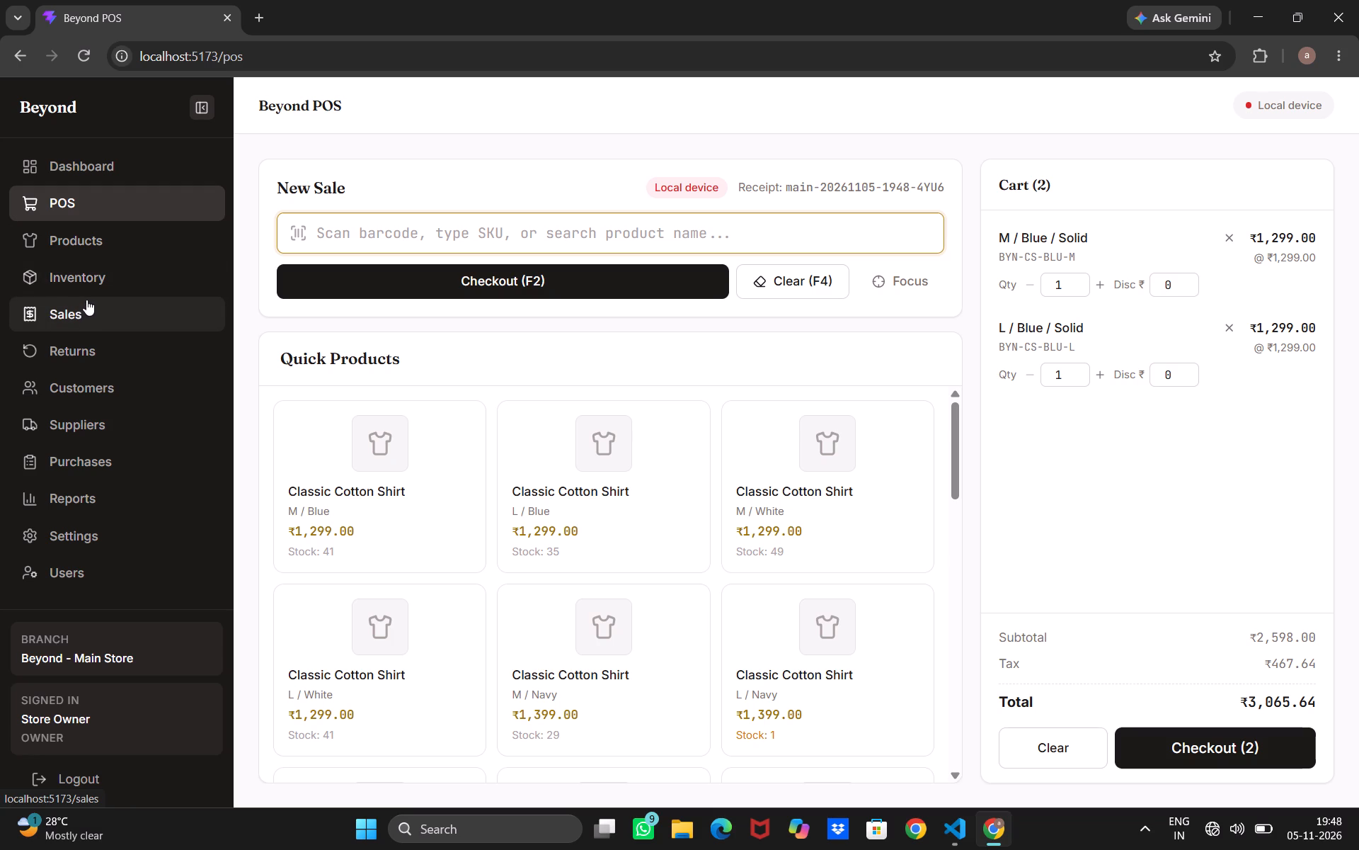
Start a new product from the Products page and set Variant 1's SKU to SKU45.
{"action": "left_click", "coordinate": [91, 234]}
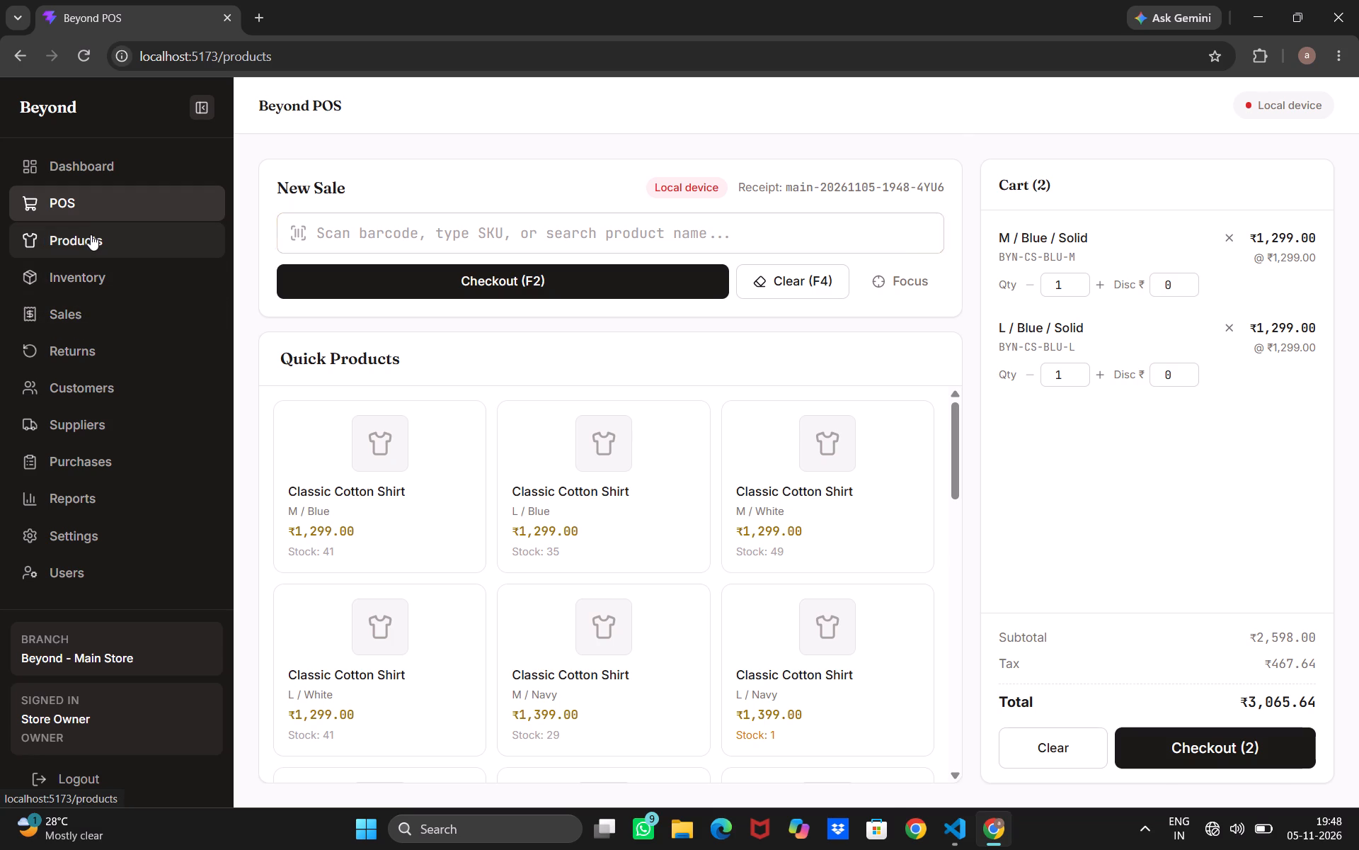
{"action": "left_click", "coordinate": [1294, 162]}
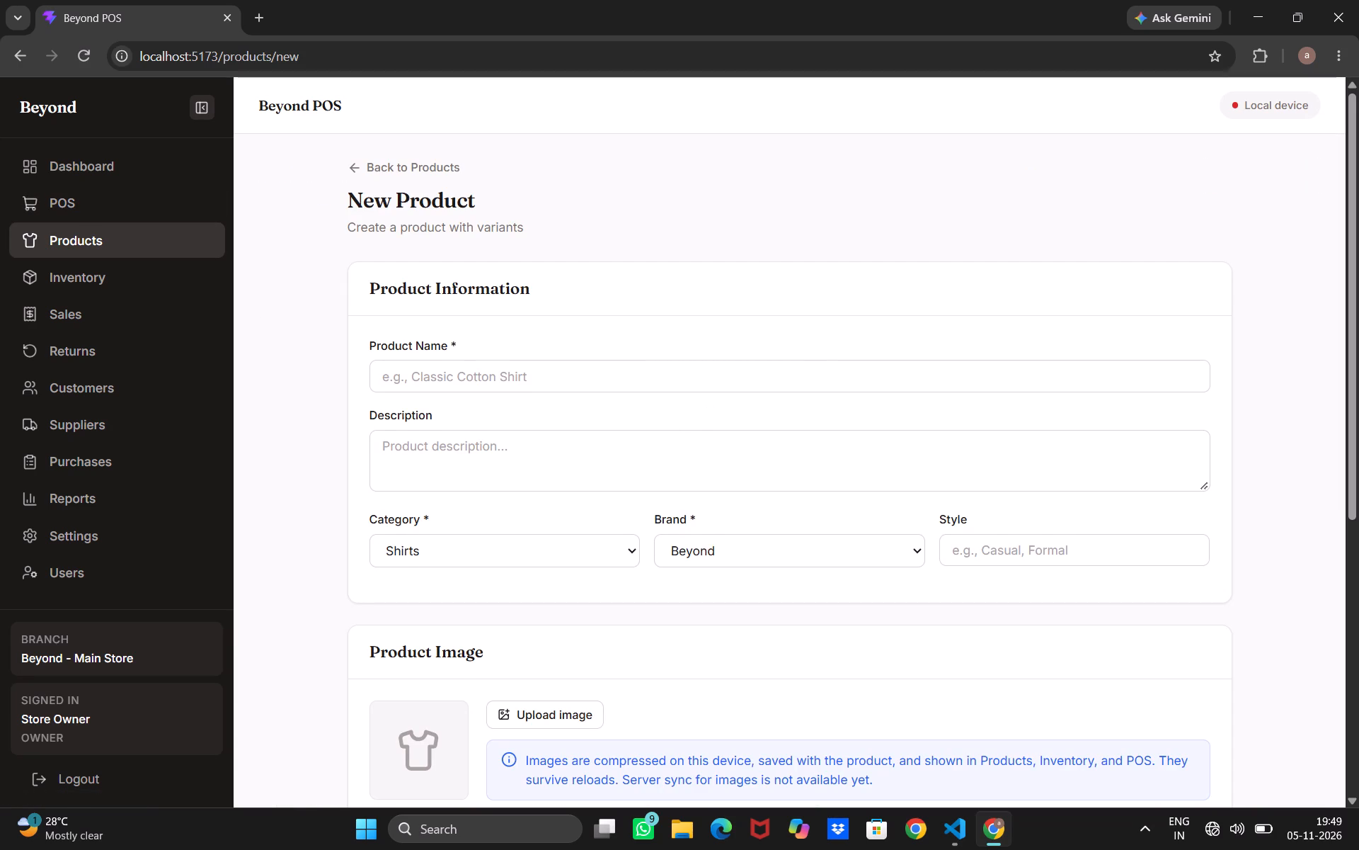
{"action": "scroll", "coordinate": [650, 438], "scroll_direction": "down", "scroll_amount": 3}
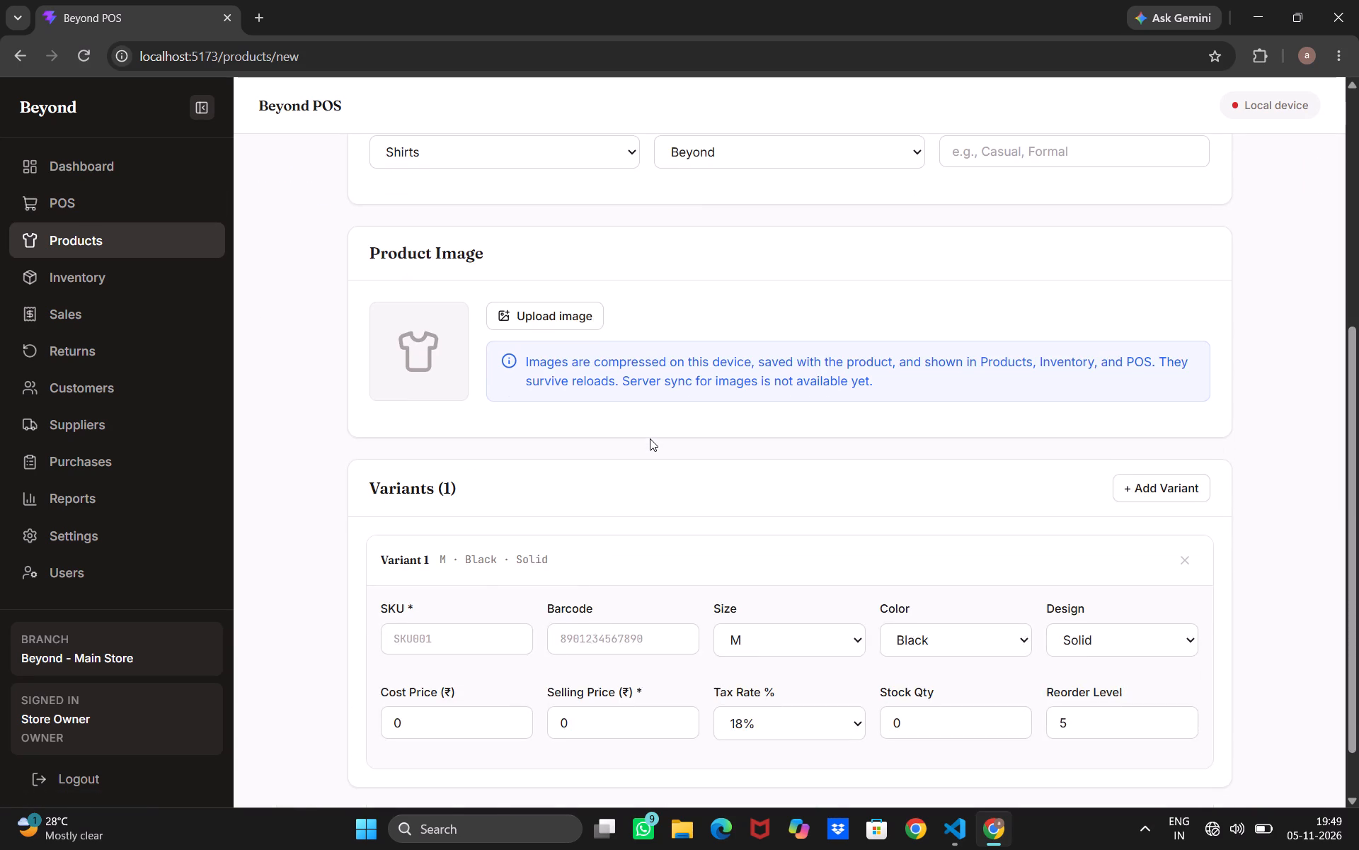
{"action": "scroll", "coordinate": [650, 438], "scroll_direction": "down", "scroll_amount": 2}
{"action": "left_click", "coordinate": [449, 572]}
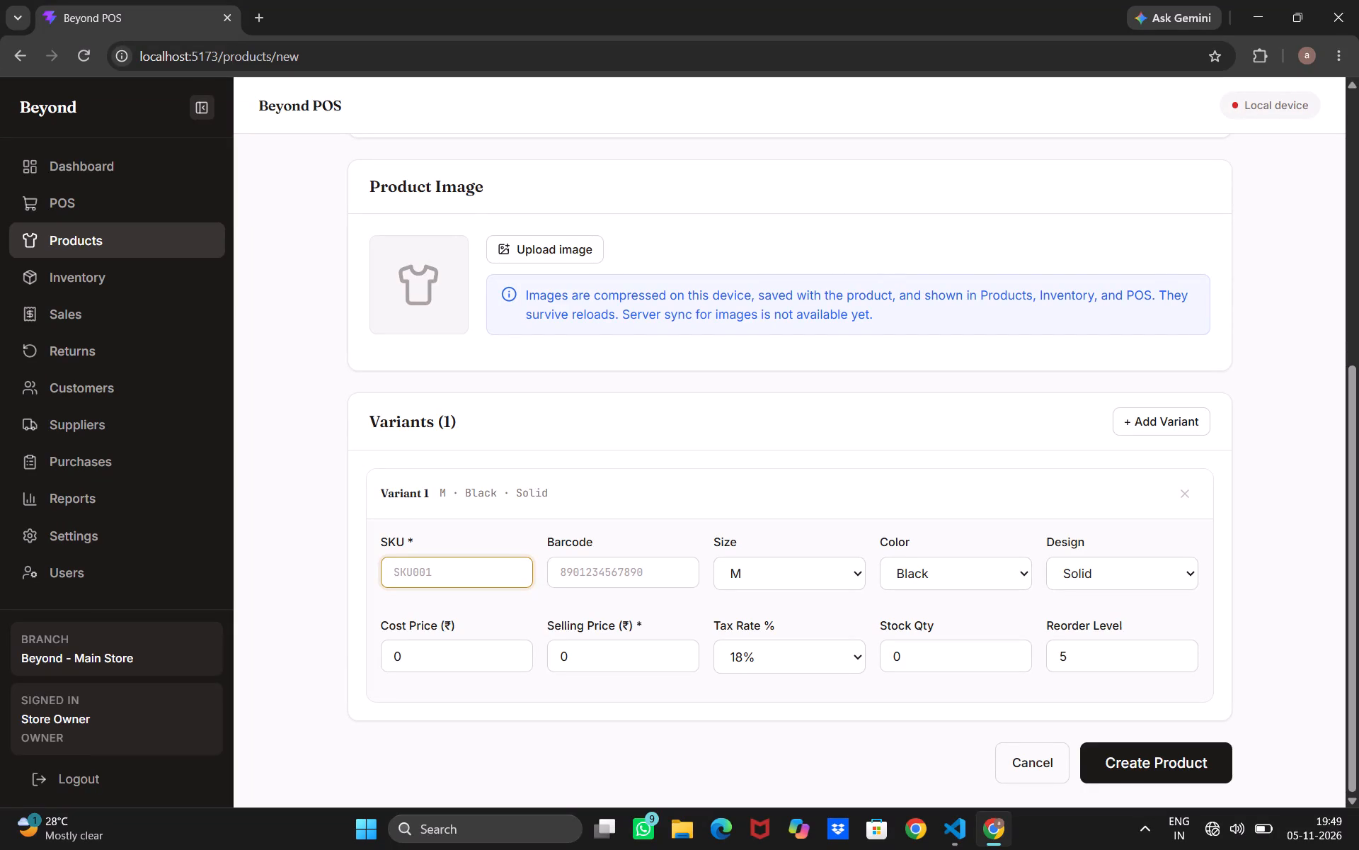
{"action": "left_click", "coordinate": [432, 586]}
{"action": "type", "text": "sku"}
{"action": "type", "text": "45"}
{"action": "left_click", "coordinate": [598, 570]}
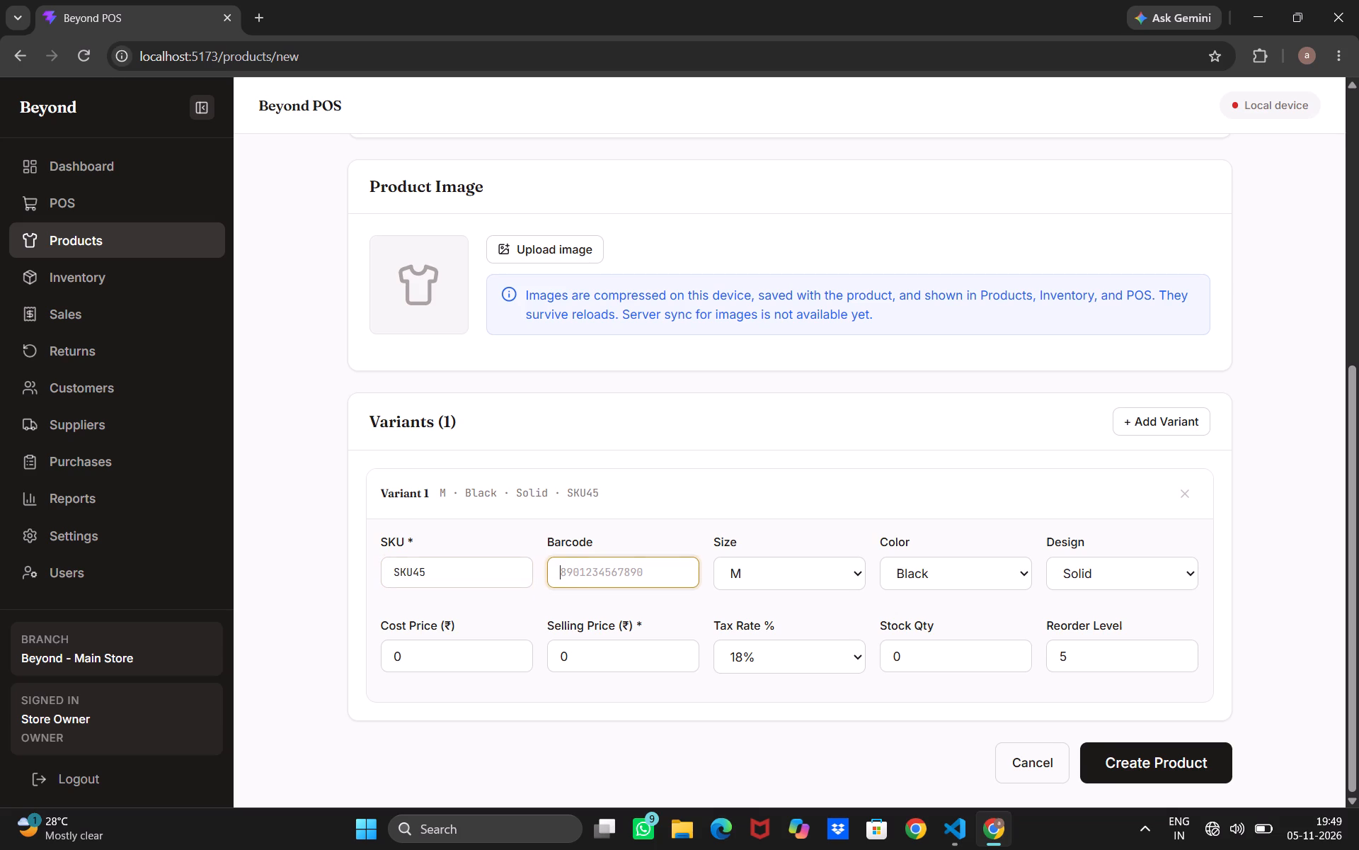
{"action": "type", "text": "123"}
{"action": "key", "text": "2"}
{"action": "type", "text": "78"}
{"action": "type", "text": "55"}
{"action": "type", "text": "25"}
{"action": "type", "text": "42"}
Set Variant 1's size to XL, its color to Black and its design to Embroidered.
{"action": "left_click", "coordinate": [853, 572]}
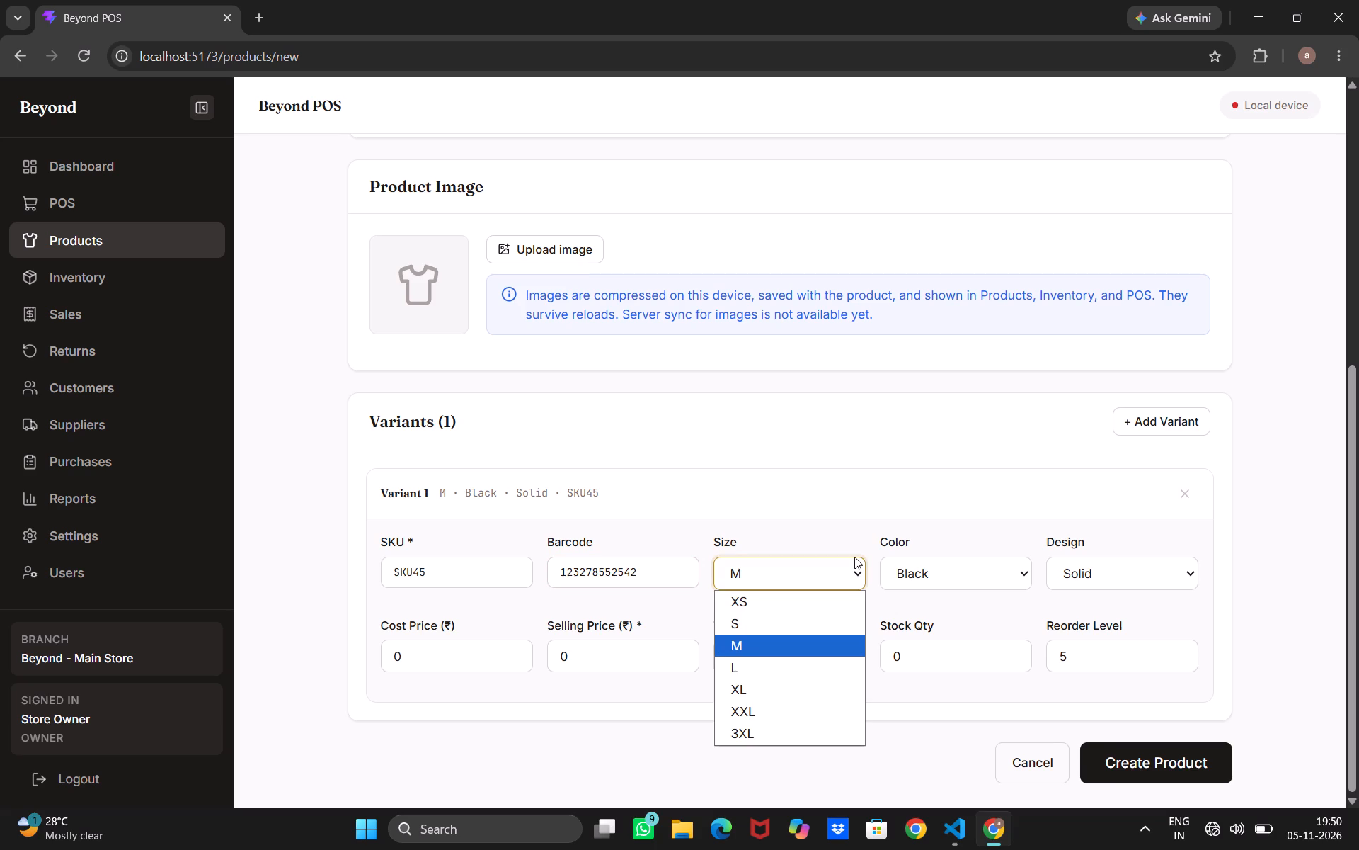
{"action": "left_click", "coordinate": [853, 577]}
{"action": "left_click", "coordinate": [853, 577]}
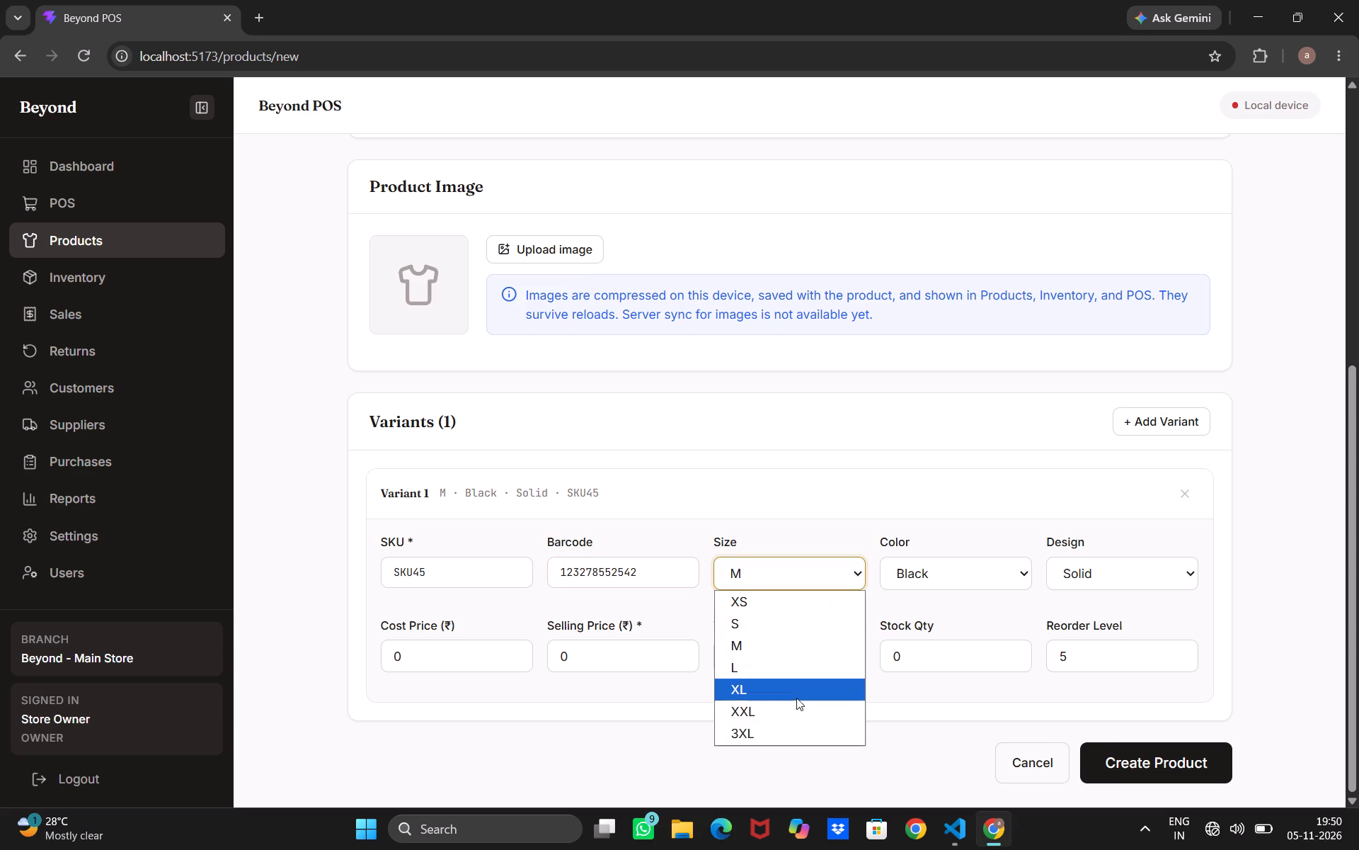
{"action": "left_click", "coordinate": [796, 698]}
{"action": "left_click", "coordinate": [1009, 567]}
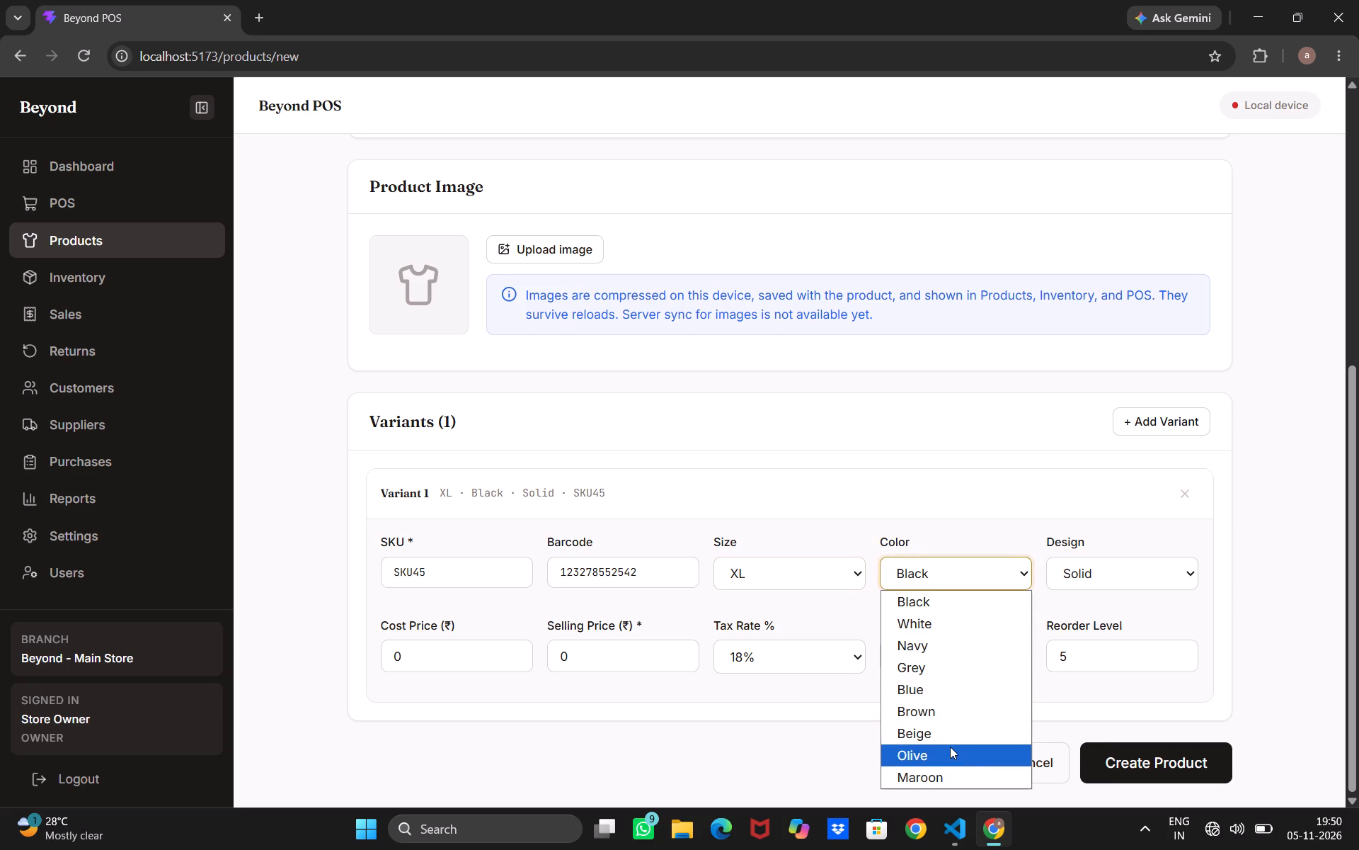
{"action": "scroll", "coordinate": [950, 747], "scroll_direction": "down", "scroll_amount": 1}
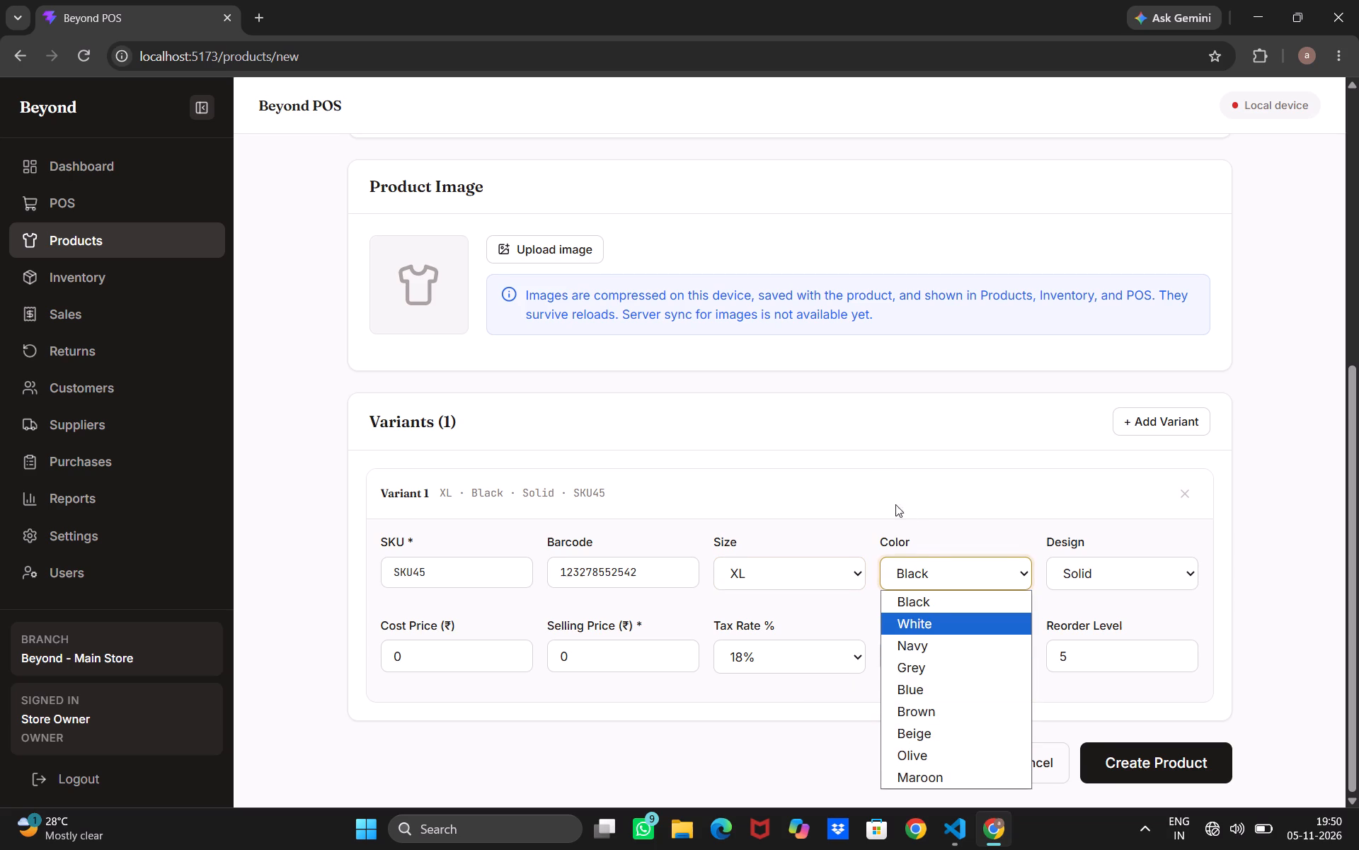
{"action": "left_click", "coordinate": [957, 599]}
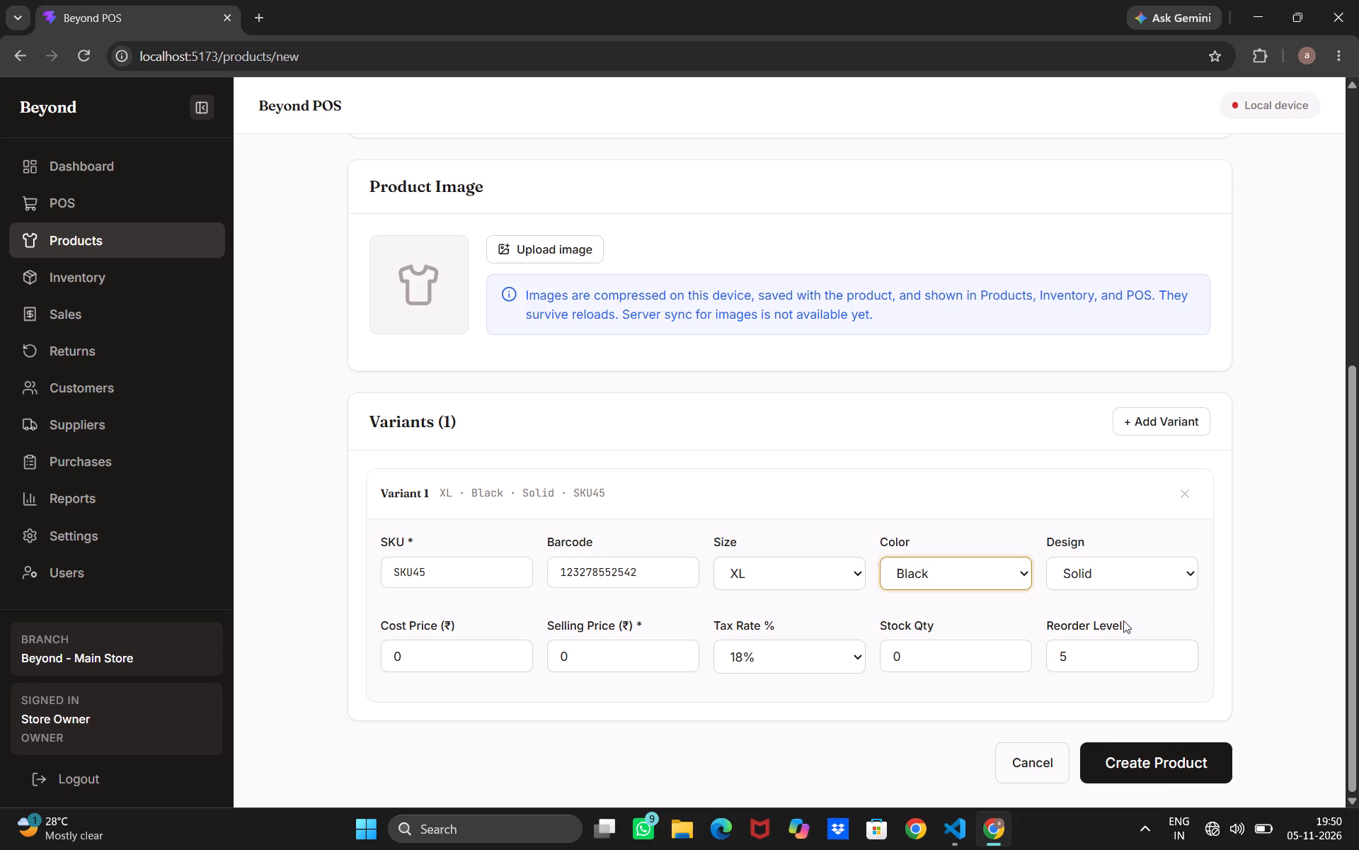
{"action": "left_click", "coordinate": [1171, 577]}
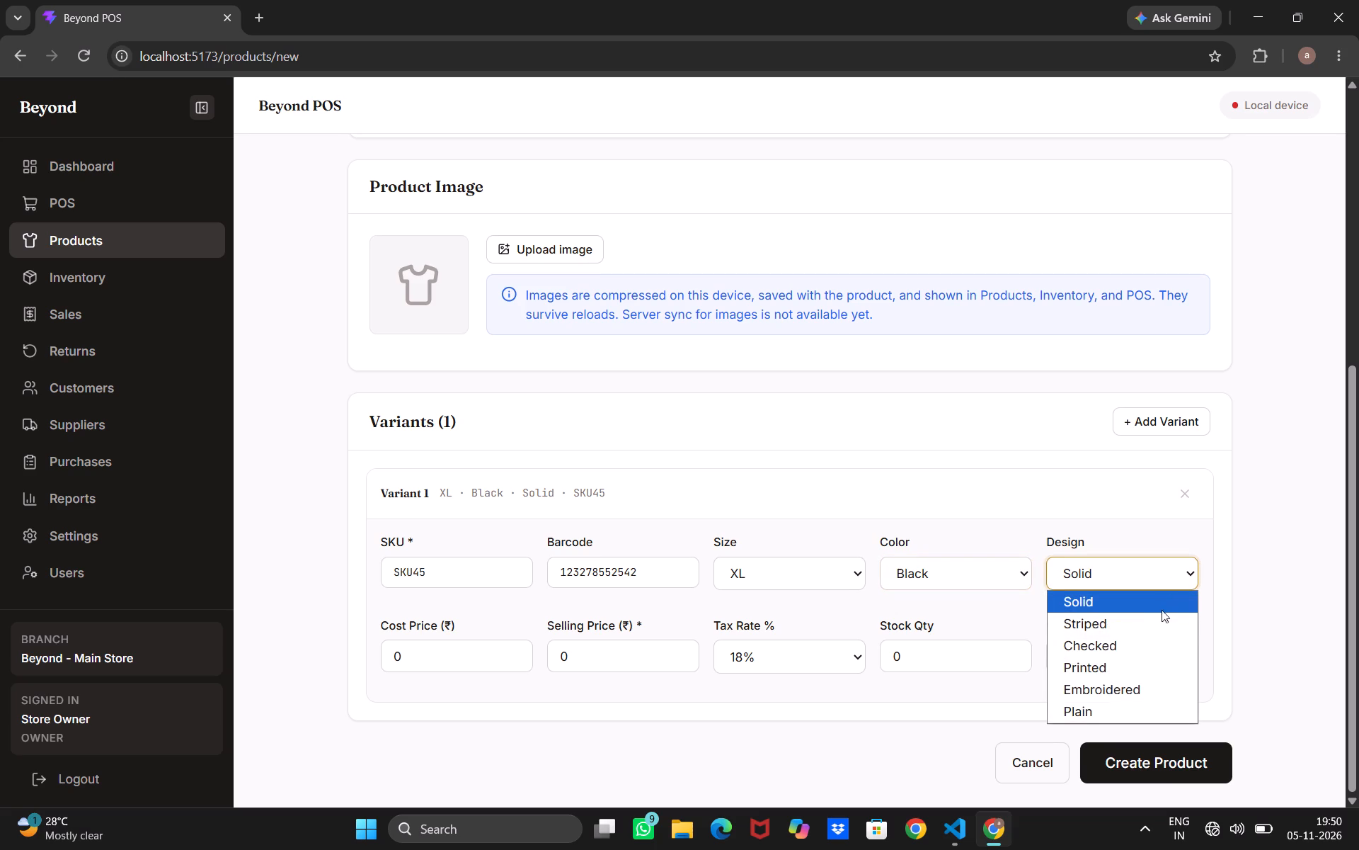
{"action": "left_click", "coordinate": [1126, 689]}
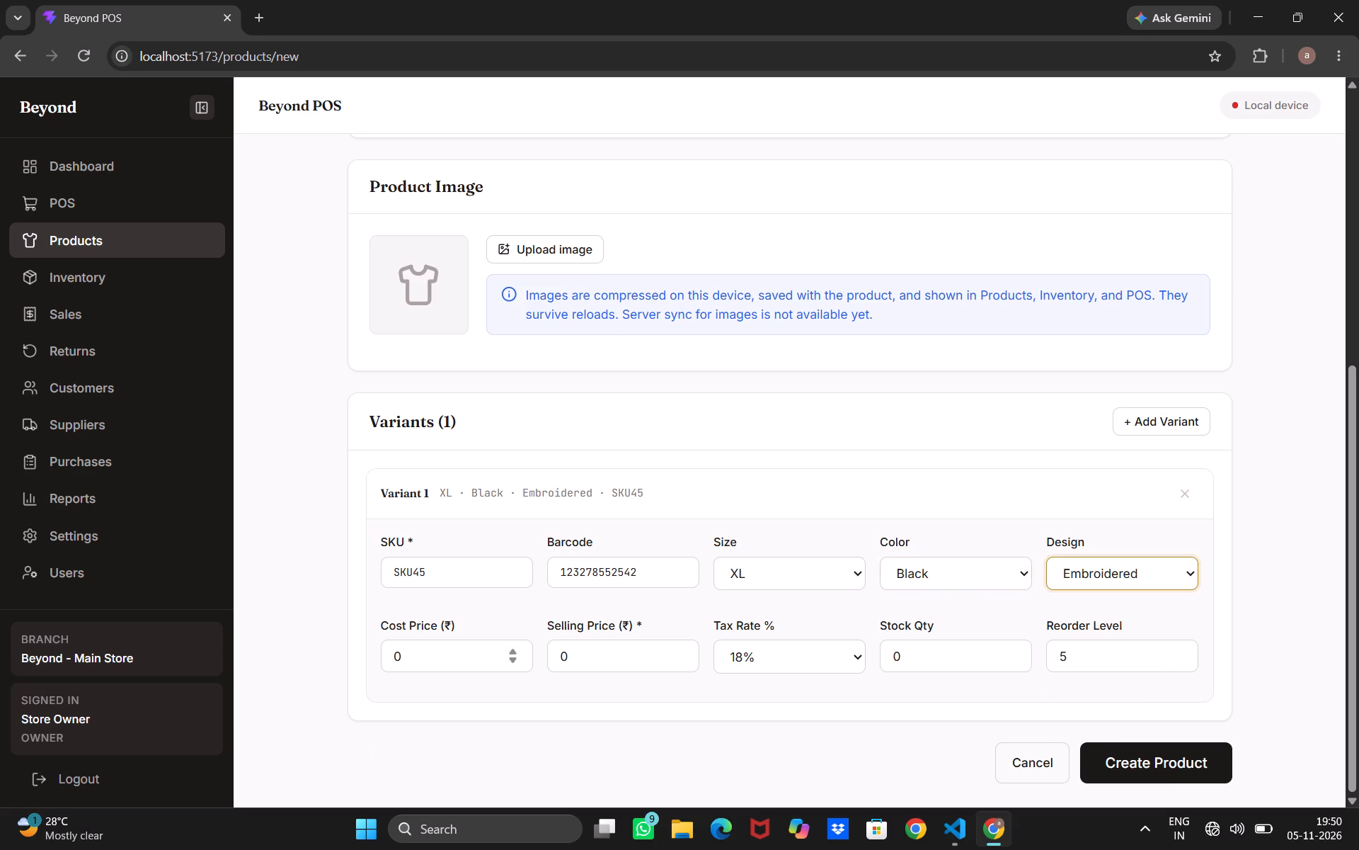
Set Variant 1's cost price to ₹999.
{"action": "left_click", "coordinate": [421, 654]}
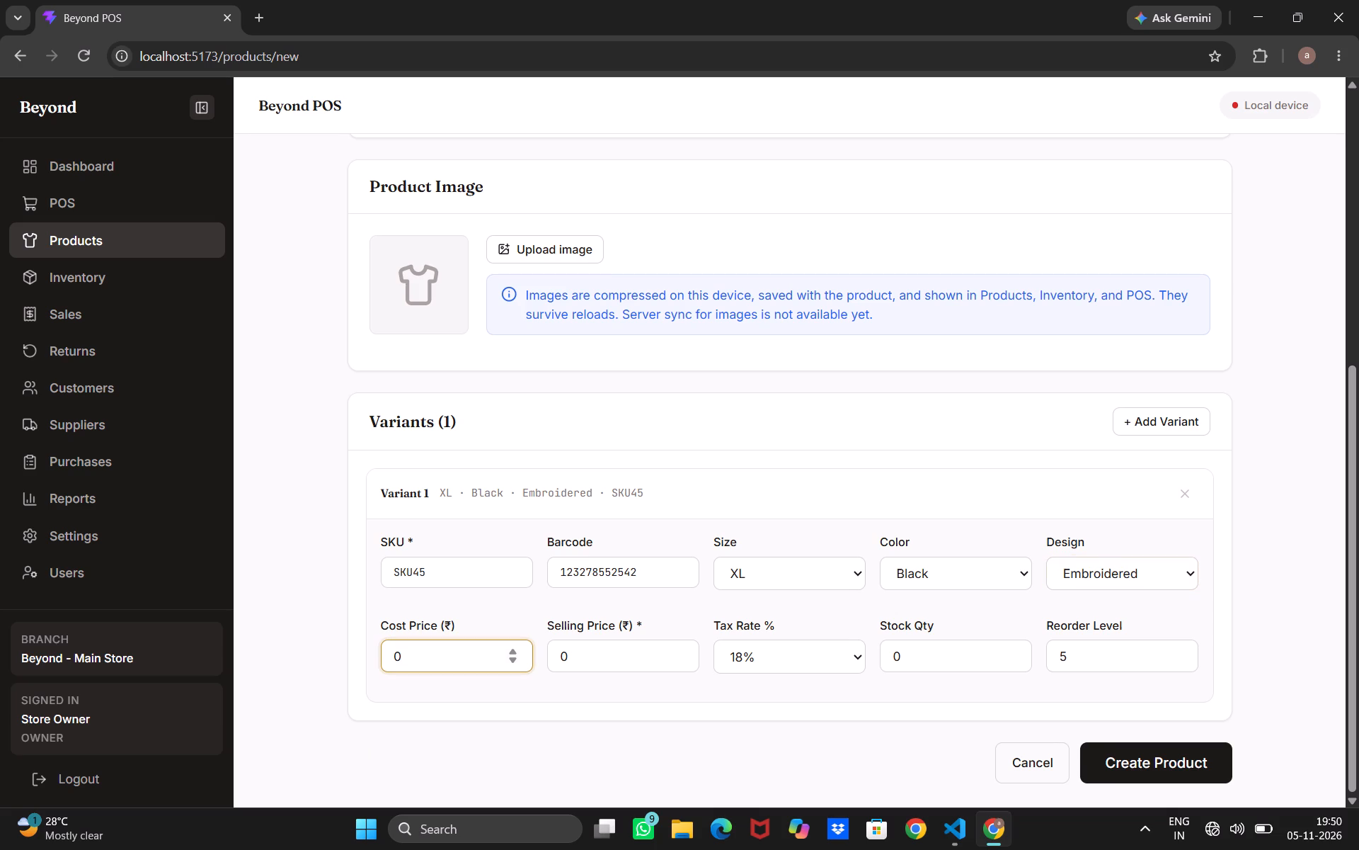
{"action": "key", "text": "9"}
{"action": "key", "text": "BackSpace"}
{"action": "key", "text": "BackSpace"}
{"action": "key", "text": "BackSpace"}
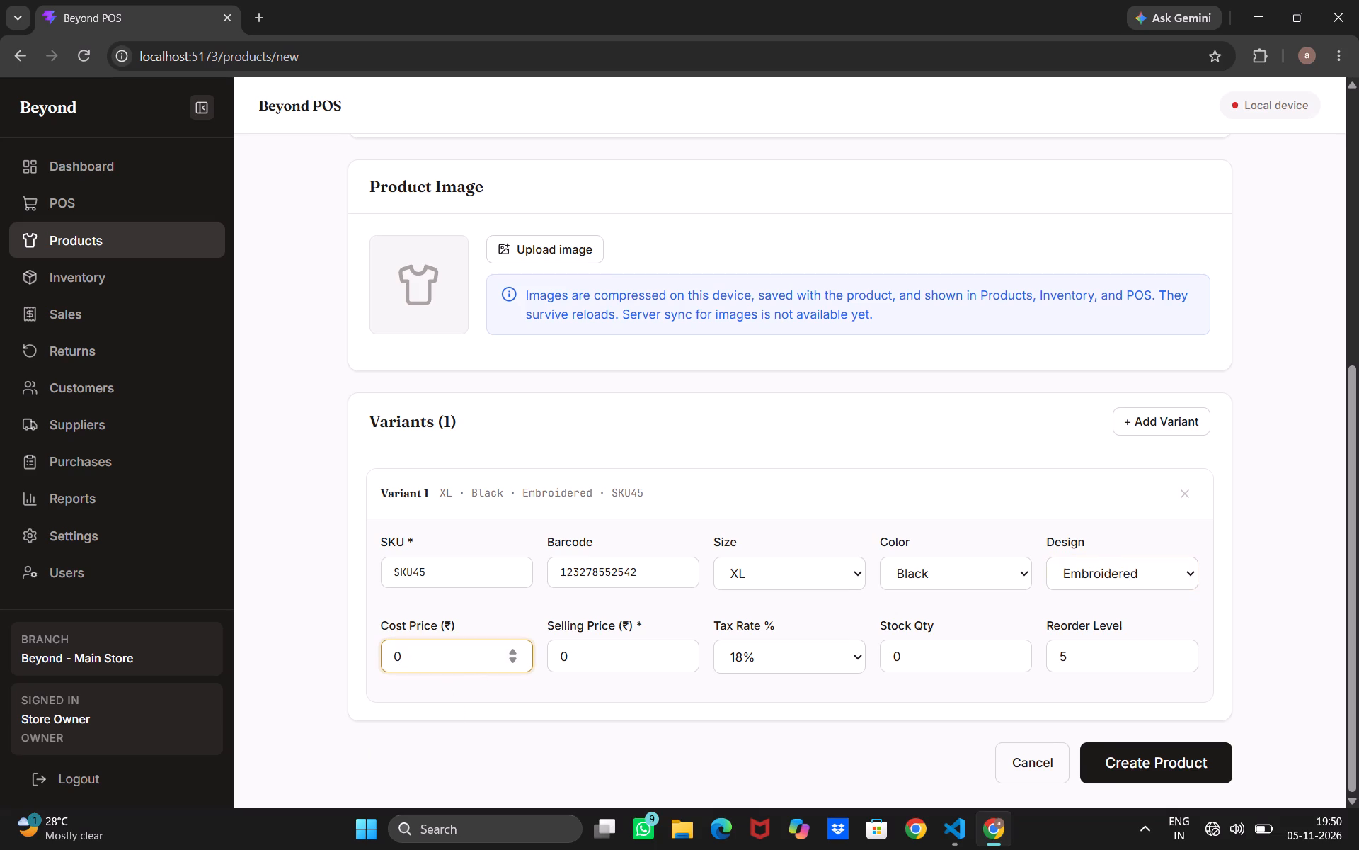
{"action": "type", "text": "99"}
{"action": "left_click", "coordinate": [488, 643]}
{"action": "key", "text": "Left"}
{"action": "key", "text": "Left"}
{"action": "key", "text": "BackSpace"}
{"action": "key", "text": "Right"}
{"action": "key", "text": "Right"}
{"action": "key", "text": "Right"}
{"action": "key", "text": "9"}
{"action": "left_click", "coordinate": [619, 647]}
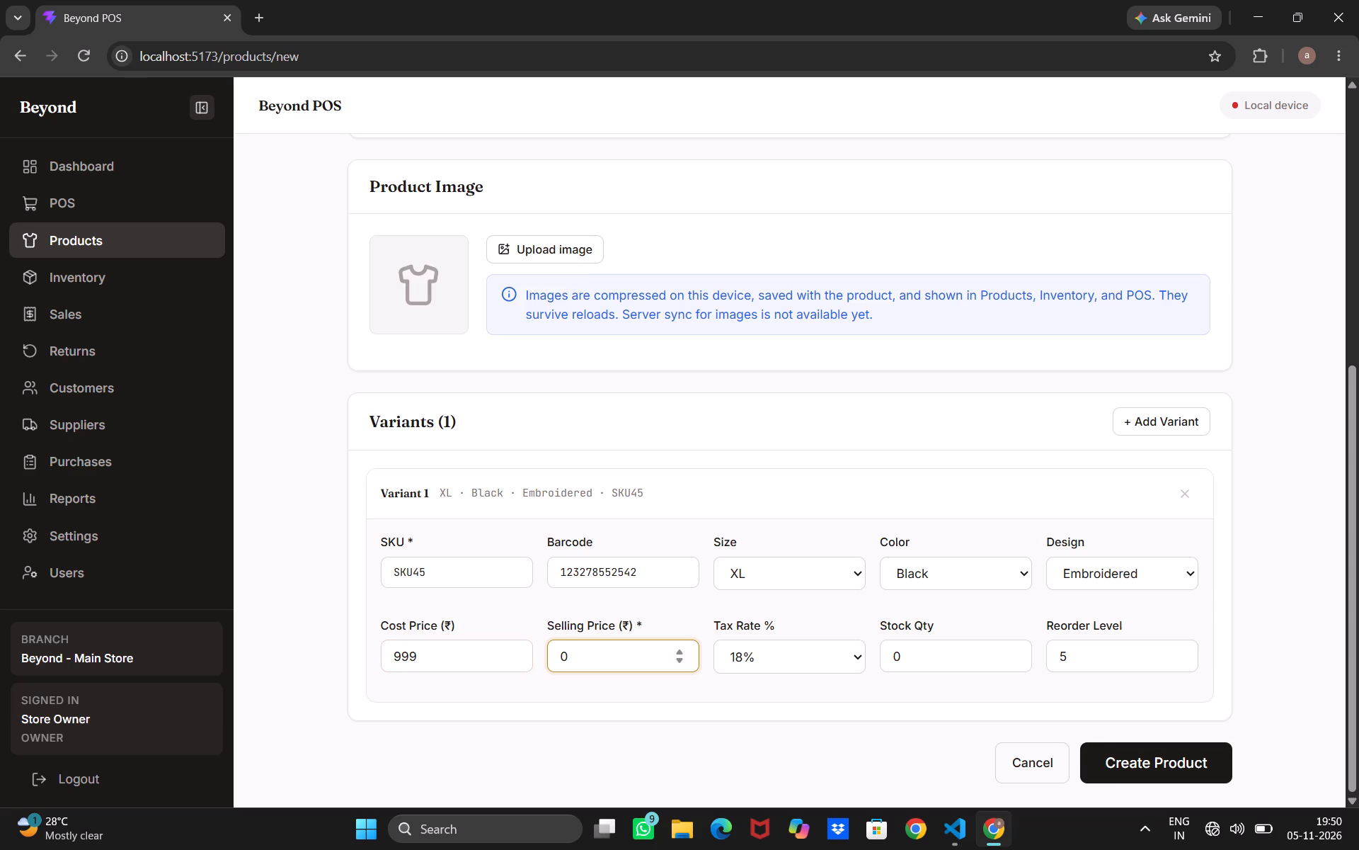
Set Variant 1's cost price to ₹1149.
{"action": "left_click", "coordinate": [430, 652]}
{"action": "key", "text": "BackSpace"}
{"action": "key", "text": "BackSpace"}
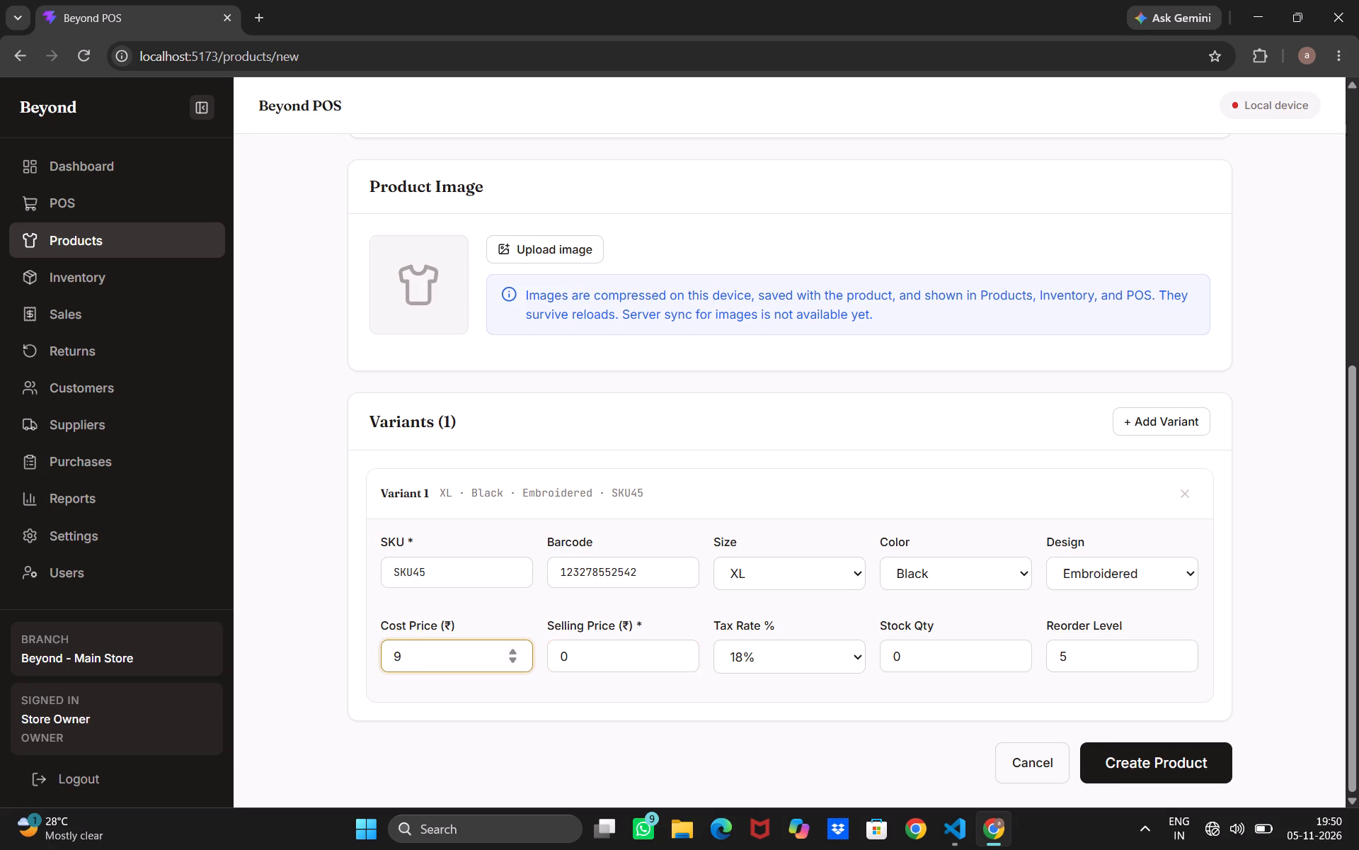
{"action": "key", "text": "BackSpace"}
{"action": "key", "text": "Left"}
{"action": "key", "text": "1"}
{"action": "key", "text": "Right"}
{"action": "key", "text": "BackSpace"}
{"action": "key", "text": "1"}
{"action": "type", "text": "49"}
Set Variant 1's selling price to ₹999.
{"action": "left_click", "coordinate": [592, 649]}
{"action": "type", "text": "99"}
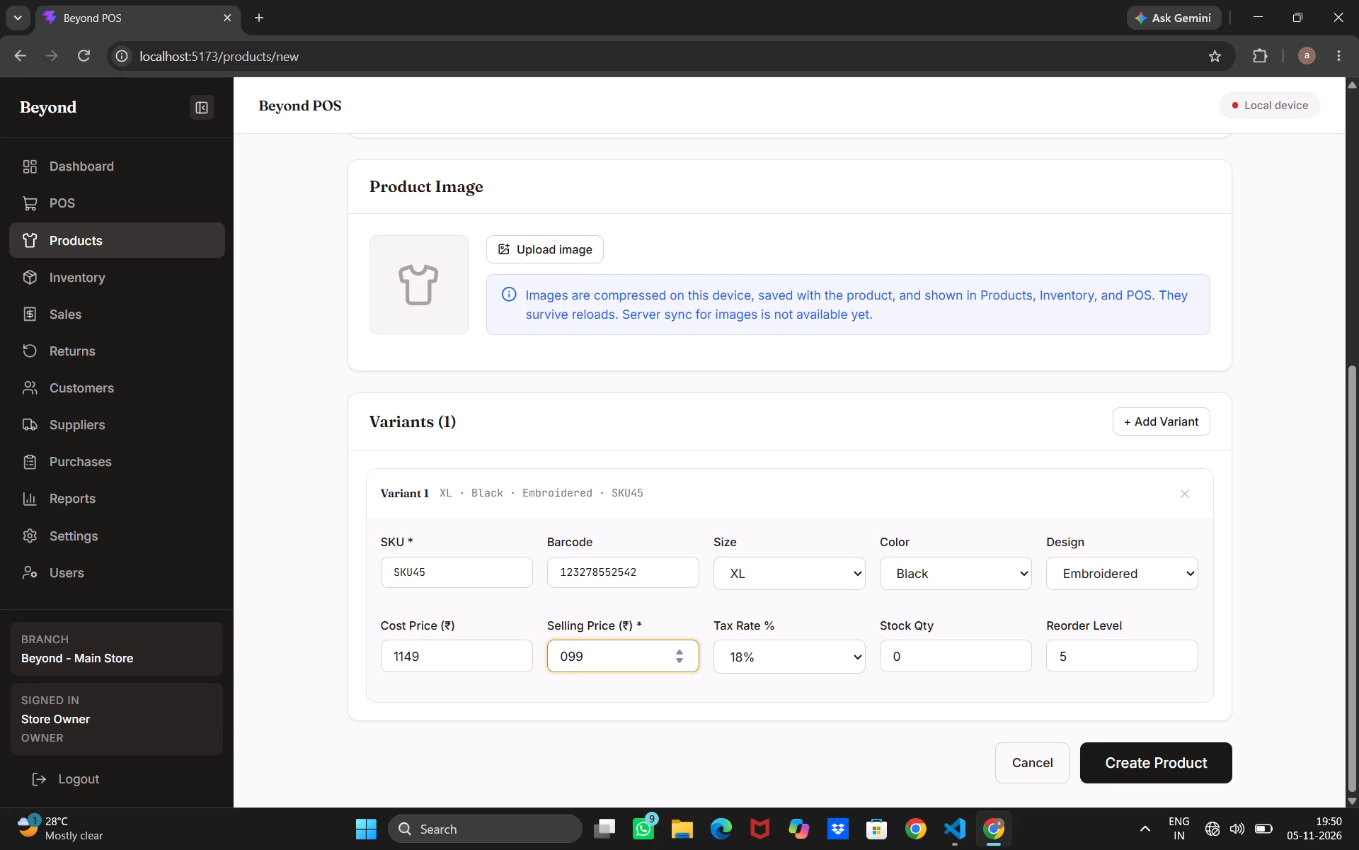
{"action": "key", "text": "Left"}
{"action": "key", "text": "BackSpace"}
{"action": "key", "text": "BackSpace"}
{"action": "key", "text": "Right"}
{"action": "type", "text": "99"}
Set Variant 1's tax rate to 0% and its stock quantity to 3.
{"action": "left_click", "coordinate": [827, 663]}
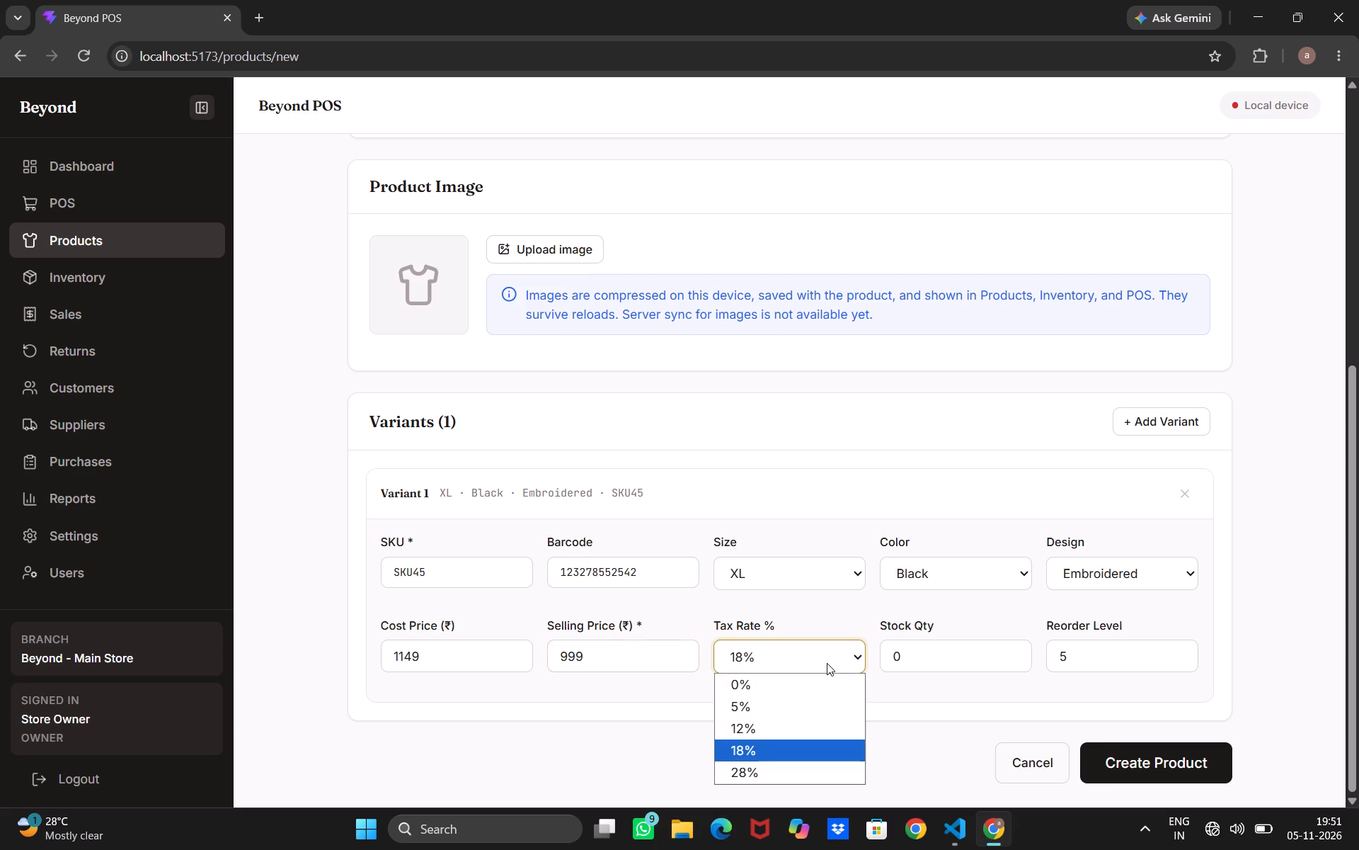
{"action": "left_click", "coordinate": [769, 679]}
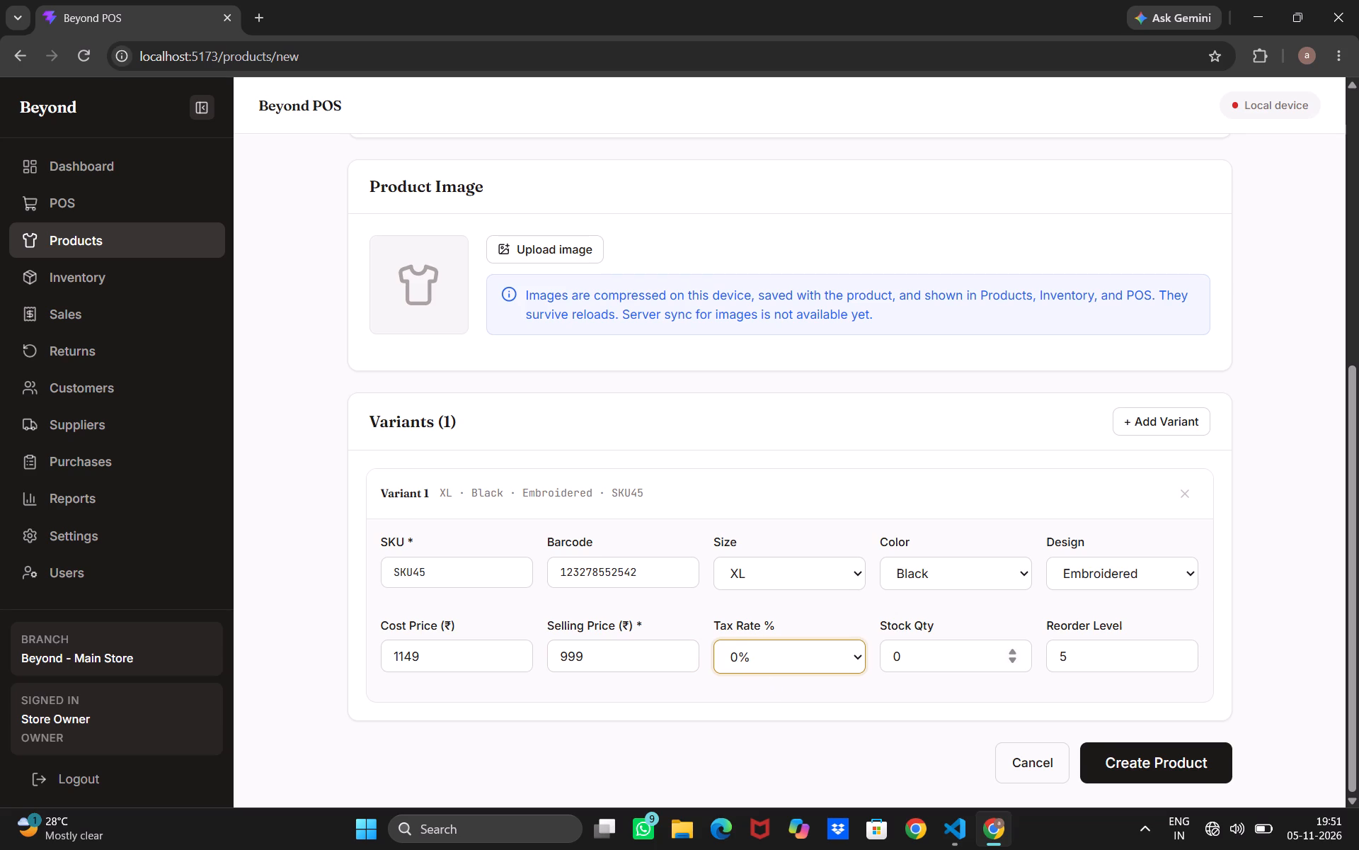
{"action": "left_click", "coordinate": [960, 654]}
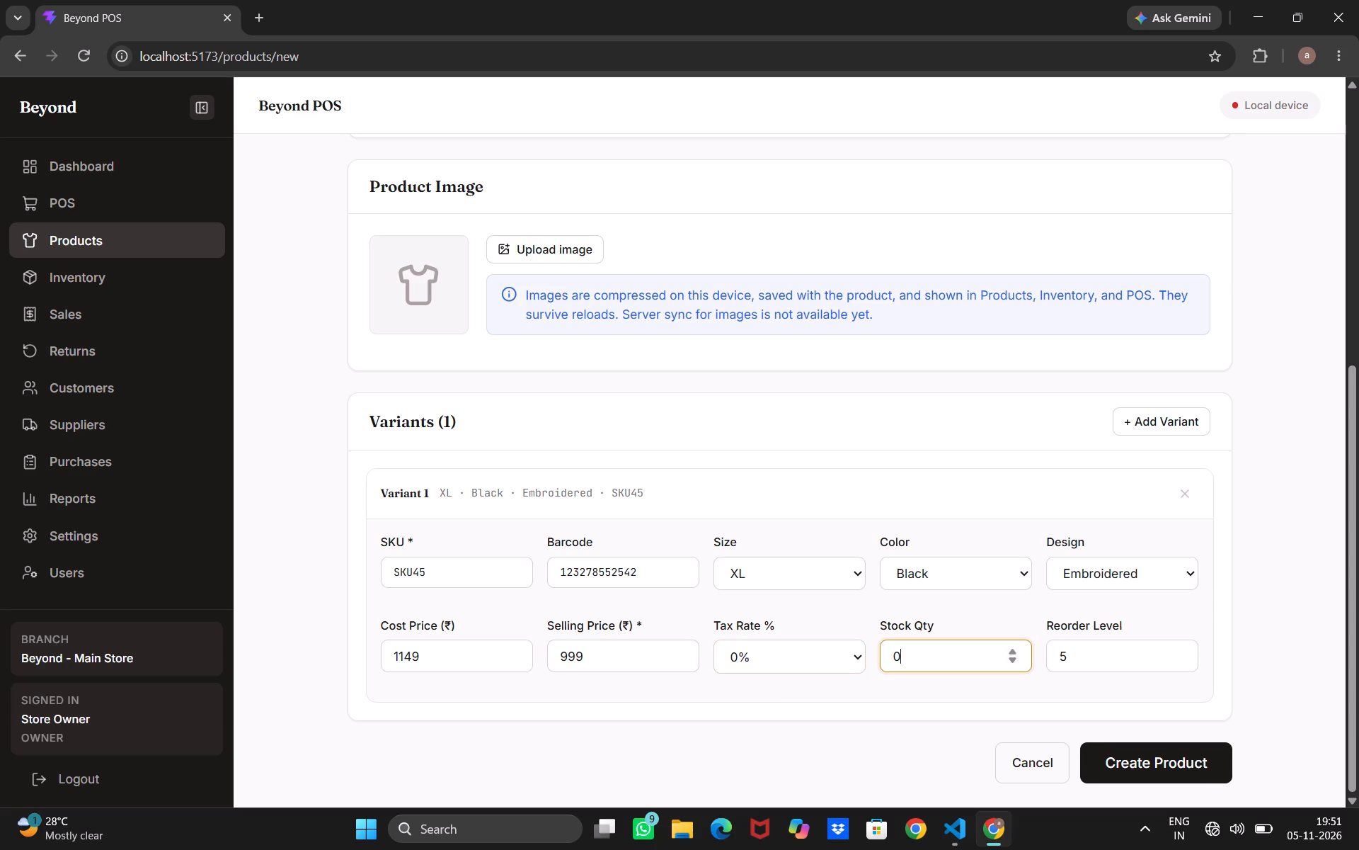
{"action": "key", "text": "BackSpace"}
{"action": "key", "text": "3"}
{"action": "key", "text": "Left"}
{"action": "key", "text": "BackSpace"}
Set Variant 1's reorder level to 3.
{"action": "left_click", "coordinate": [1131, 659]}
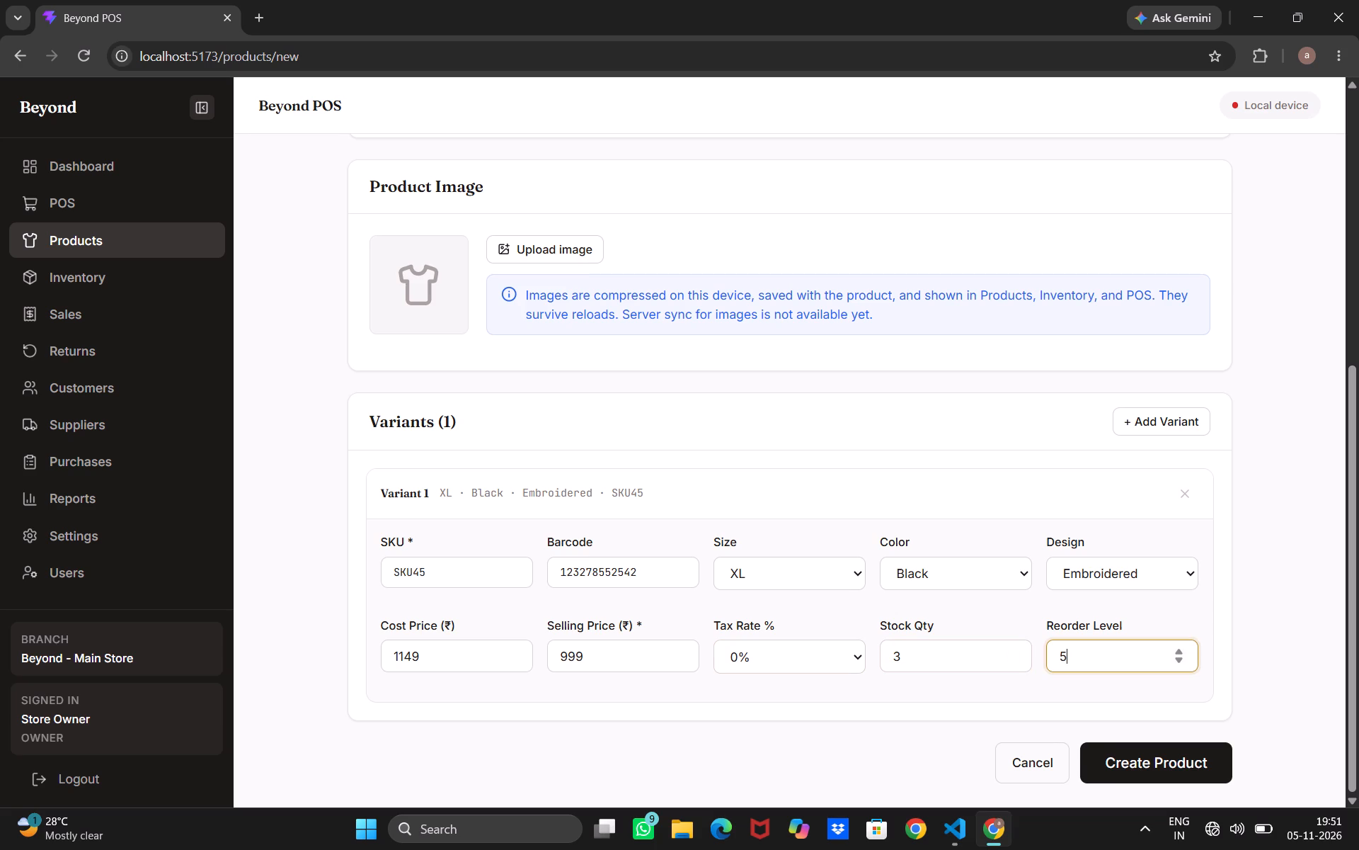
{"action": "key", "text": "BackSpace"}
{"action": "key", "text": "BackSpace"}
{"action": "key", "text": "BackSpace"}
{"action": "key", "text": "3"}
{"action": "key", "text": "Left"}
{"action": "key", "text": "BackSpace"}
Enter formals as the product's style in the product information.
{"action": "scroll", "coordinate": [1055, 518], "scroll_direction": "up", "scroll_amount": 4}
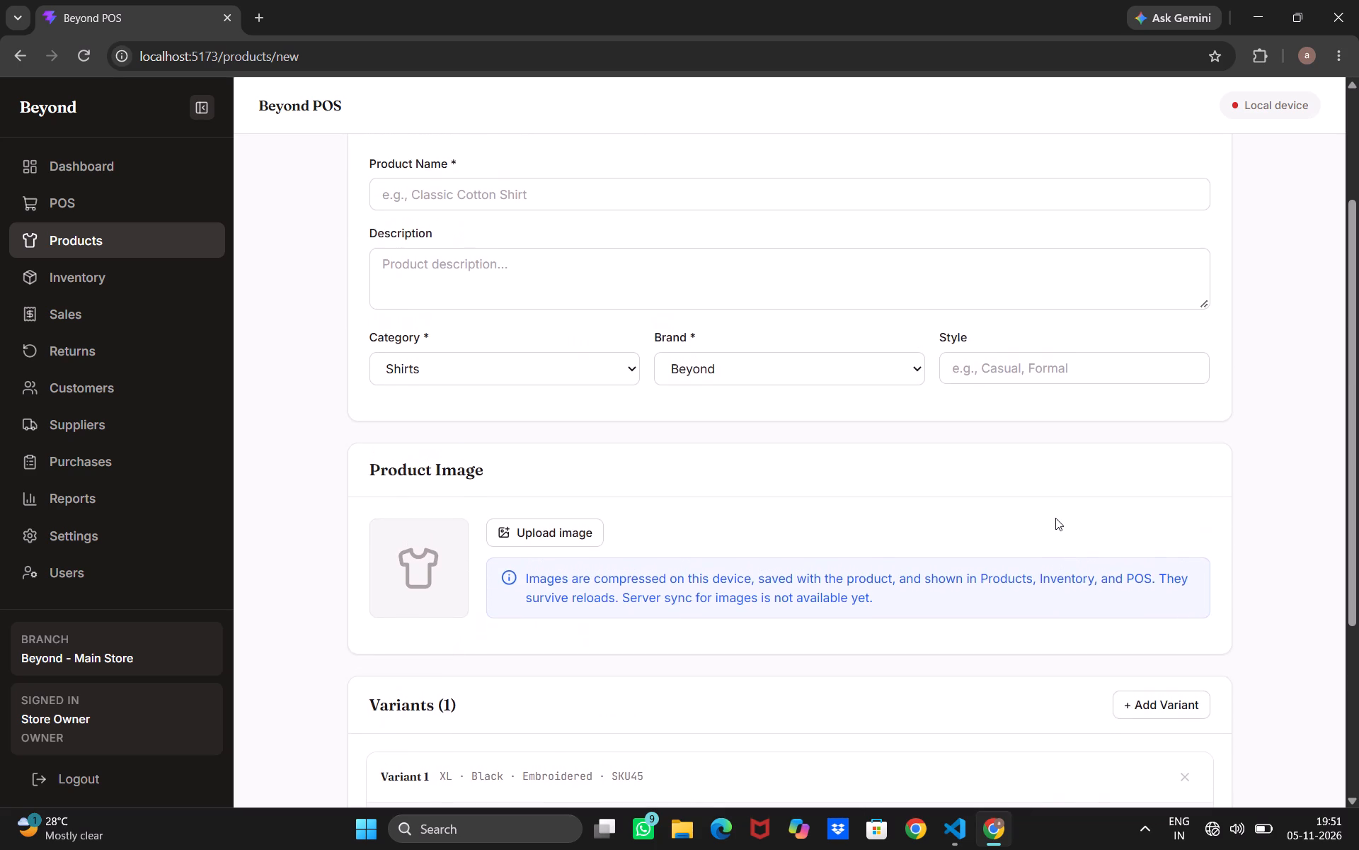
{"action": "scroll", "coordinate": [1055, 518], "scroll_direction": "up", "scroll_amount": 1}
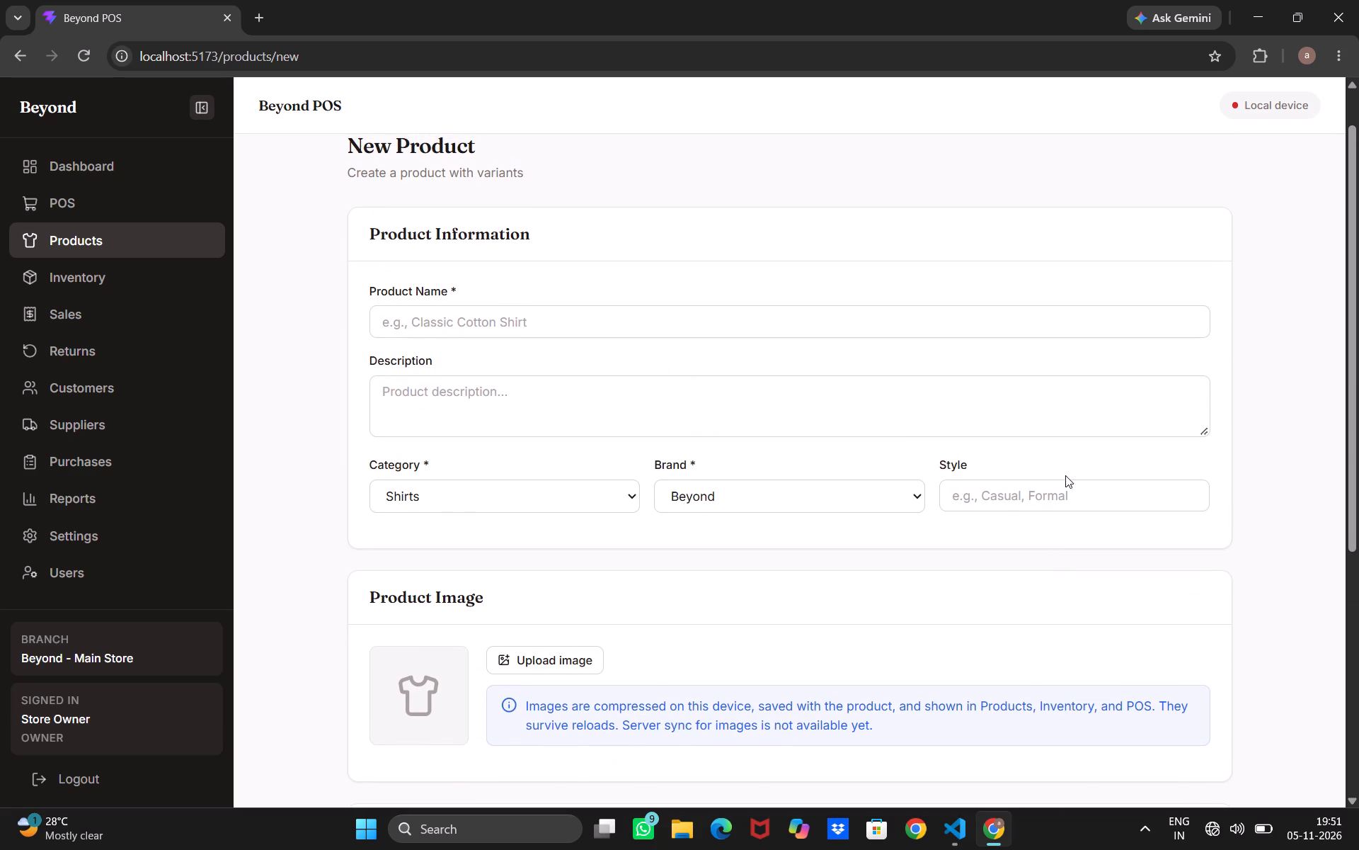
{"action": "left_click", "coordinate": [1063, 495]}
{"action": "type", "text": "formals"}
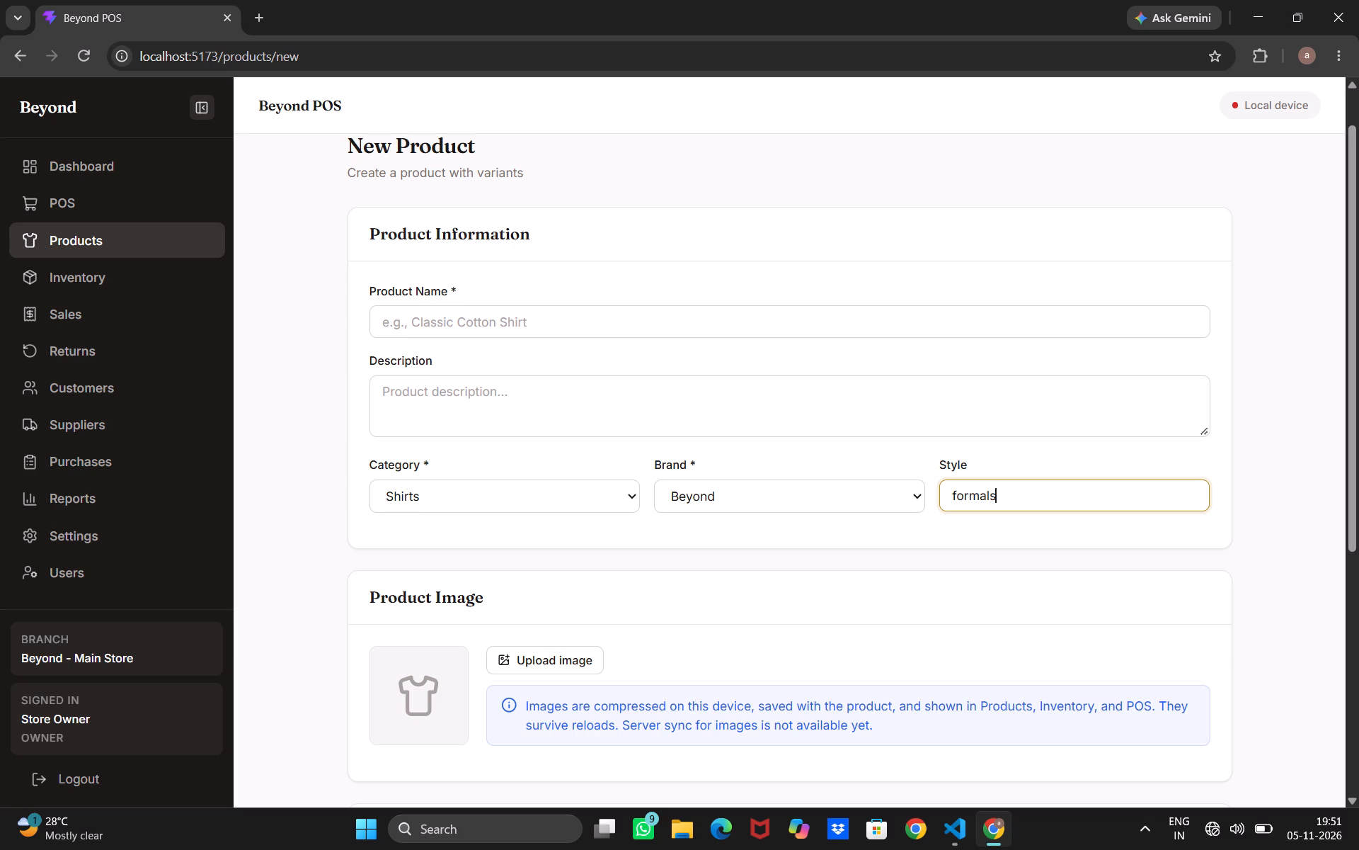
Name the new product "pink stripes" in the product information.
{"action": "scroll", "coordinate": [813, 377], "scroll_direction": "up", "scroll_amount": 1}
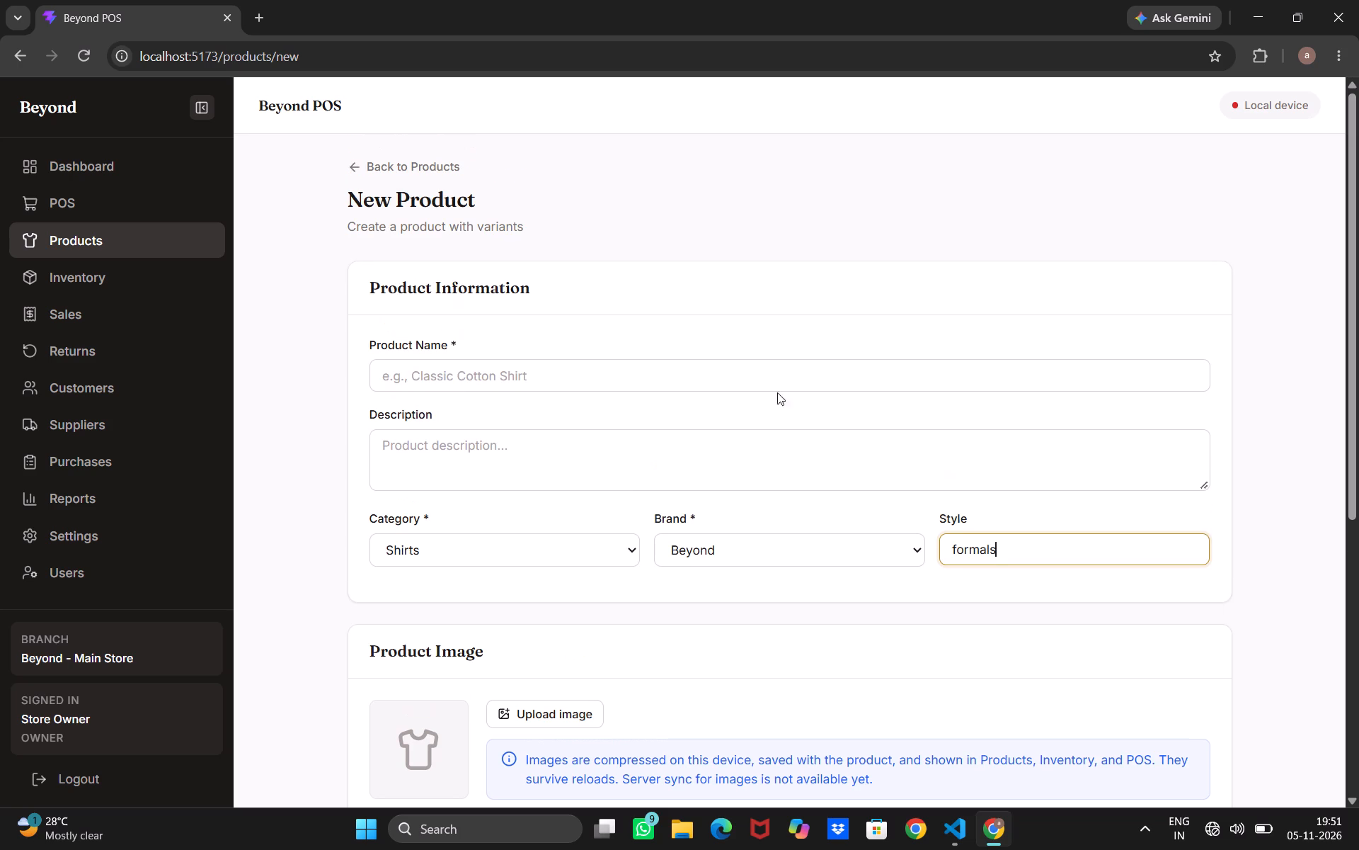
{"action": "left_click", "coordinate": [726, 380]}
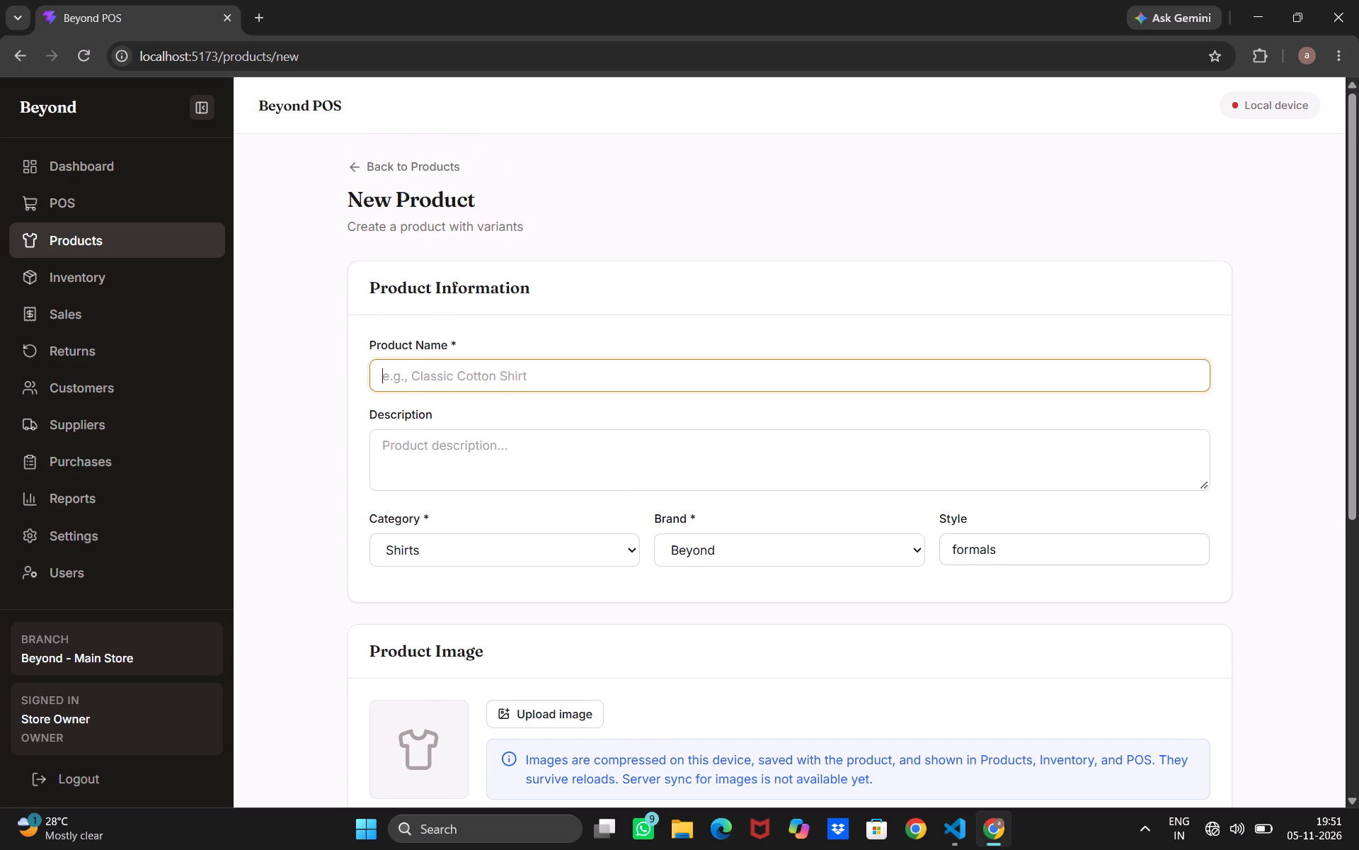
{"action": "type", "text": "stripes"}
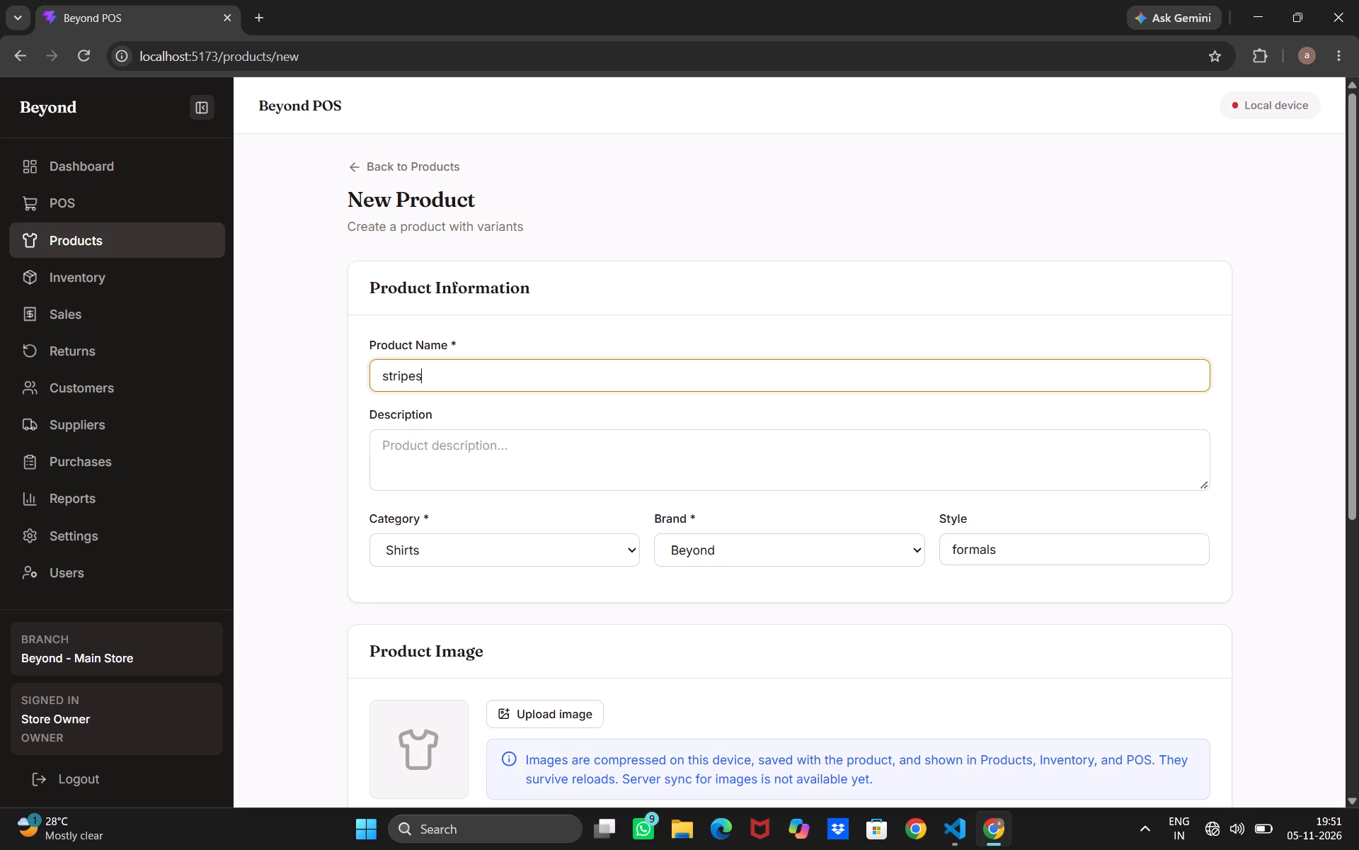
{"action": "scroll", "coordinate": [765, 444], "scroll_direction": "down", "scroll_amount": 5}
{"action": "scroll", "coordinate": [765, 444], "scroll_direction": "up", "scroll_amount": 6}
{"action": "key", "text": "Left"}
{"action": "key", "text": "Left"}
{"action": "key", "text": "Left"}
{"action": "key", "text": "Left"}
{"action": "key", "text": "Left"}
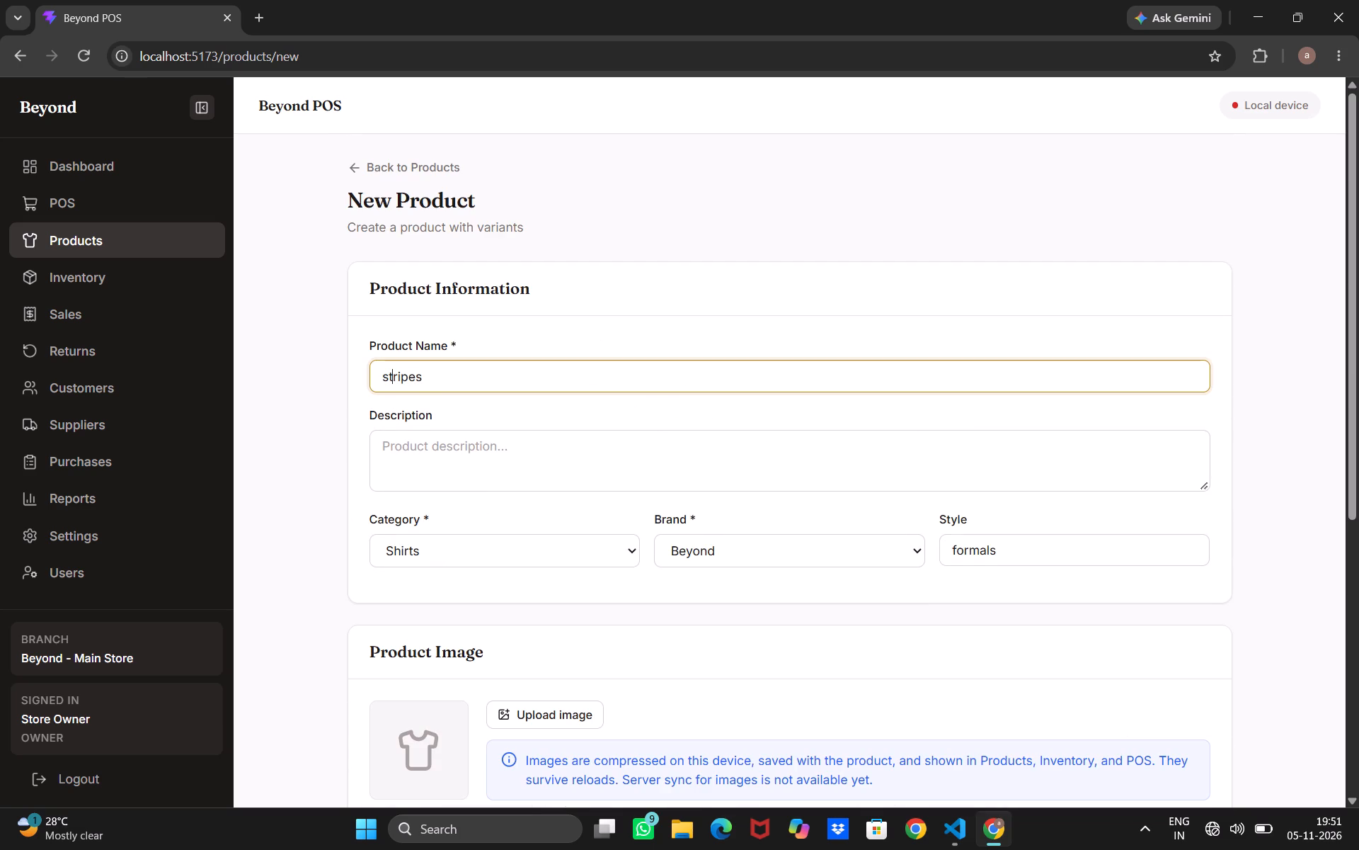
{"action": "key", "text": "Left"}
{"action": "key", "text": "Left"}
{"action": "type", "text": "pin"}
{"action": "type", "text": "k"}
{"action": "key", "text": "space"}
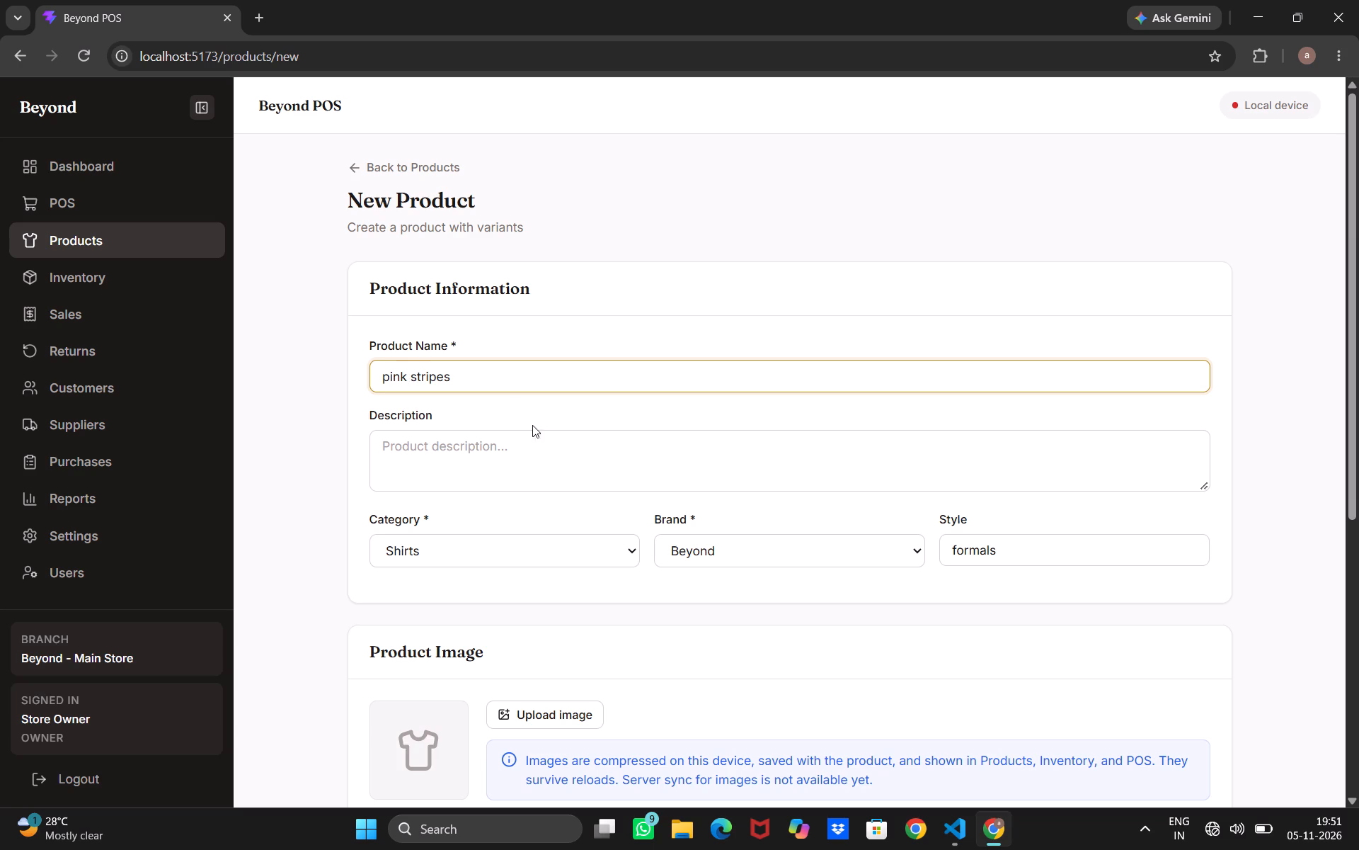
Create the pink stripes product with its completed variant details.
{"action": "scroll", "coordinate": [630, 427], "scroll_direction": "down", "scroll_amount": 6}
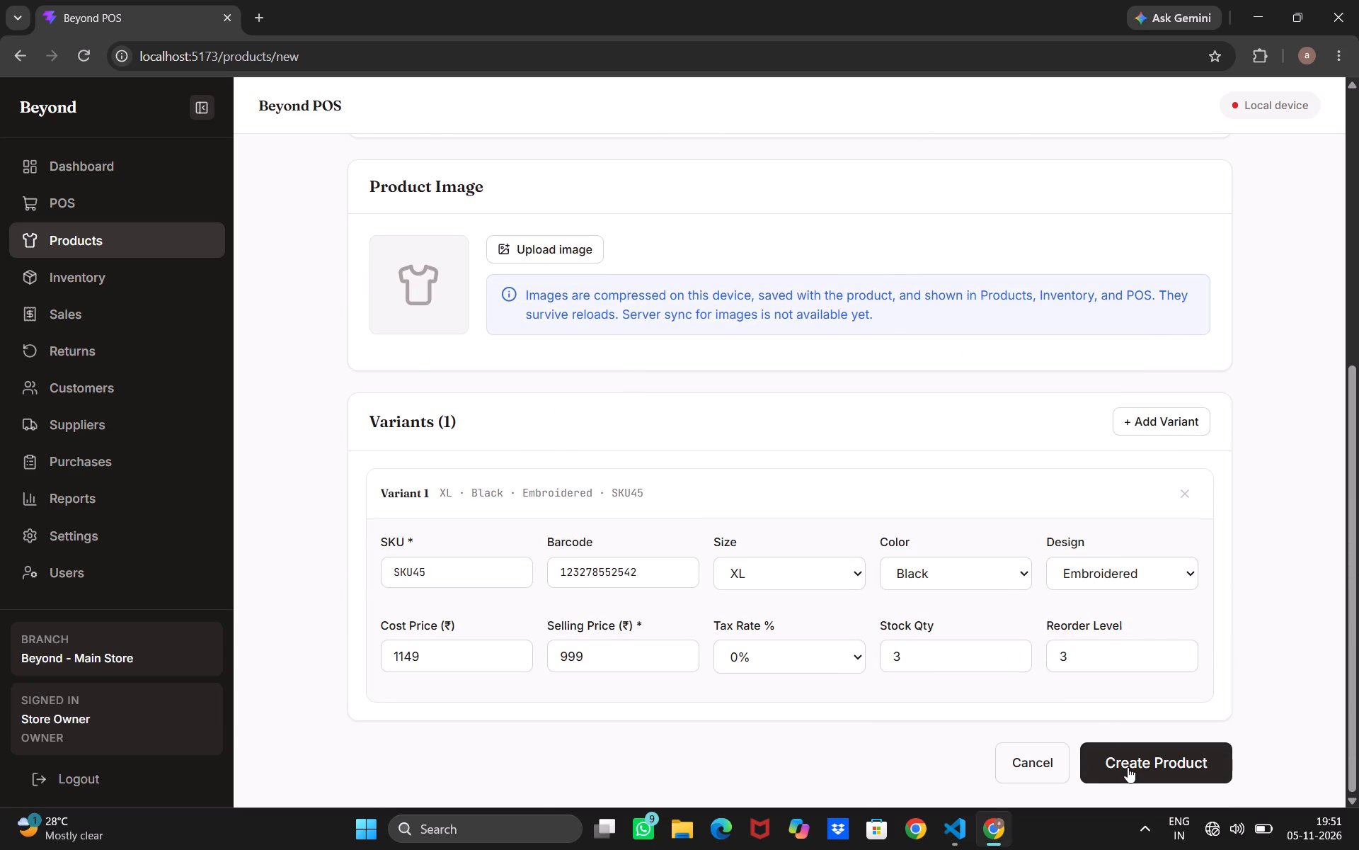
{"action": "left_click", "coordinate": [1128, 767]}
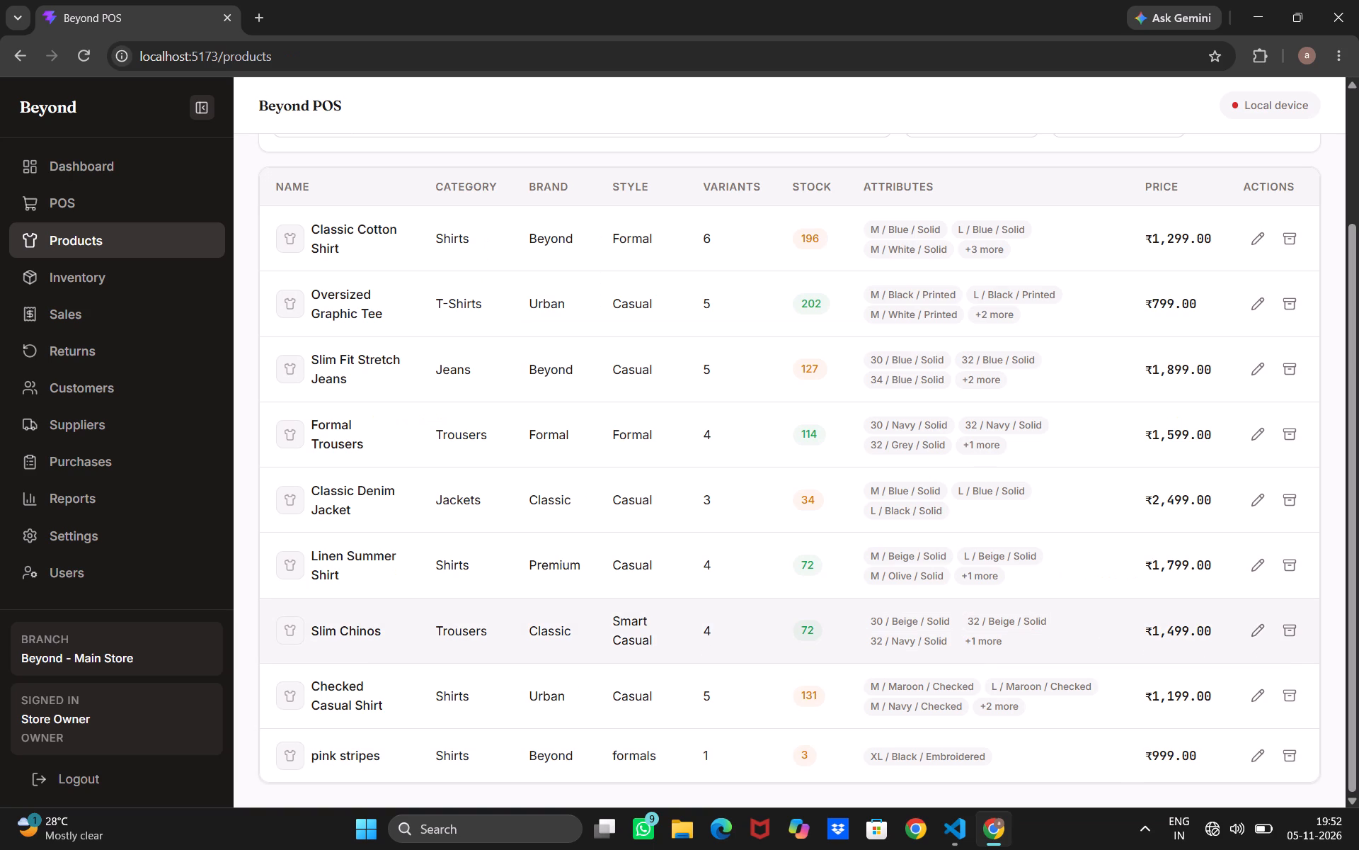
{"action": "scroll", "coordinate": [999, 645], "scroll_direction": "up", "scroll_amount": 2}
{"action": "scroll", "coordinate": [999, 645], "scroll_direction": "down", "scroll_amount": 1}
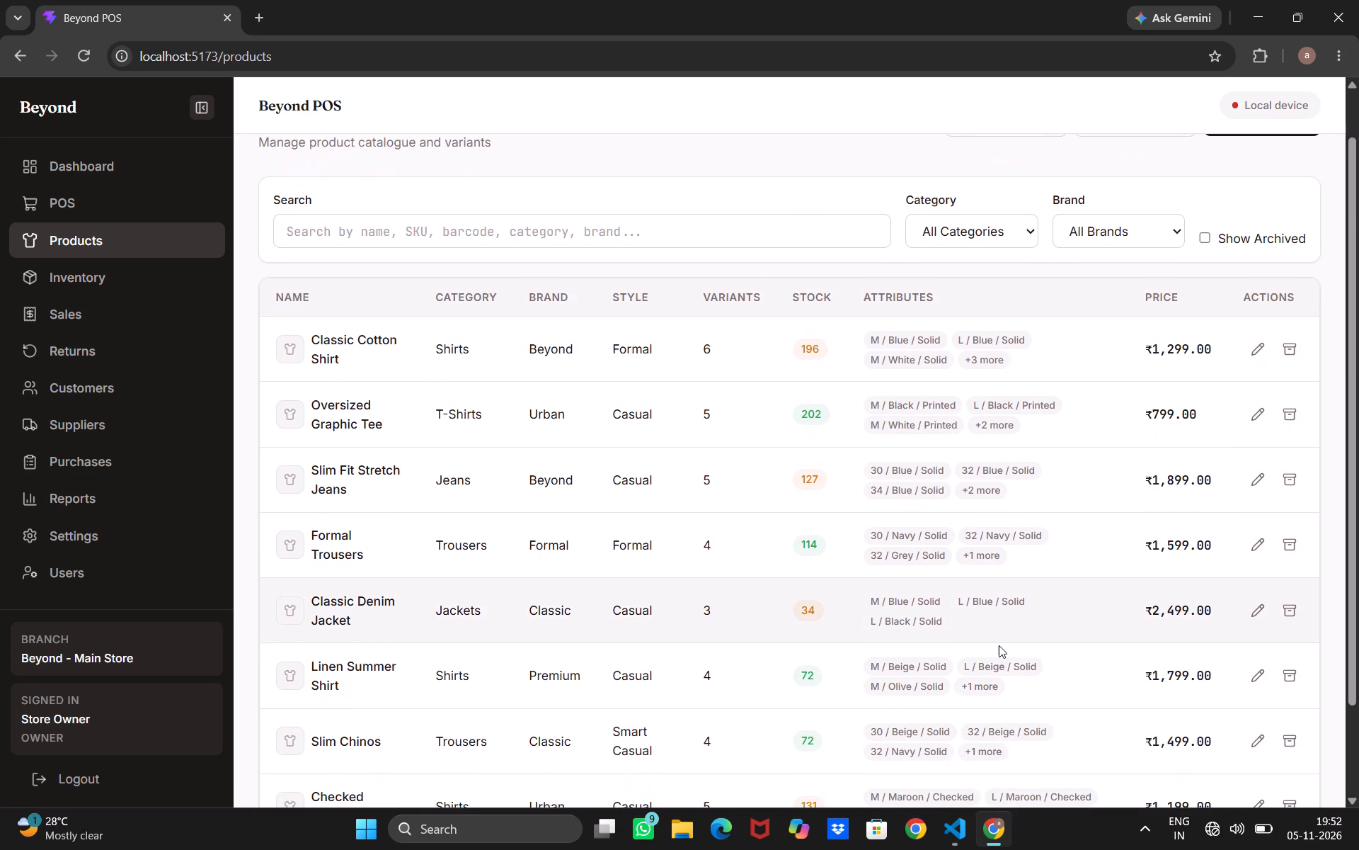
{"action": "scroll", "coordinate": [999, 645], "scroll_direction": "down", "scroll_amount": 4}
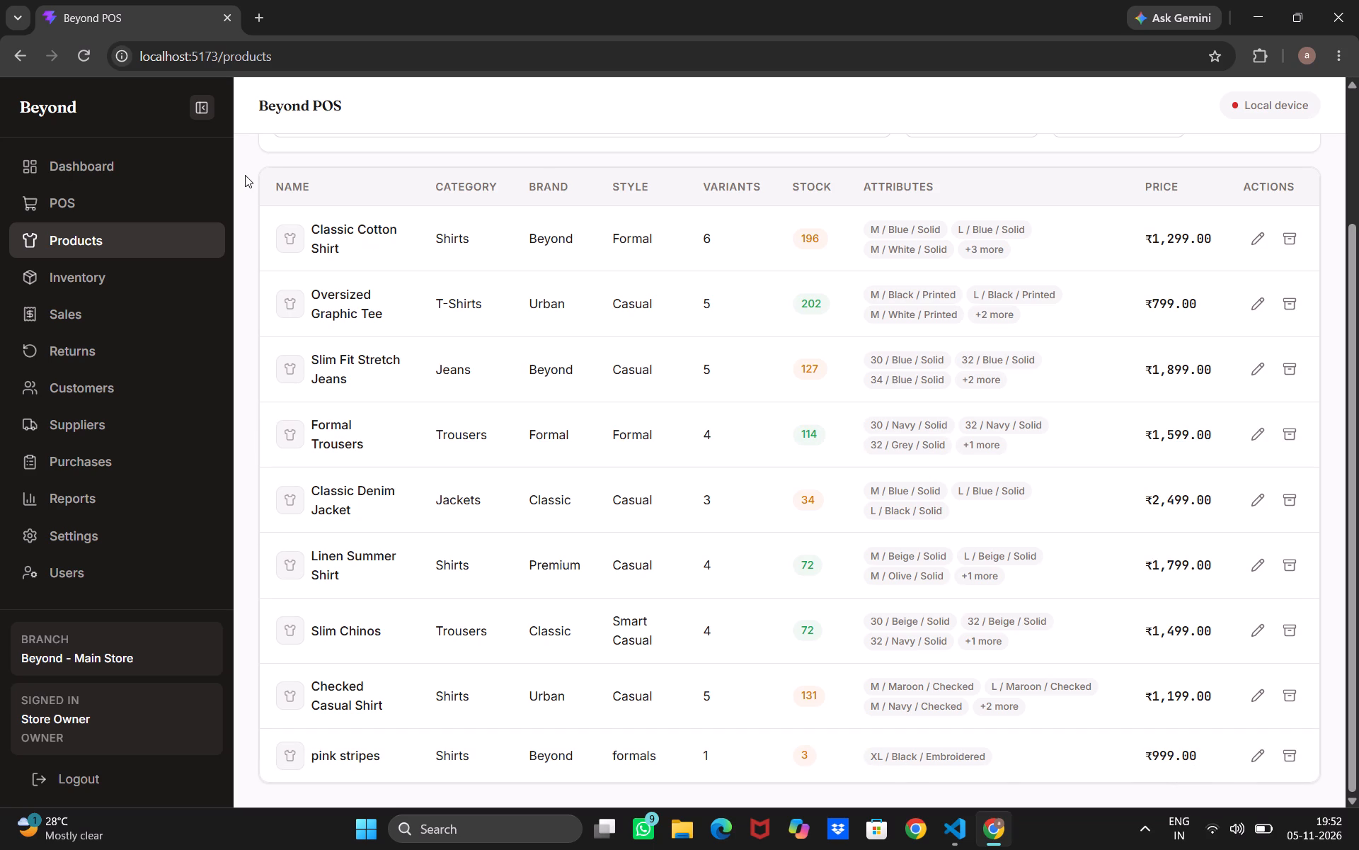
Go to the POS page and remove the L / Blue / Solid and M / Blue / Solid shirts from the cart.
{"action": "left_click", "coordinate": [72, 205]}
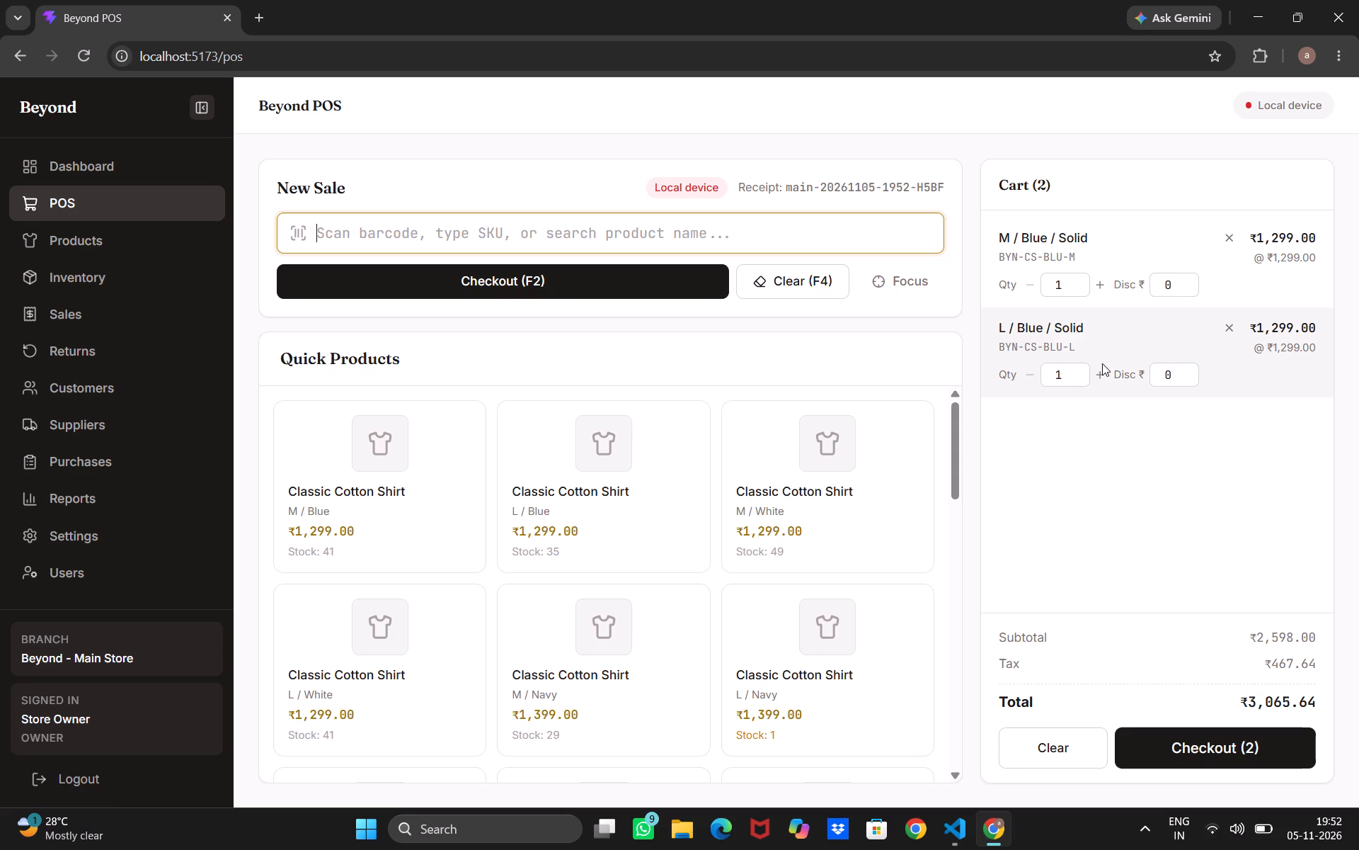
{"action": "left_click", "coordinate": [1027, 375]}
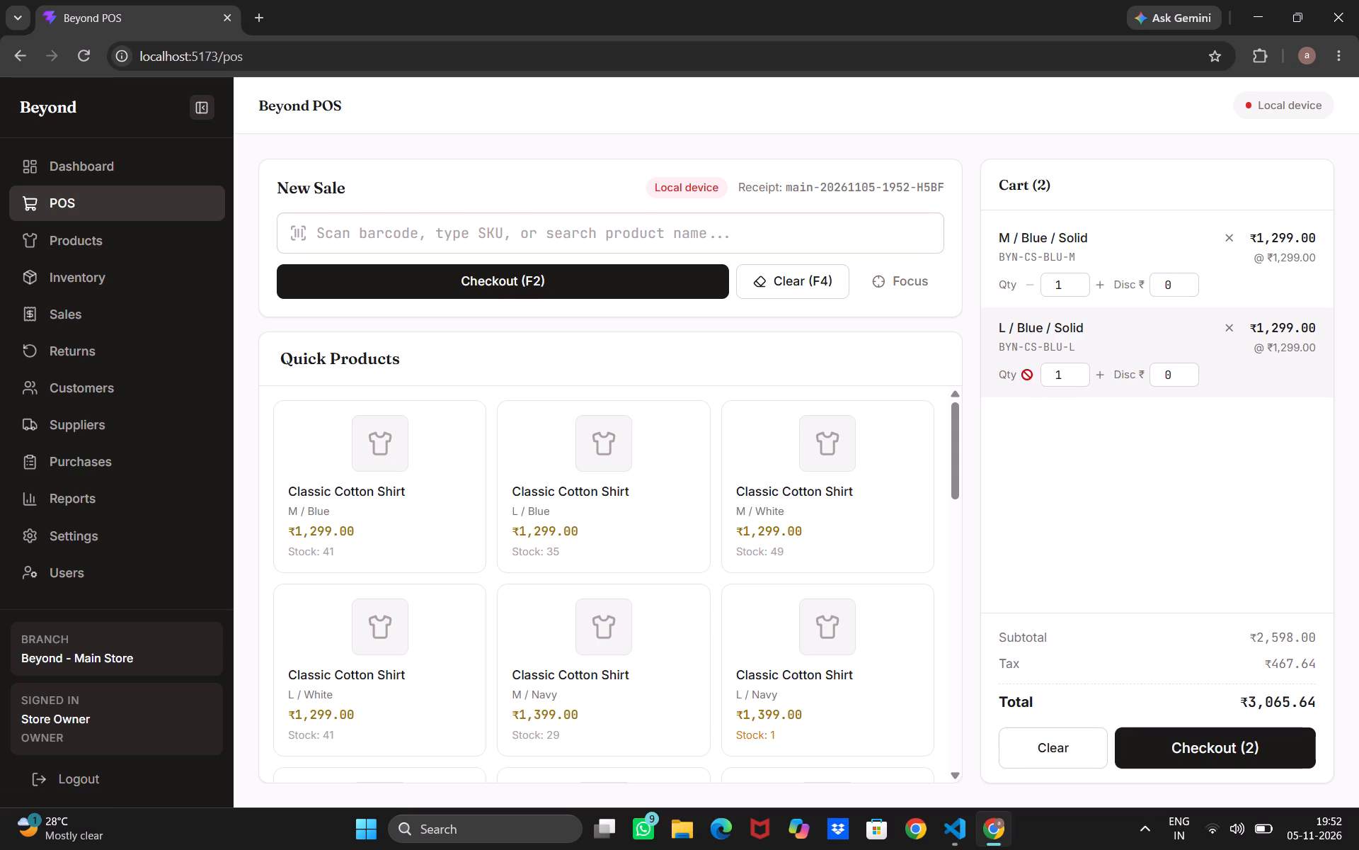
{"action": "left_click", "coordinate": [1065, 375]}
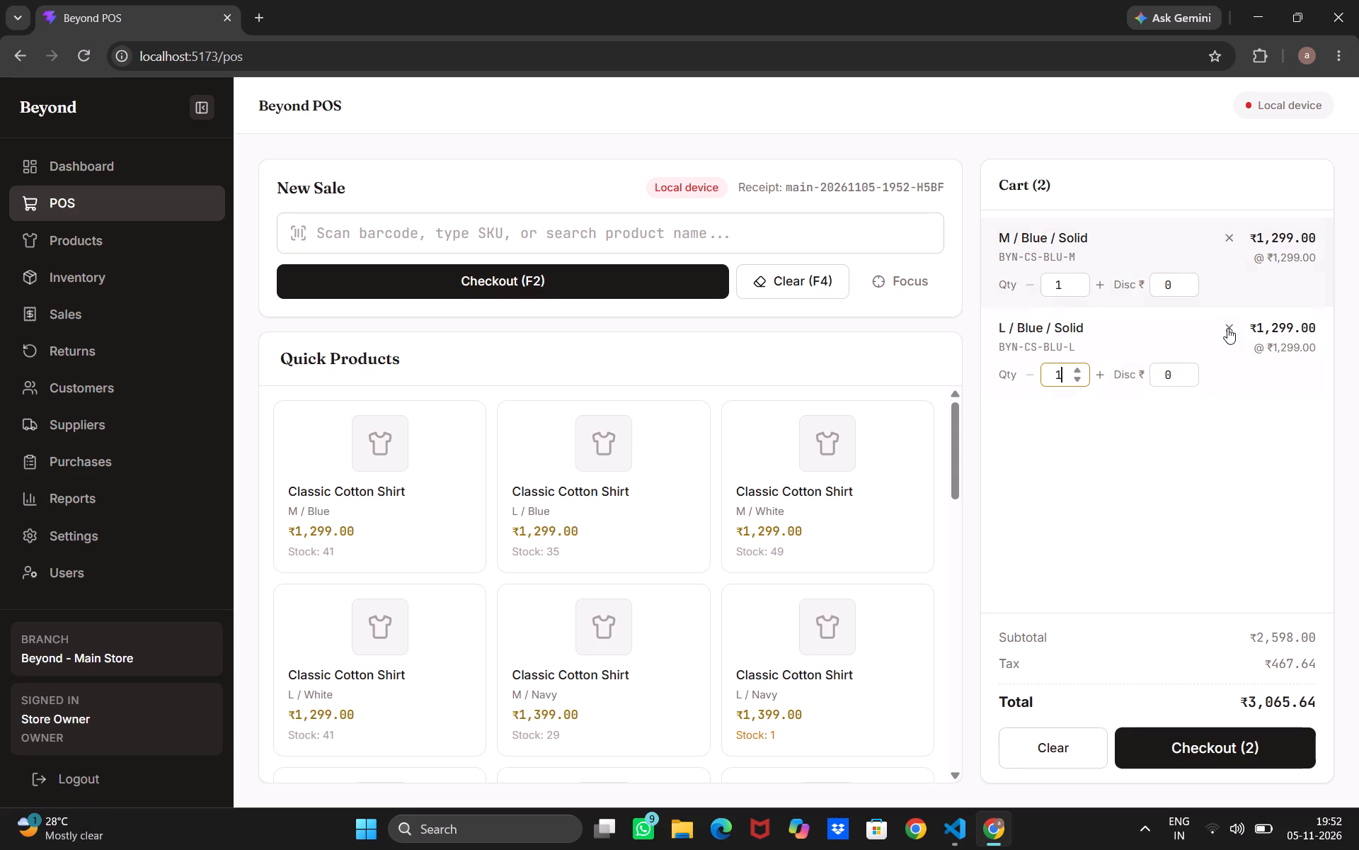
{"action": "left_click", "coordinate": [1227, 329]}
{"action": "left_click", "coordinate": [1231, 237]}
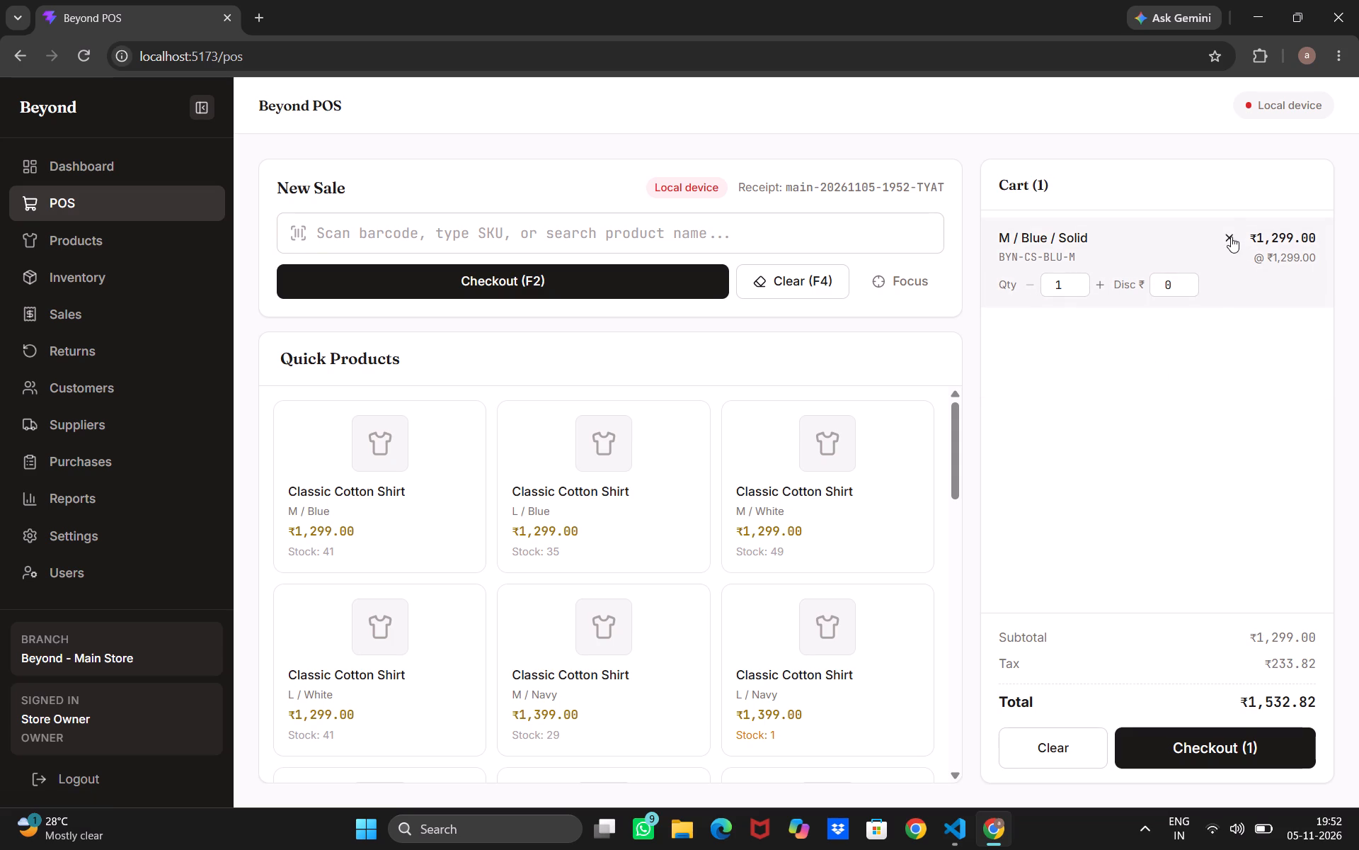
Look through the full Quick Products list on the POS page for the newly created pink stripes product.
{"action": "scroll", "coordinate": [367, 411], "scroll_direction": "down", "scroll_amount": 1}
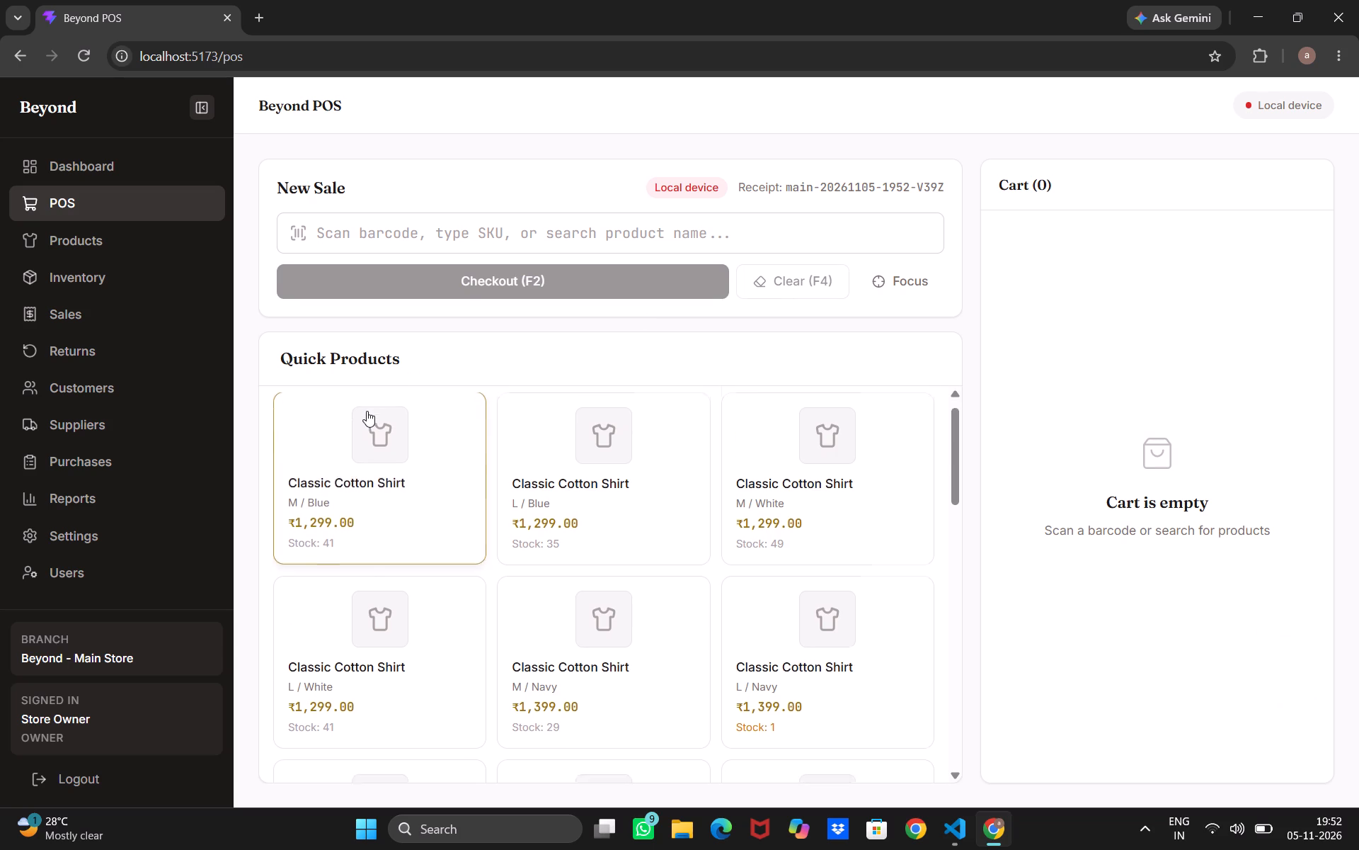
{"action": "scroll", "coordinate": [367, 411], "scroll_direction": "down", "scroll_amount": 8}
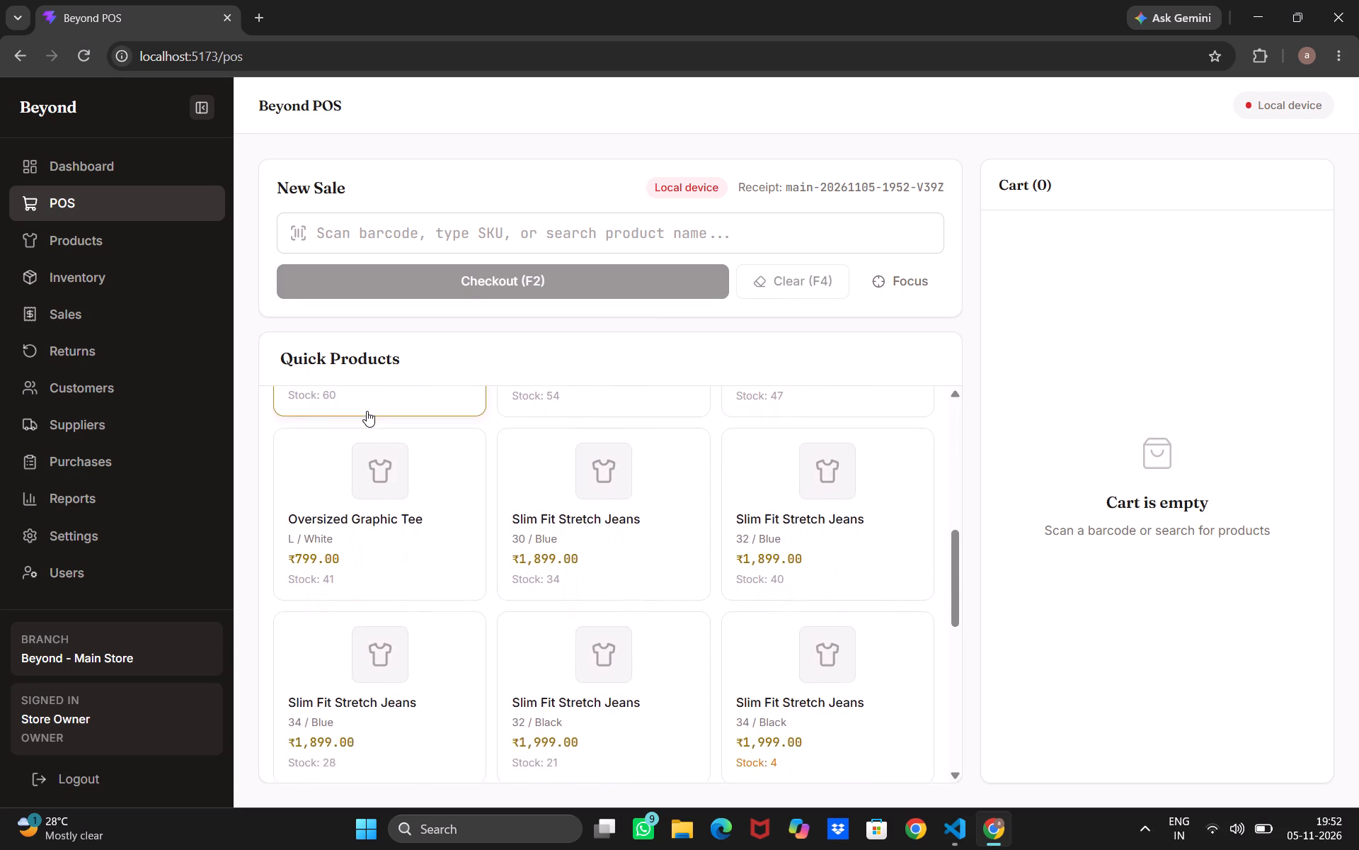
{"action": "scroll", "coordinate": [367, 411], "scroll_direction": "down", "scroll_amount": 3}
{"action": "scroll", "coordinate": [367, 411], "scroll_direction": "up", "scroll_amount": 1}
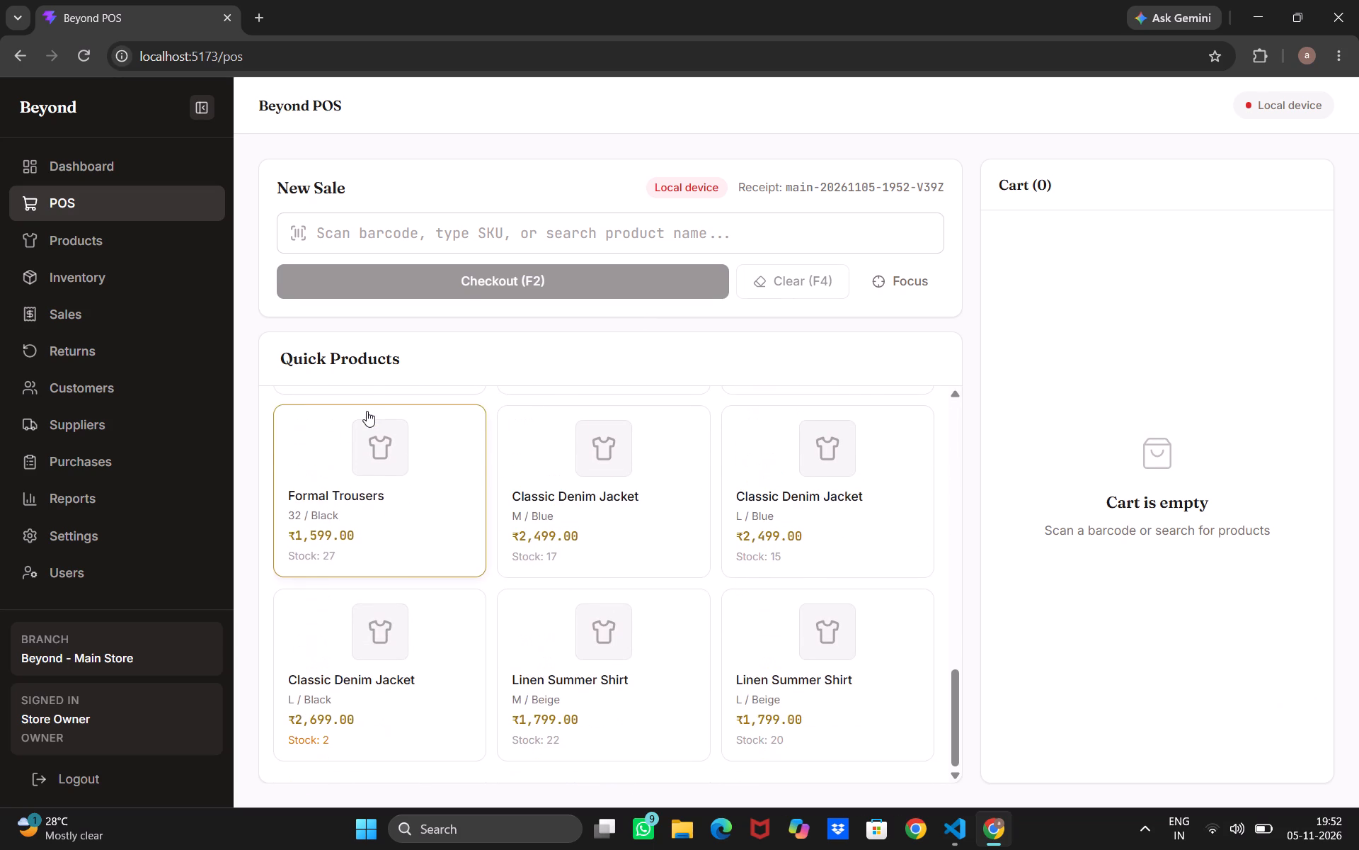
{"action": "scroll", "coordinate": [367, 411], "scroll_direction": "up", "scroll_amount": 3}
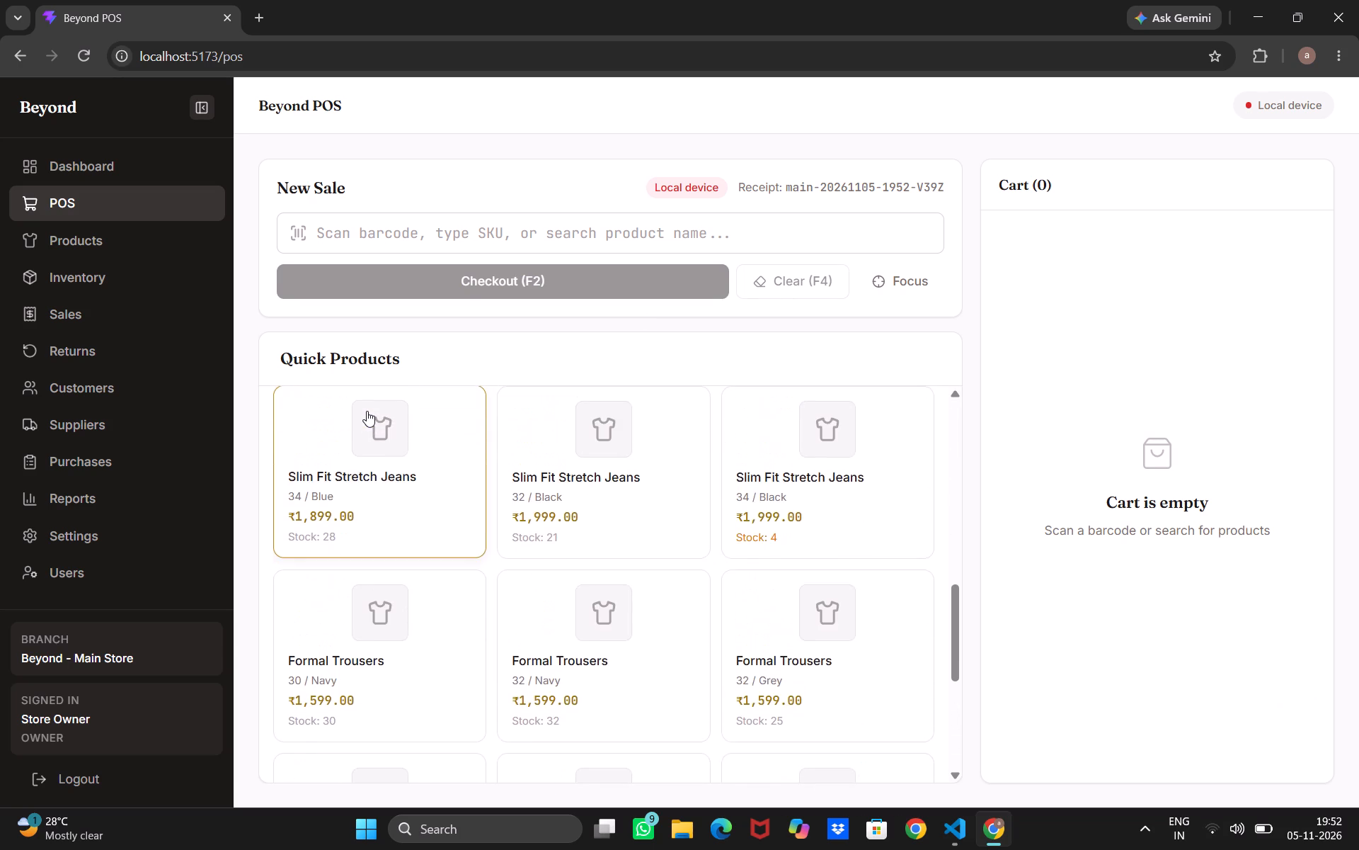
{"action": "scroll", "coordinate": [367, 411], "scroll_direction": "up", "scroll_amount": 2}
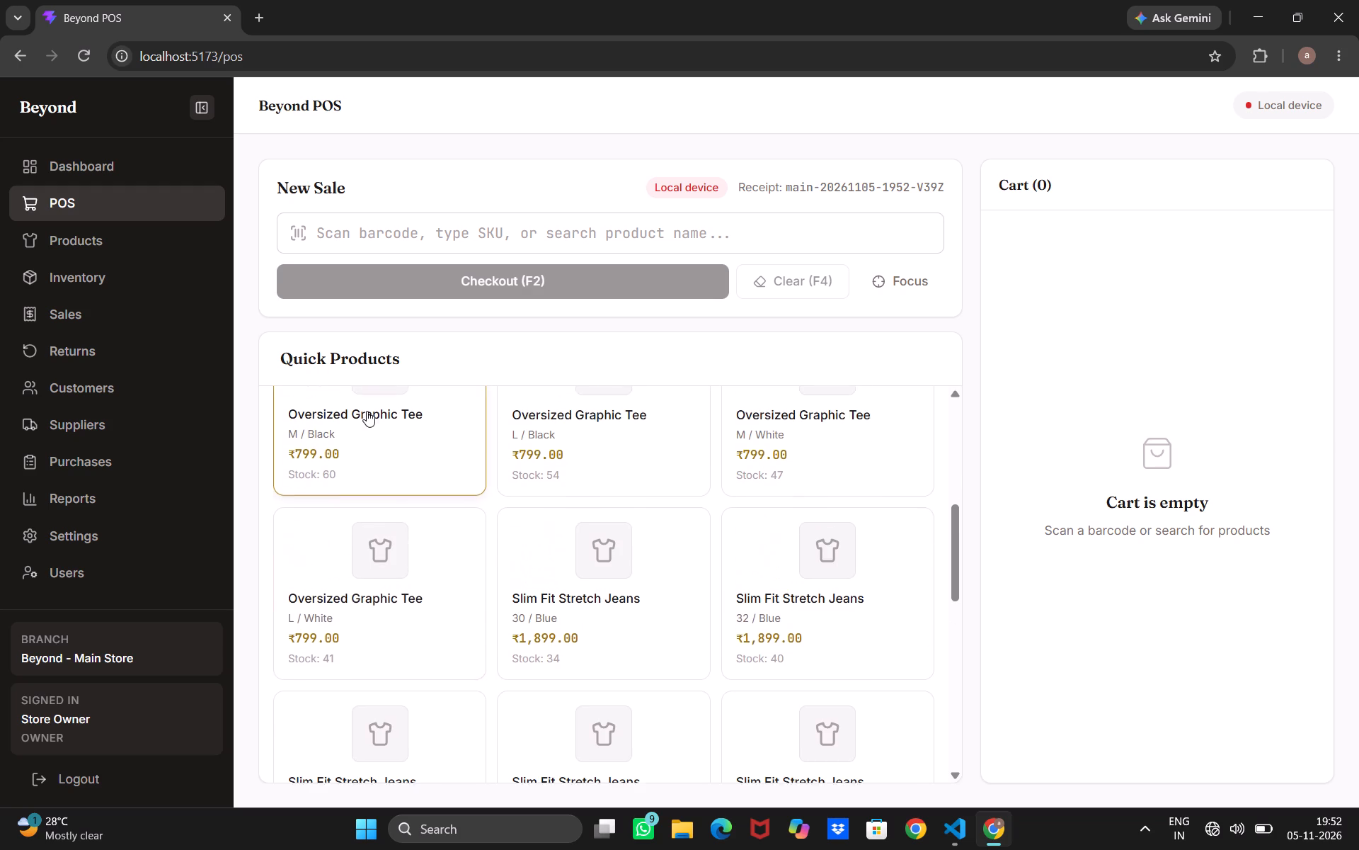
{"action": "scroll", "coordinate": [367, 411], "scroll_direction": "up", "scroll_amount": 4}
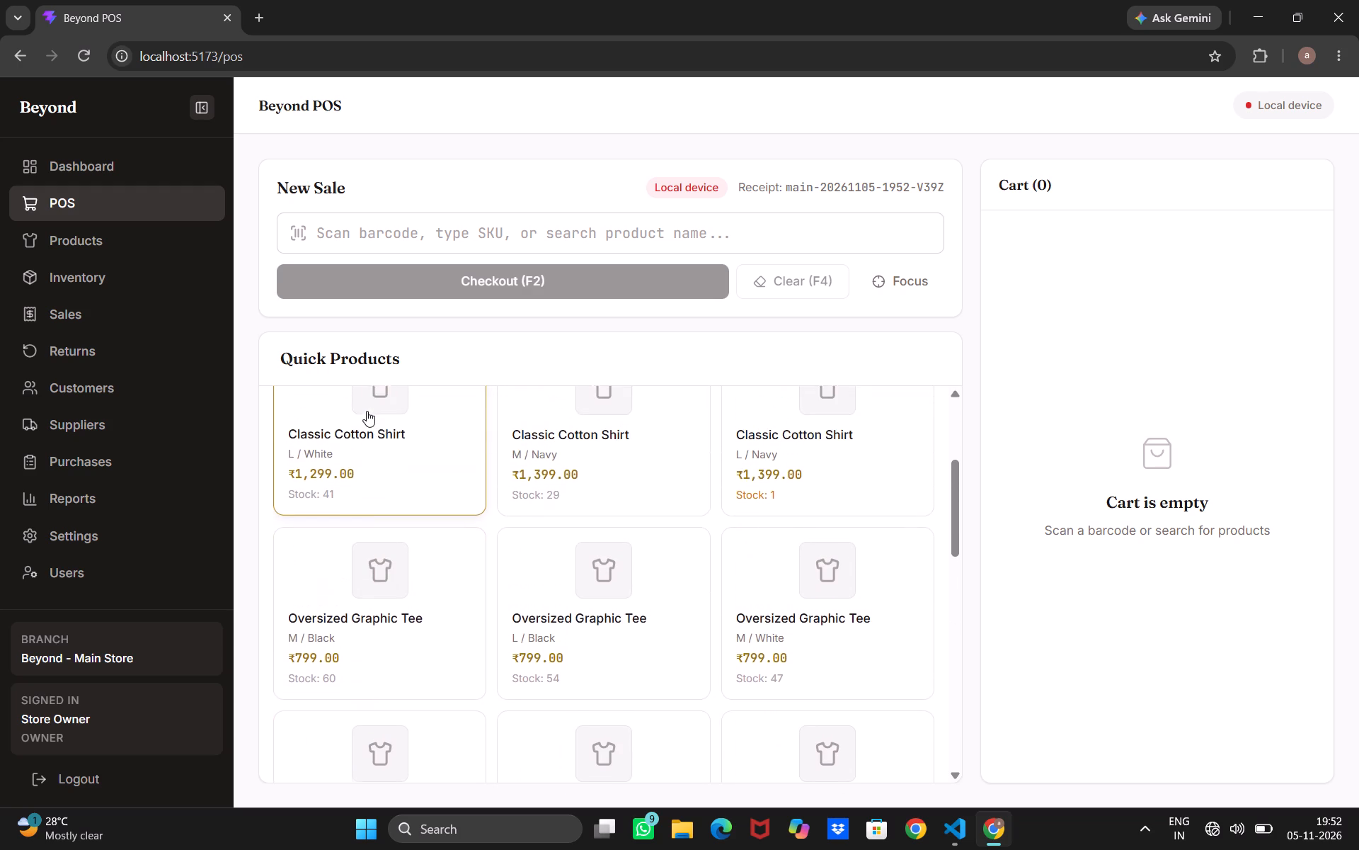
{"action": "scroll", "coordinate": [367, 411], "scroll_direction": "up", "scroll_amount": 3}
{"action": "scroll", "coordinate": [367, 411], "scroll_direction": "down", "scroll_amount": 4}
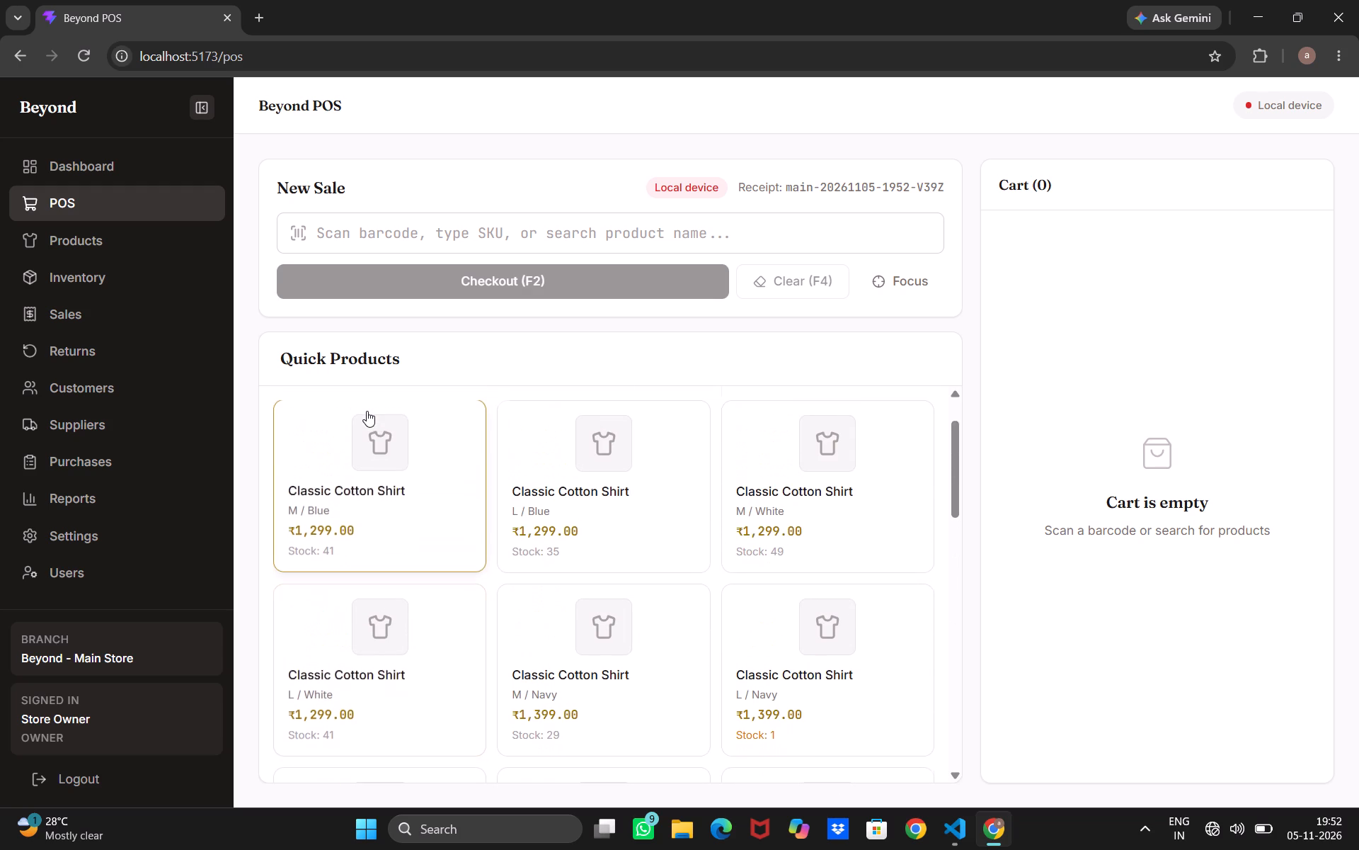
{"action": "scroll", "coordinate": [367, 411], "scroll_direction": "down", "scroll_amount": 7}
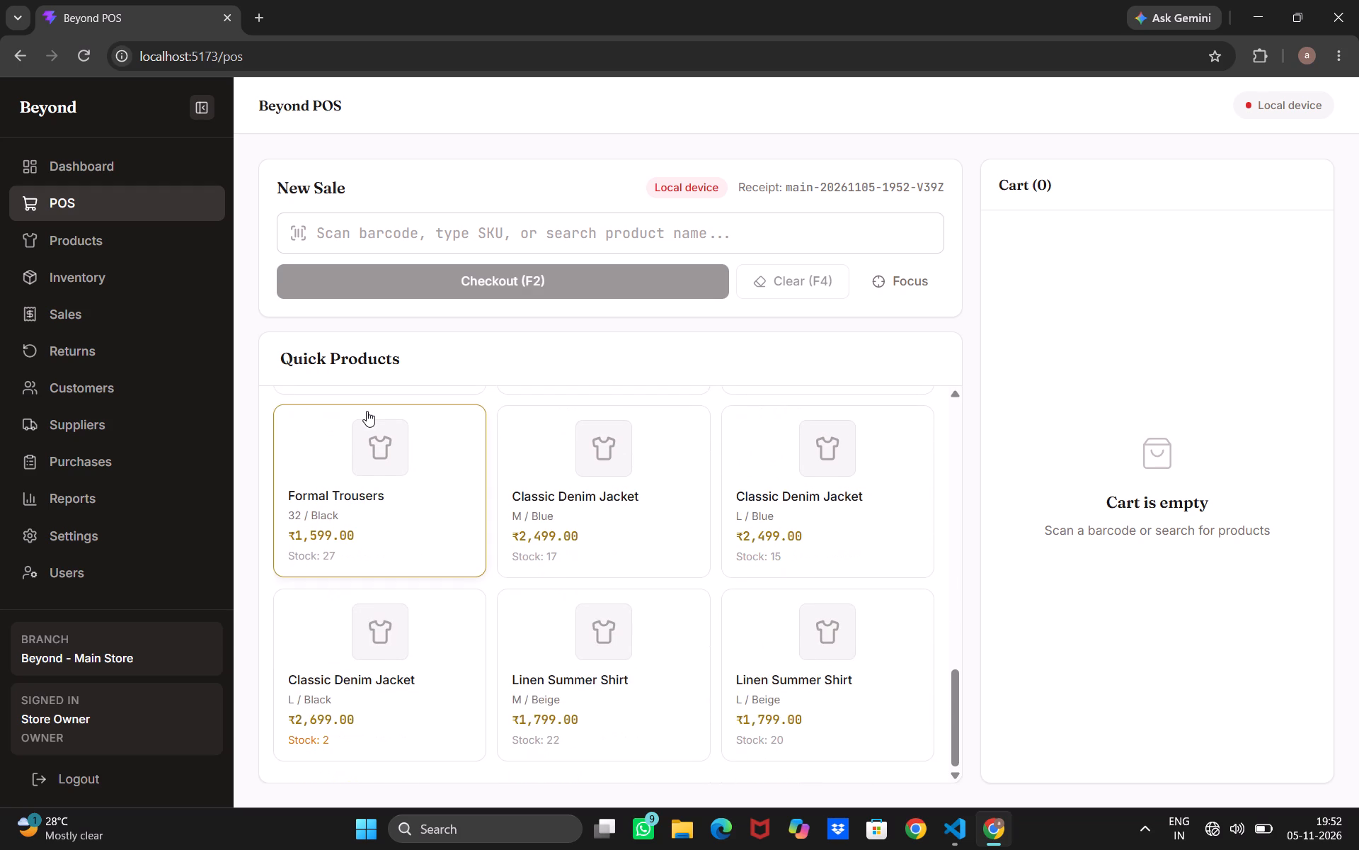
{"action": "scroll", "coordinate": [367, 411], "scroll_direction": "up", "scroll_amount": 1}
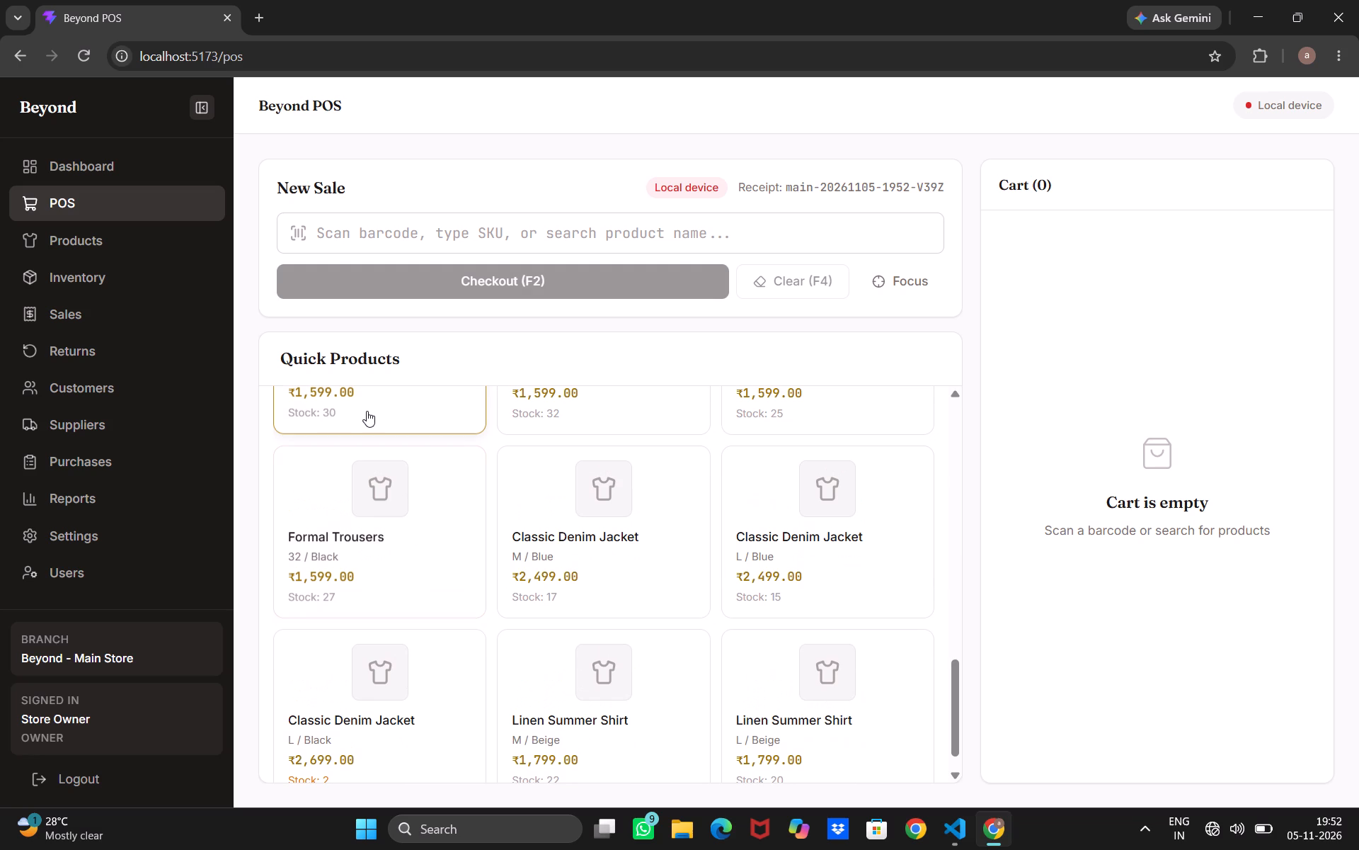
Try to search the New Sale products for "pink str".
{"action": "left_click", "coordinate": [469, 244]}
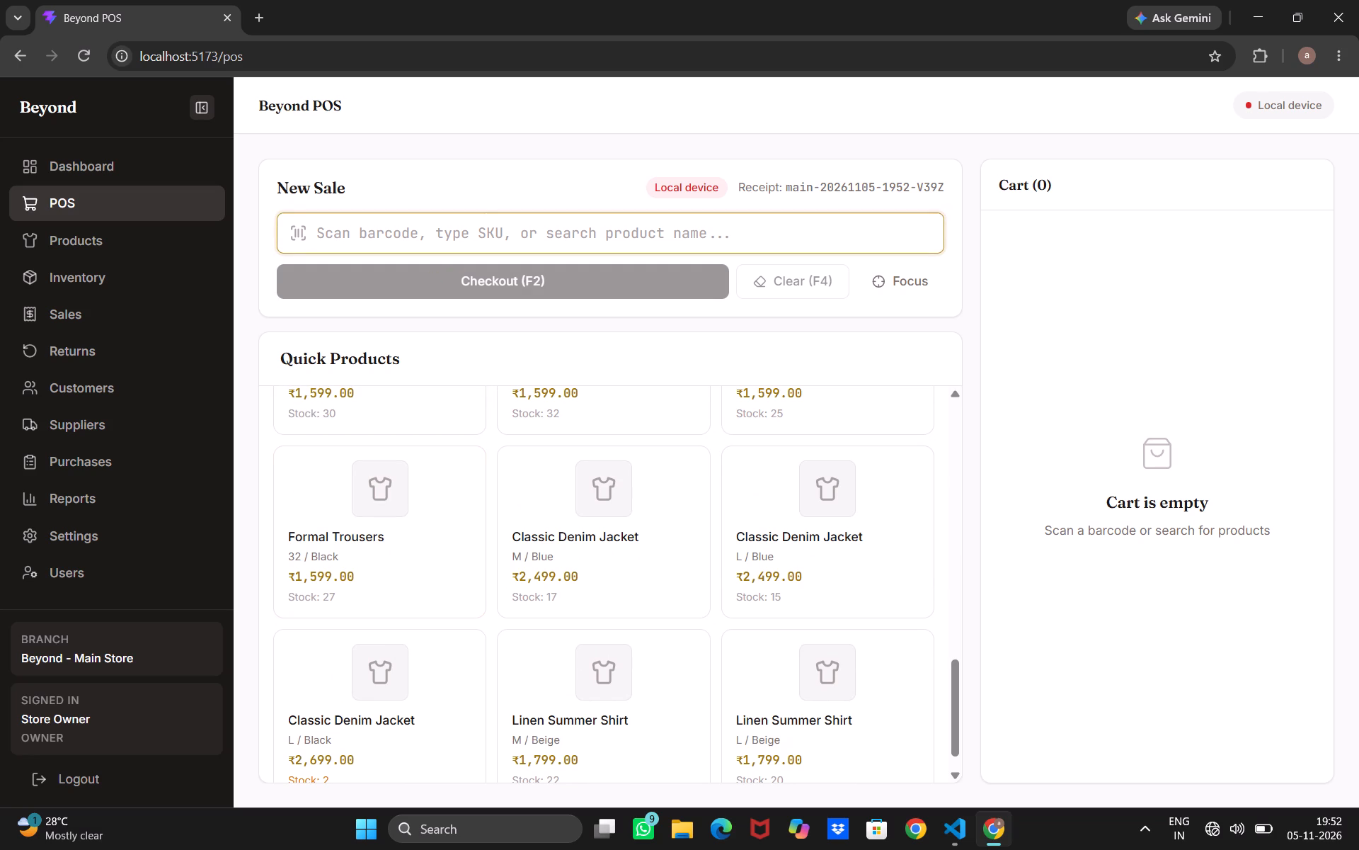
{"action": "type", "text": "pink"}
{"action": "key", "text": "space"}
{"action": "type", "text": "str"}
Reload the POS page and check the Quick Products list through to its end for the new product.
{"action": "left_click", "coordinate": [88, 59]}
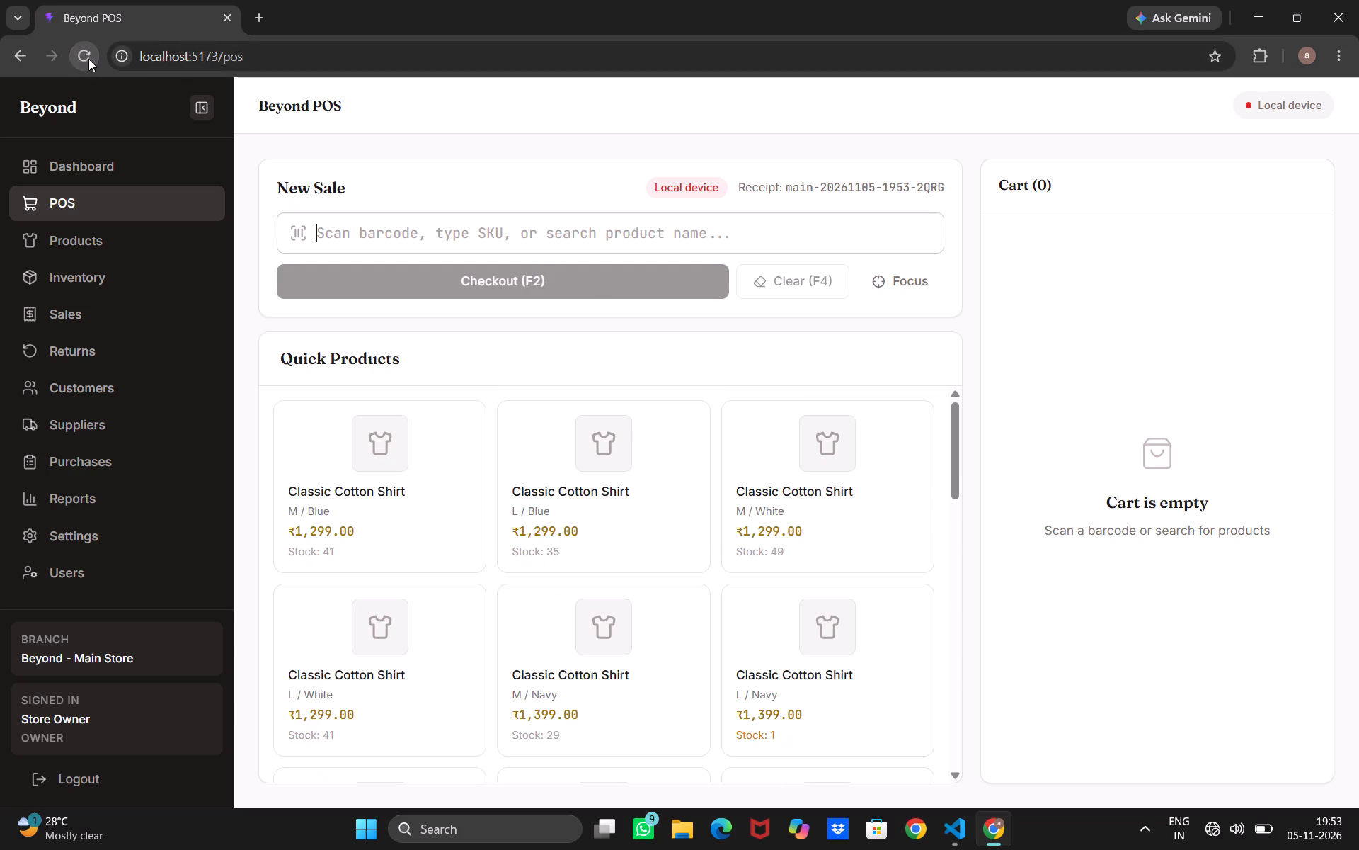
{"action": "scroll", "coordinate": [578, 519], "scroll_direction": "down", "scroll_amount": 6}
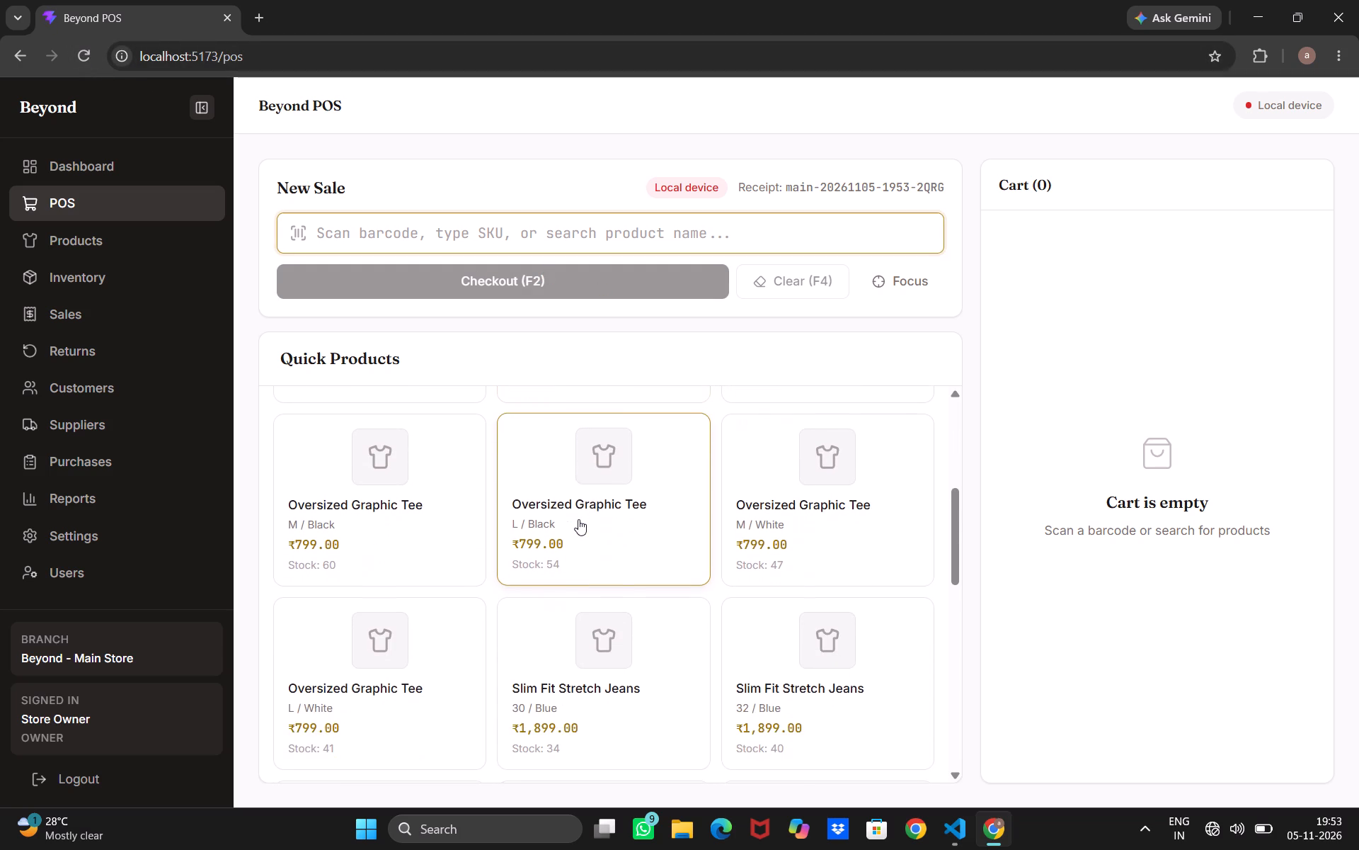
{"action": "scroll", "coordinate": [578, 519], "scroll_direction": "down", "scroll_amount": 2}
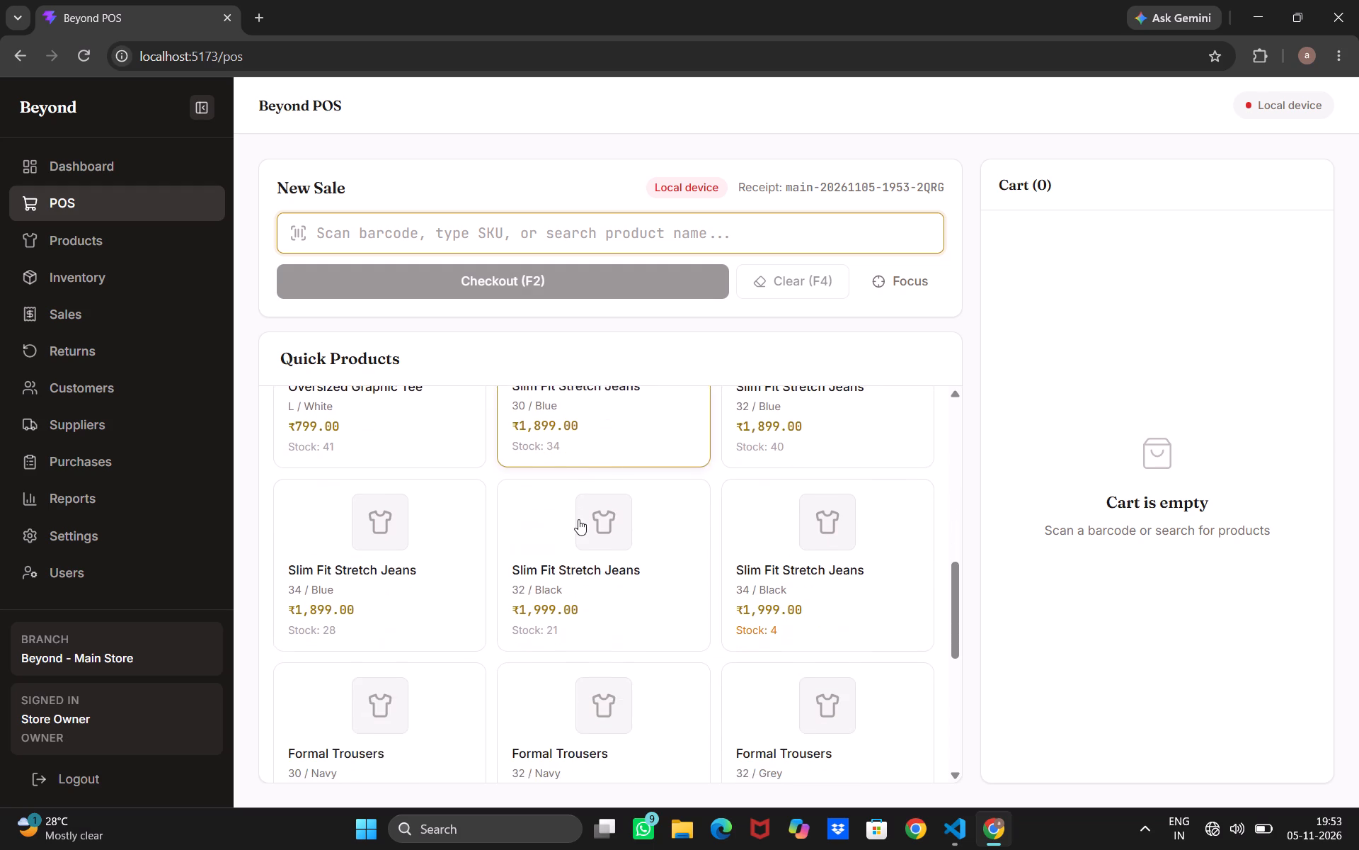
{"action": "scroll", "coordinate": [578, 519], "scroll_direction": "down", "scroll_amount": 4}
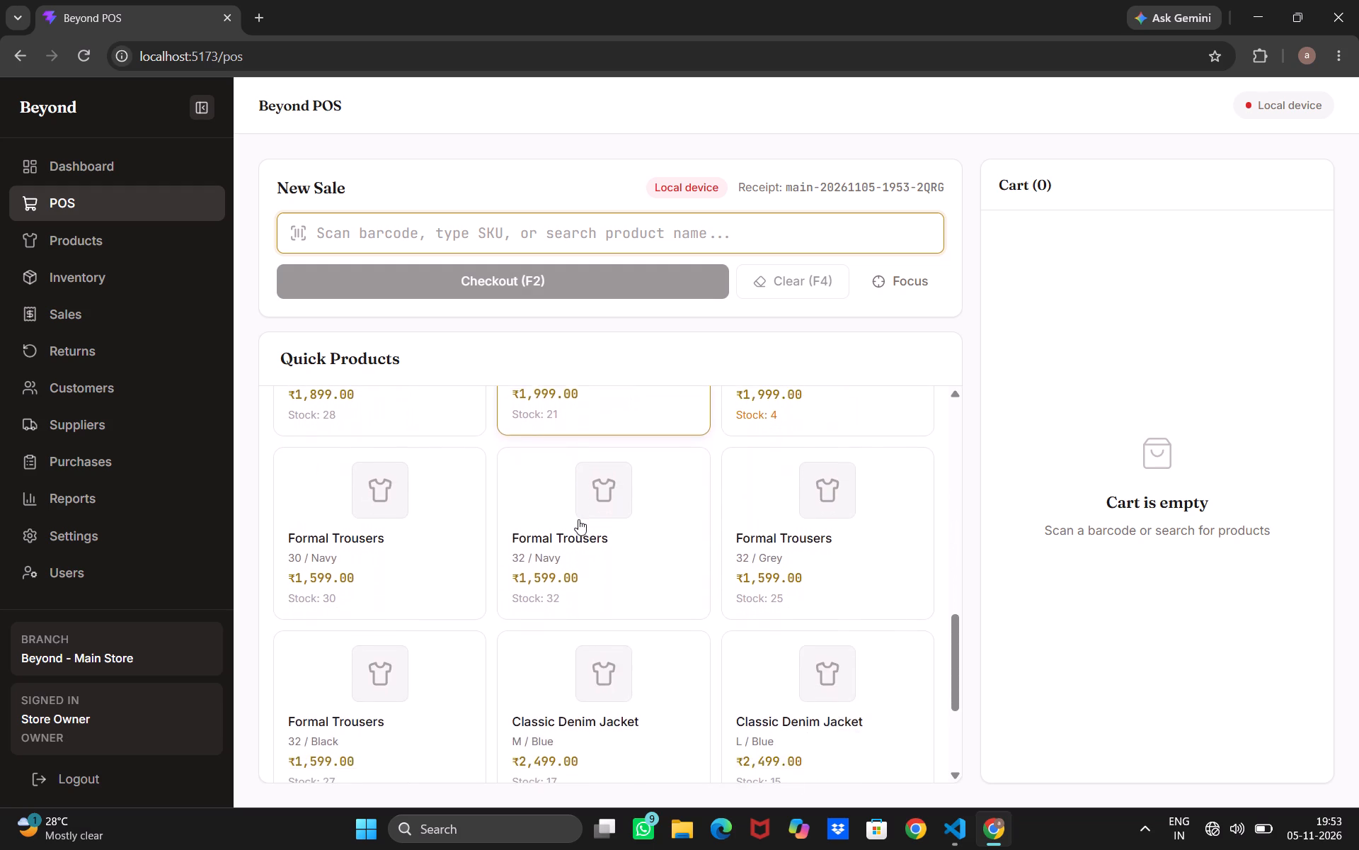
{"action": "scroll", "coordinate": [578, 519], "scroll_direction": "down", "scroll_amount": 4}
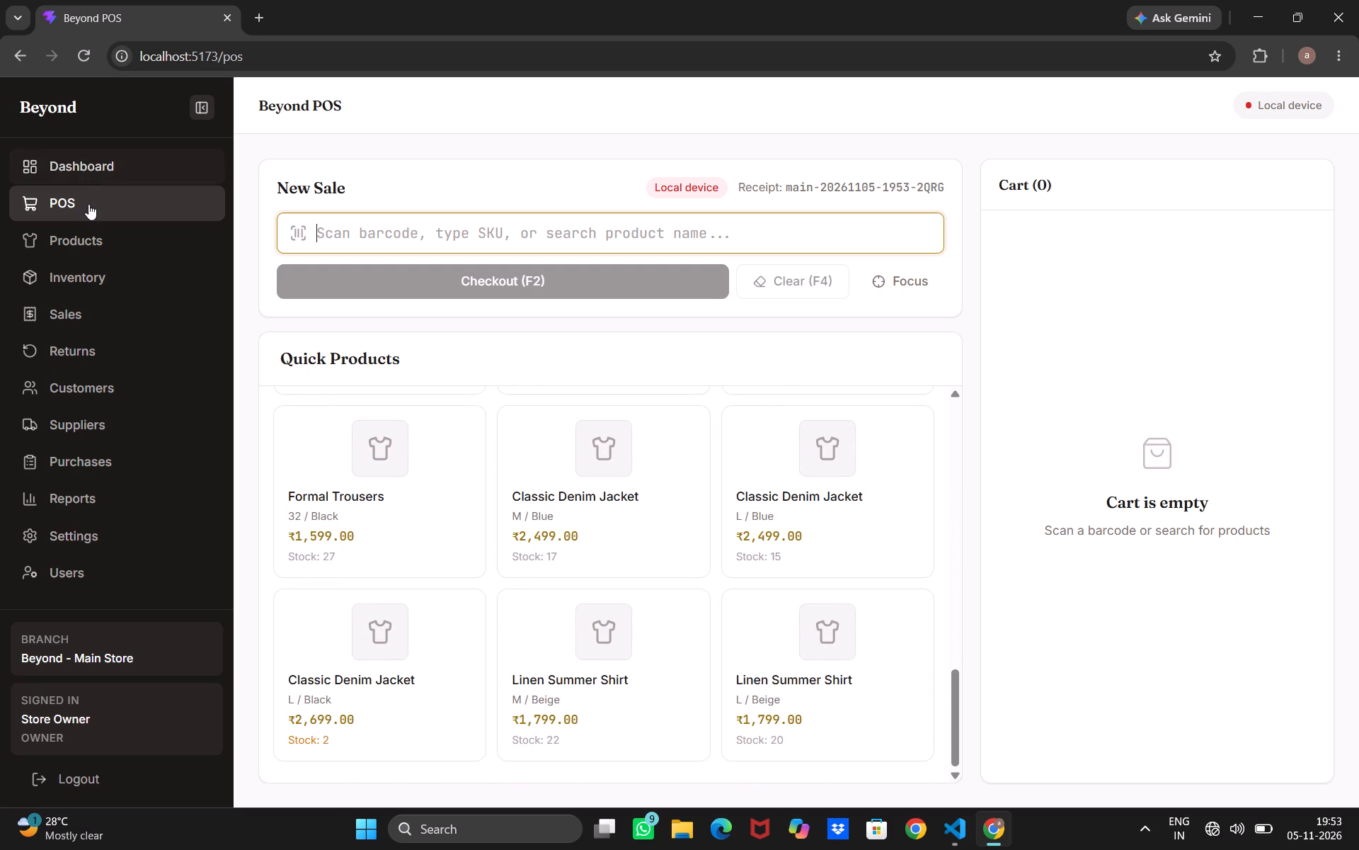
Search the New Sale products for "pin" and add the XL / Black variant with SKU45 to the cart.
{"action": "left_click", "coordinate": [369, 244]}
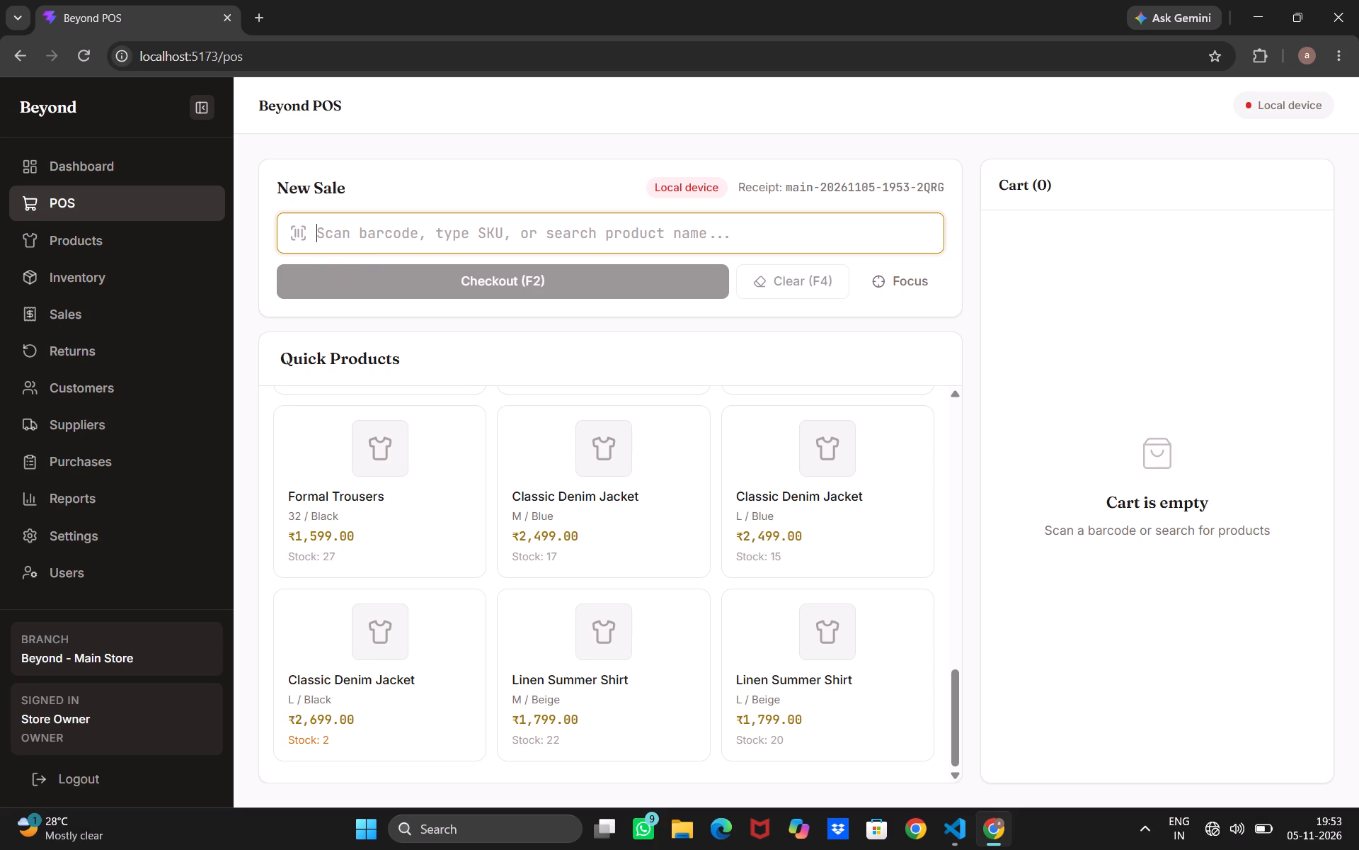
{"action": "left_click", "coordinate": [369, 244]}
{"action": "key", "text": "p"}
{"action": "type", "text": "ink"}
{"action": "key", "text": "p"}
{"action": "left_click_drag", "start_coordinate": [407, 209], "coordinate": [413, 216]}
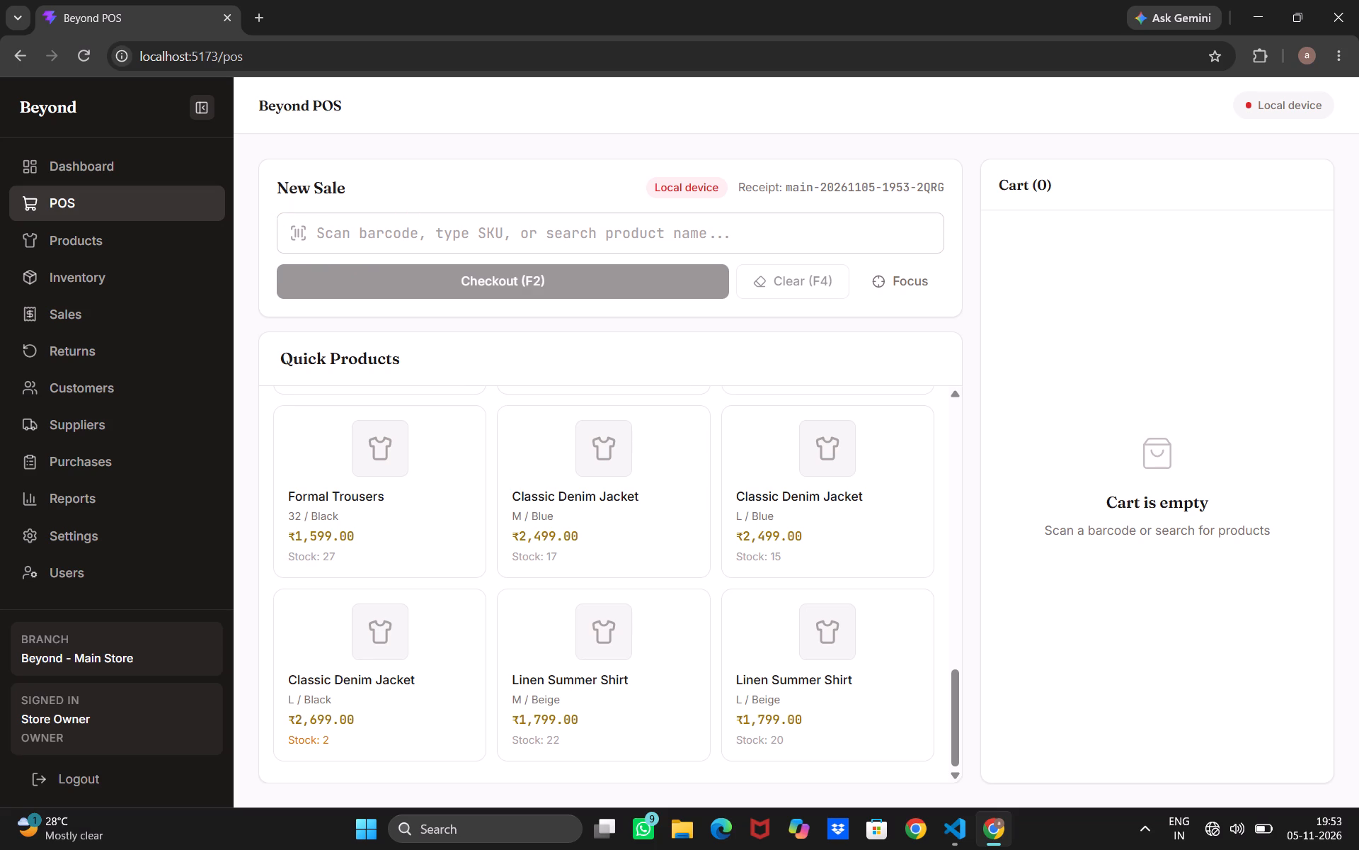
{"action": "double_click", "coordinate": [413, 216]}
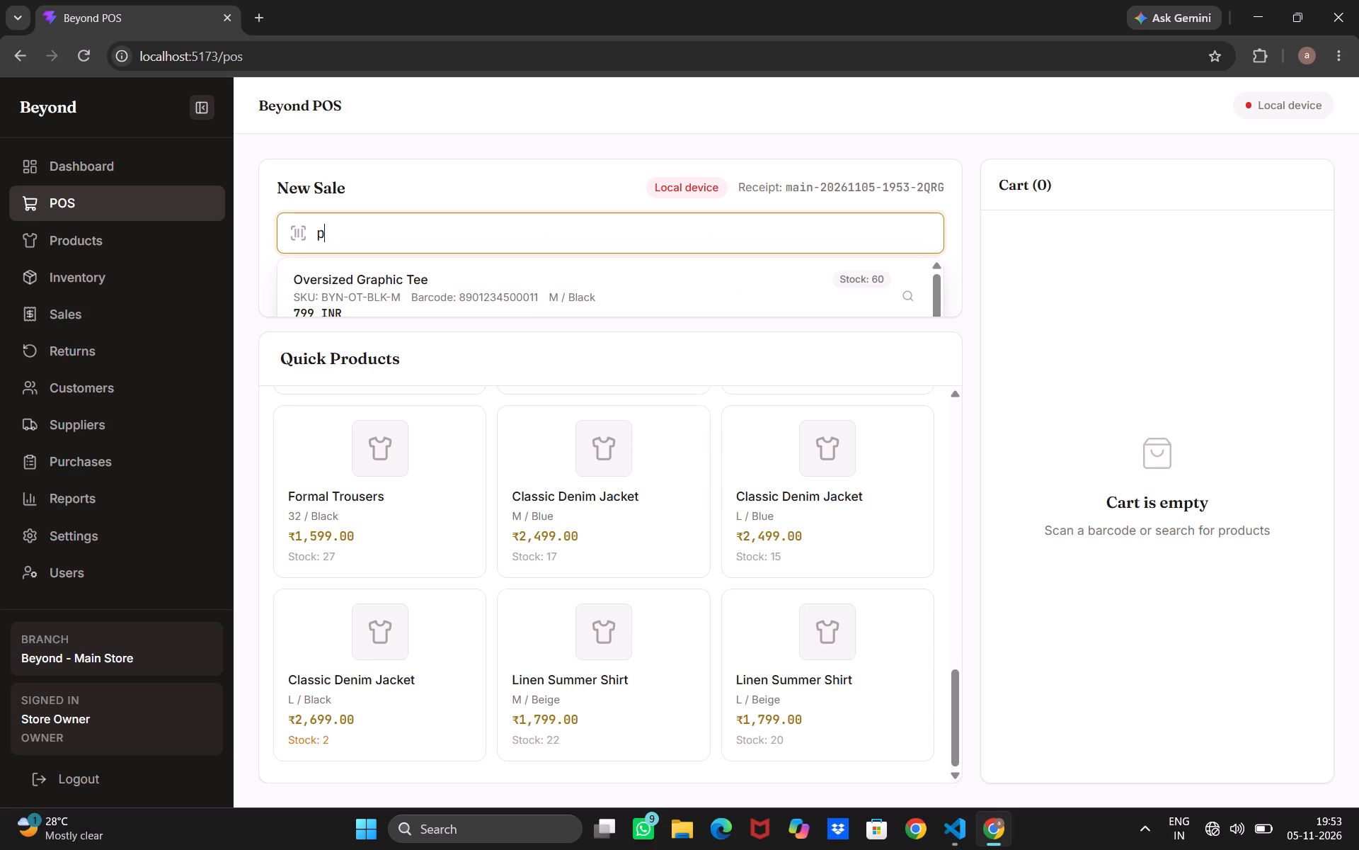
{"action": "key", "text": "Right"}
{"action": "type", "text": "in"}
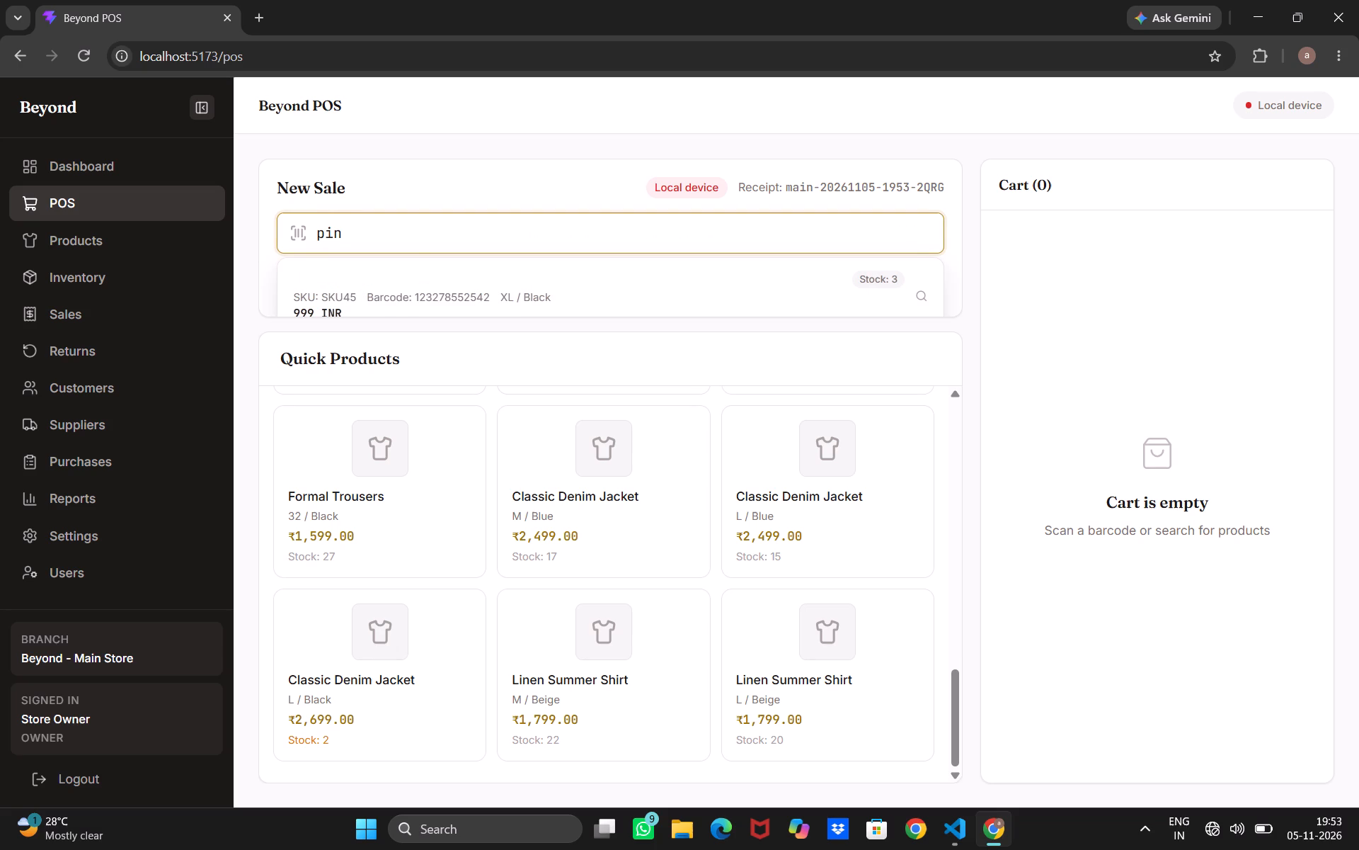
{"action": "double_click", "coordinate": [469, 297]}
{"action": "key", "text": "Return"}
{"action": "left_click", "coordinate": [579, 288]}
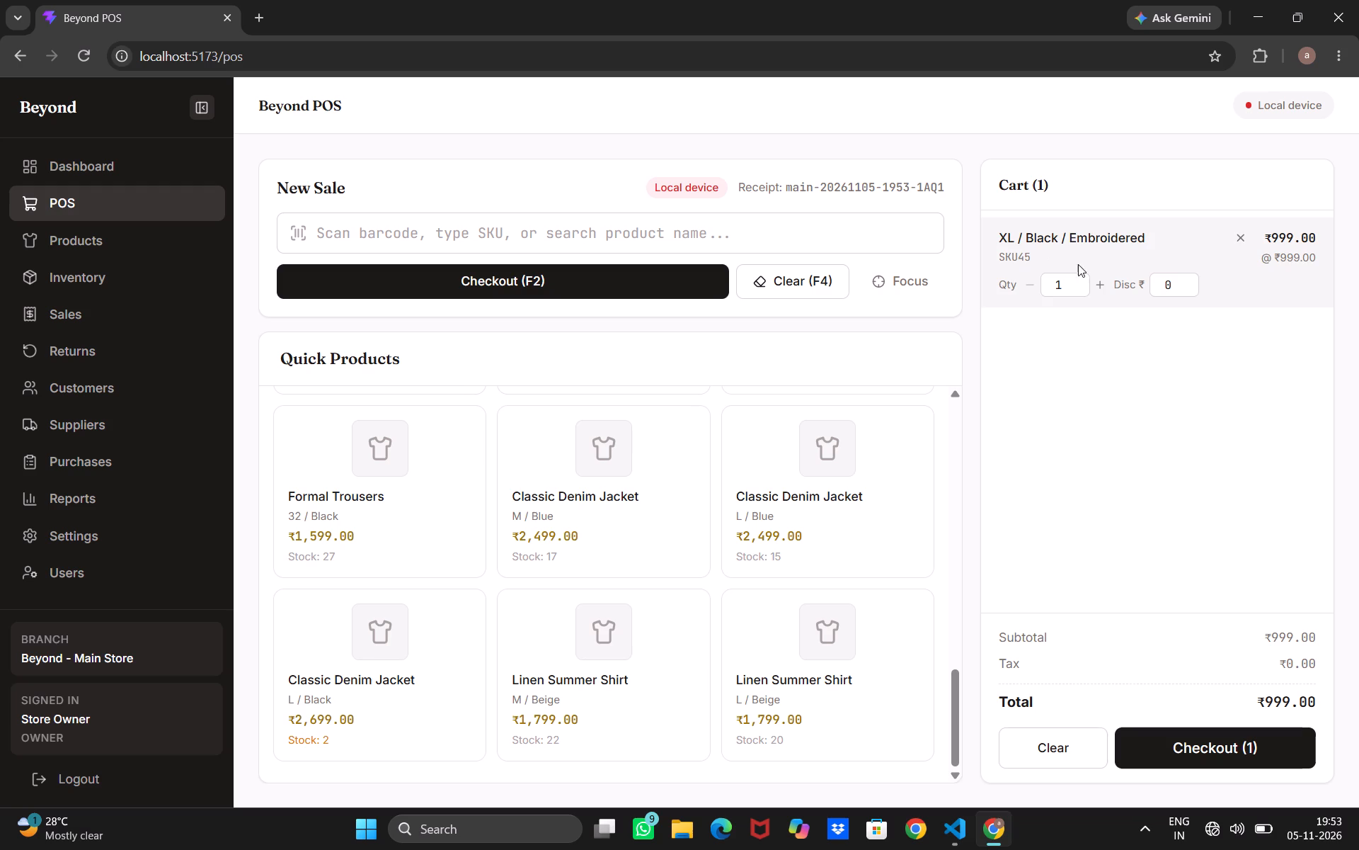
Start checkout for the cart and view the UPI, Card and Split payment options.
{"action": "left_click", "coordinate": [1193, 756]}
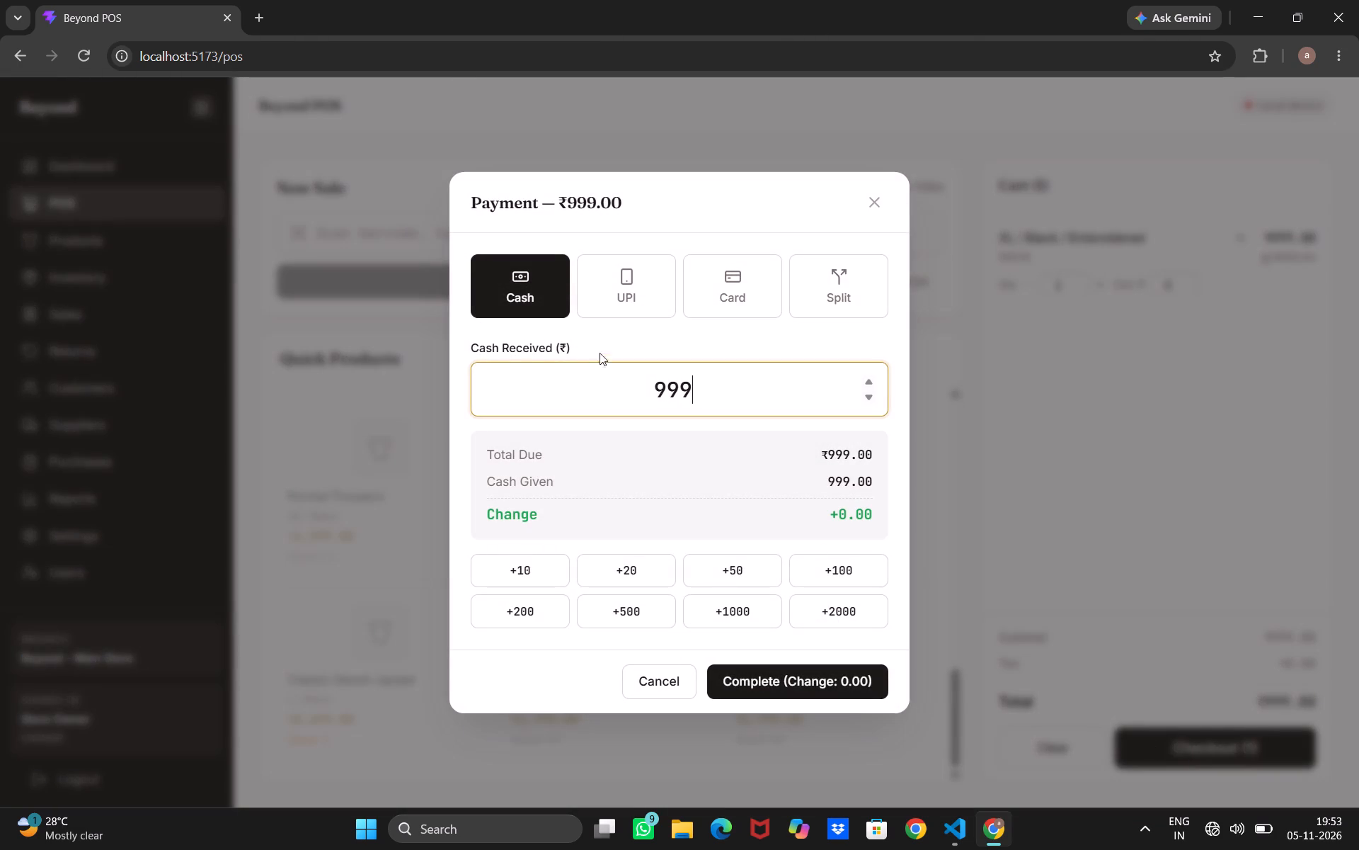
{"action": "left_click", "coordinate": [624, 304]}
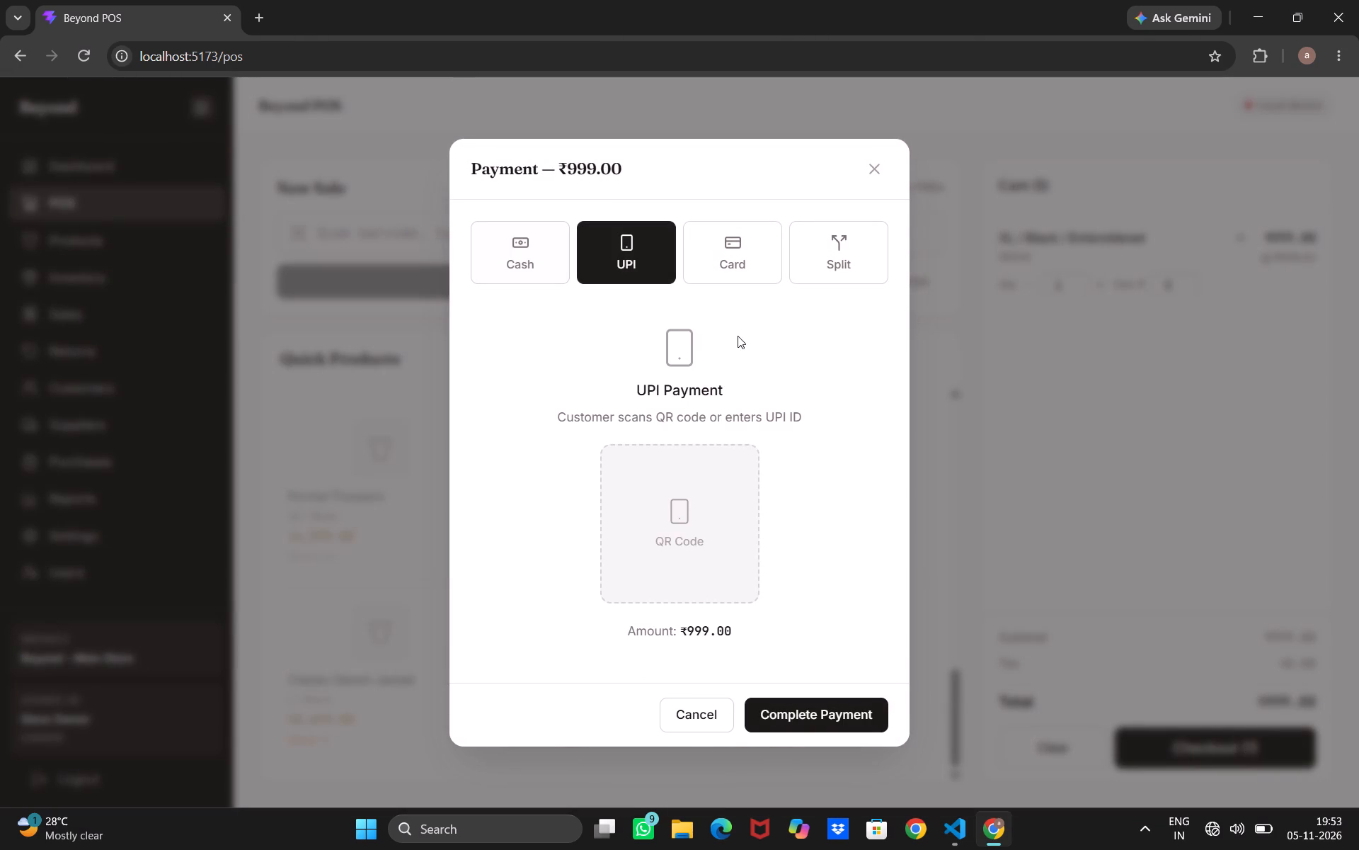
{"action": "left_click", "coordinate": [718, 275]}
{"action": "left_click", "coordinate": [832, 341]}
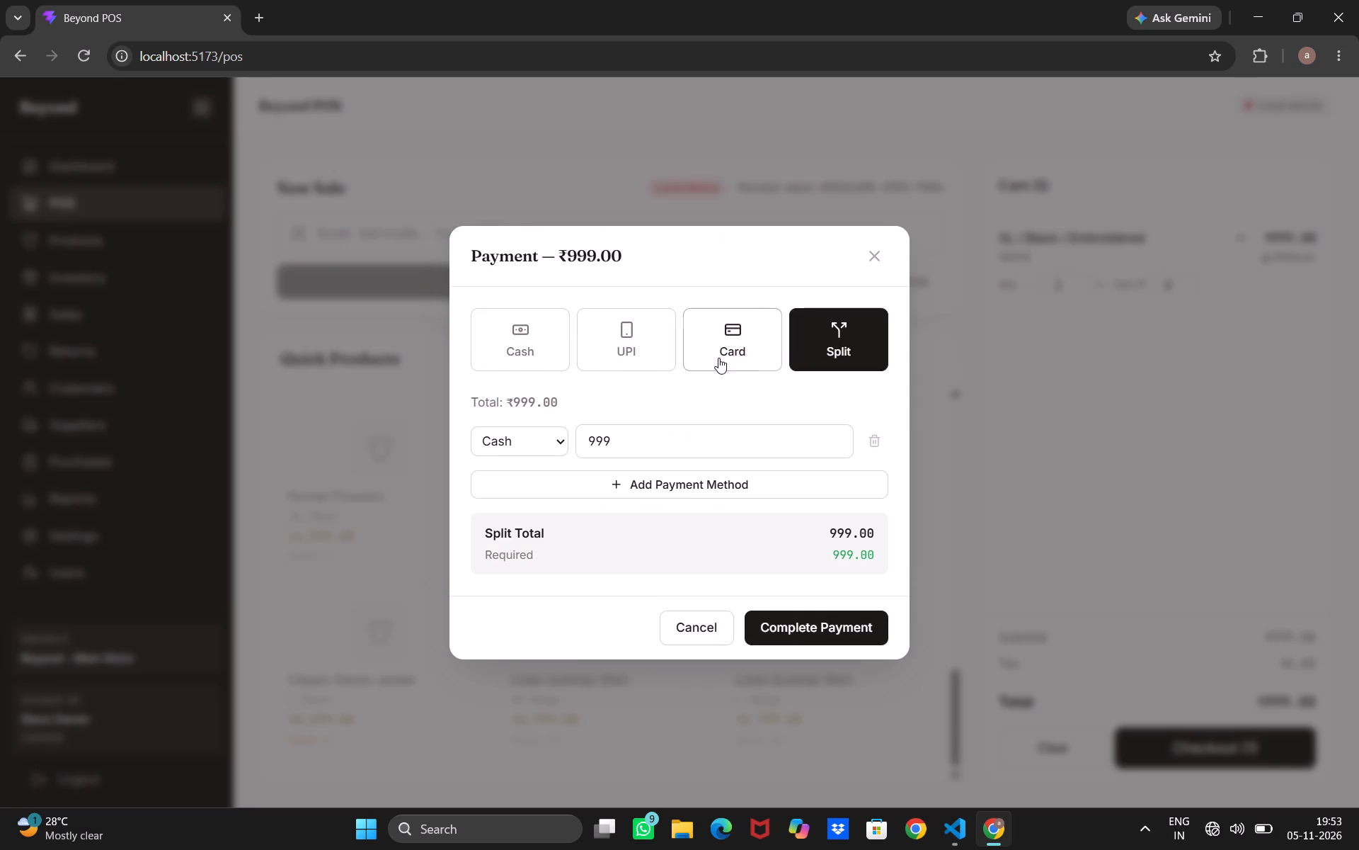
Complete the sale with a ₹999 cash payment and look over the receipt preview.
{"action": "left_click", "coordinate": [539, 340]}
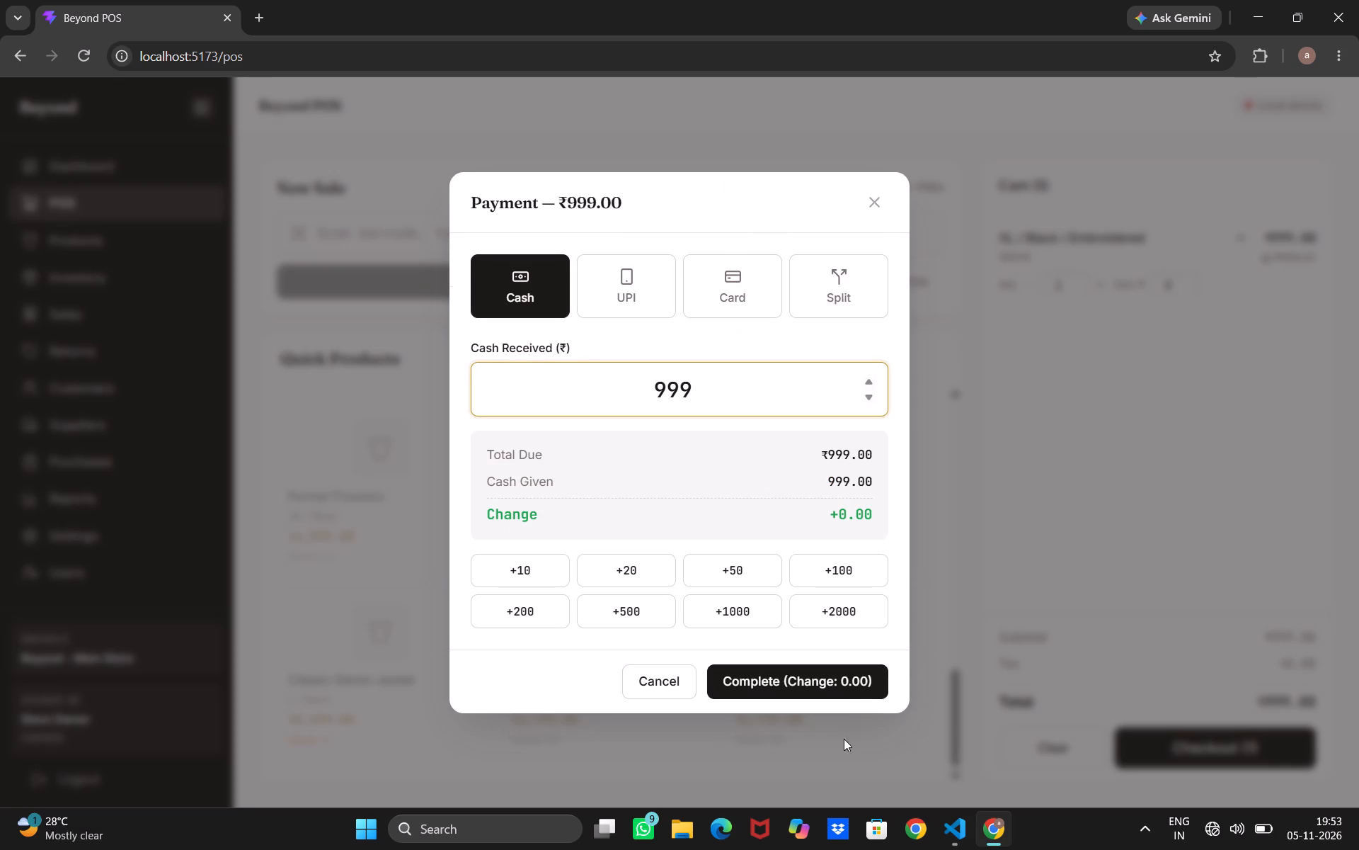
{"action": "left_click", "coordinate": [809, 691]}
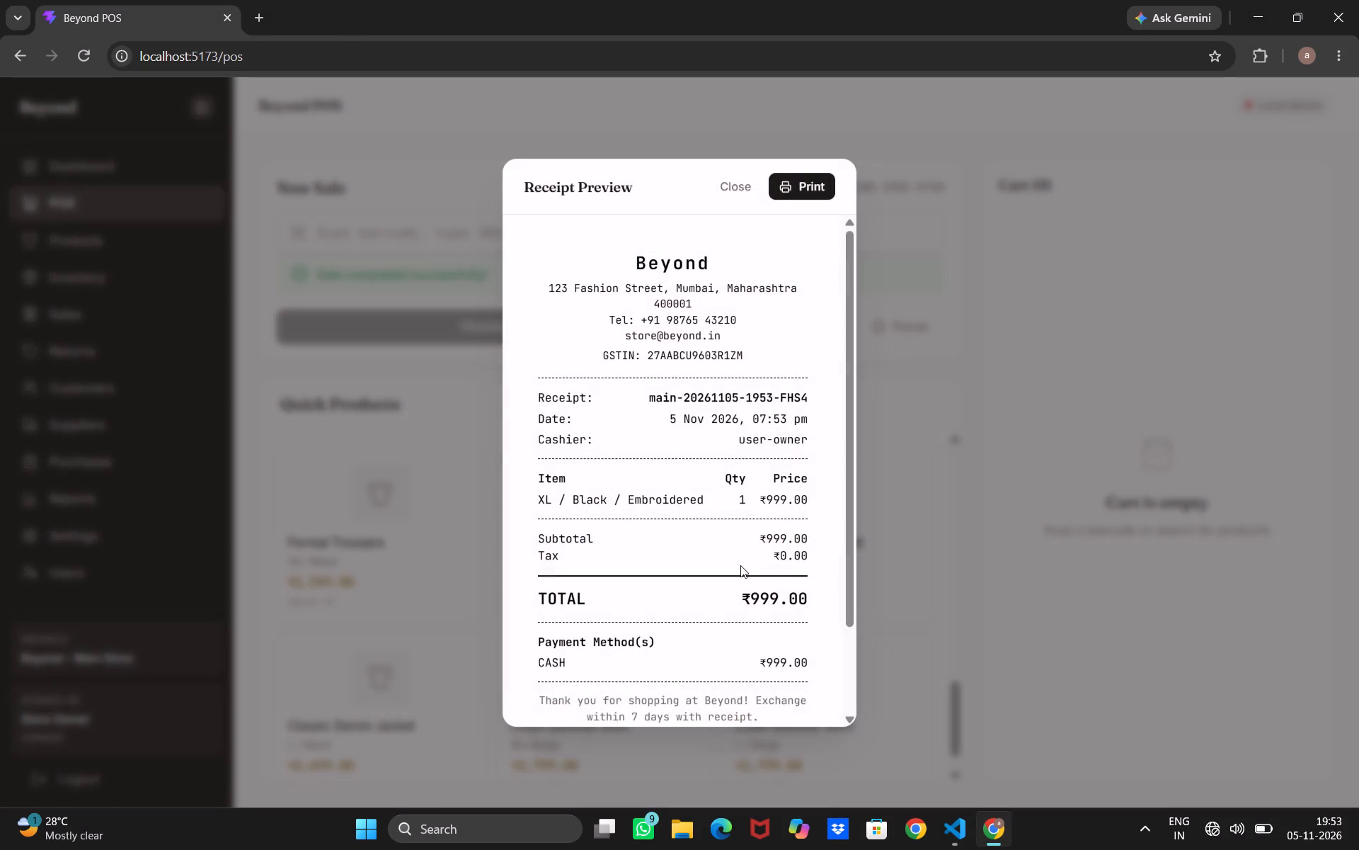
{"action": "scroll", "coordinate": [740, 565], "scroll_direction": "down", "scroll_amount": 5}
{"action": "scroll", "coordinate": [740, 565], "scroll_direction": "up", "scroll_amount": 5}
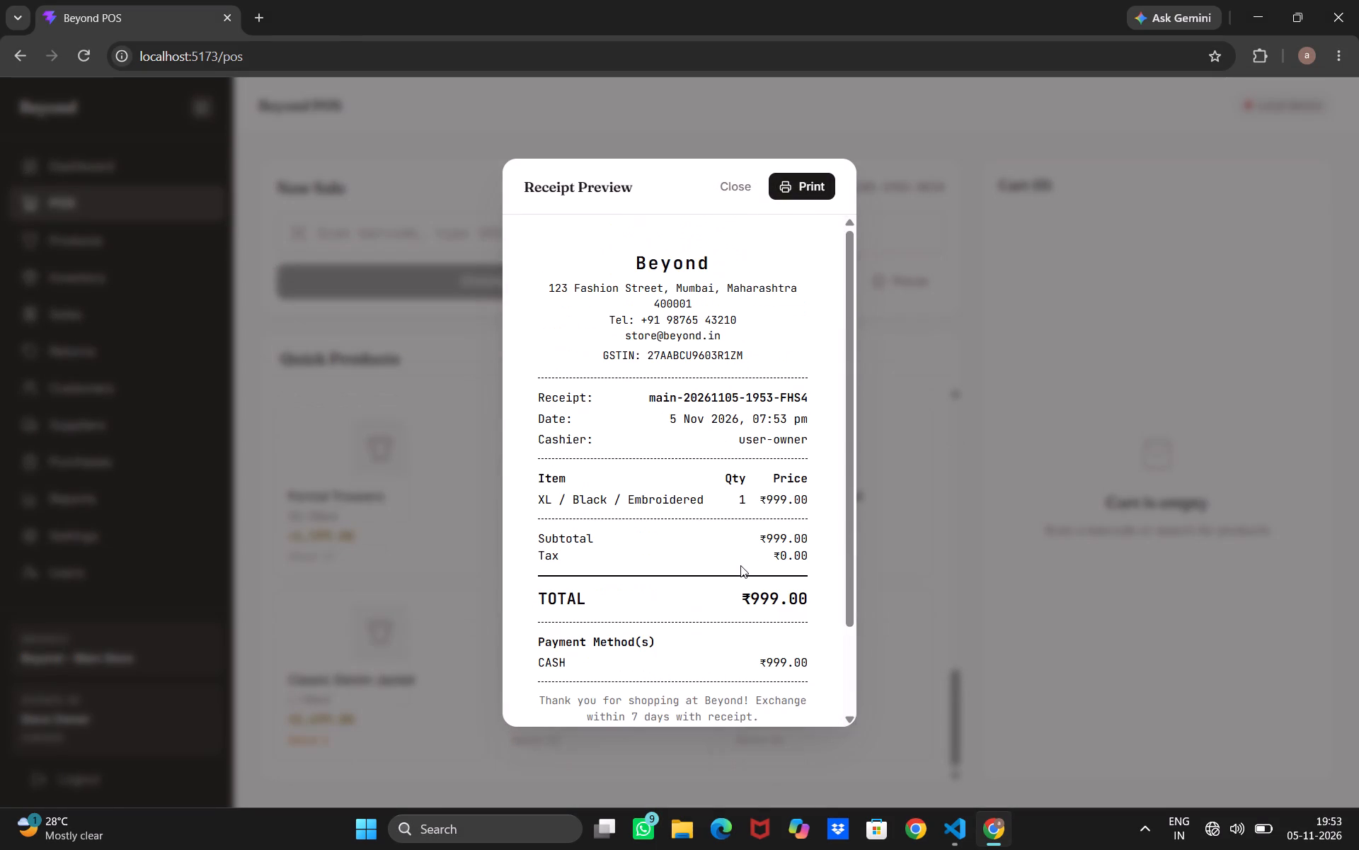
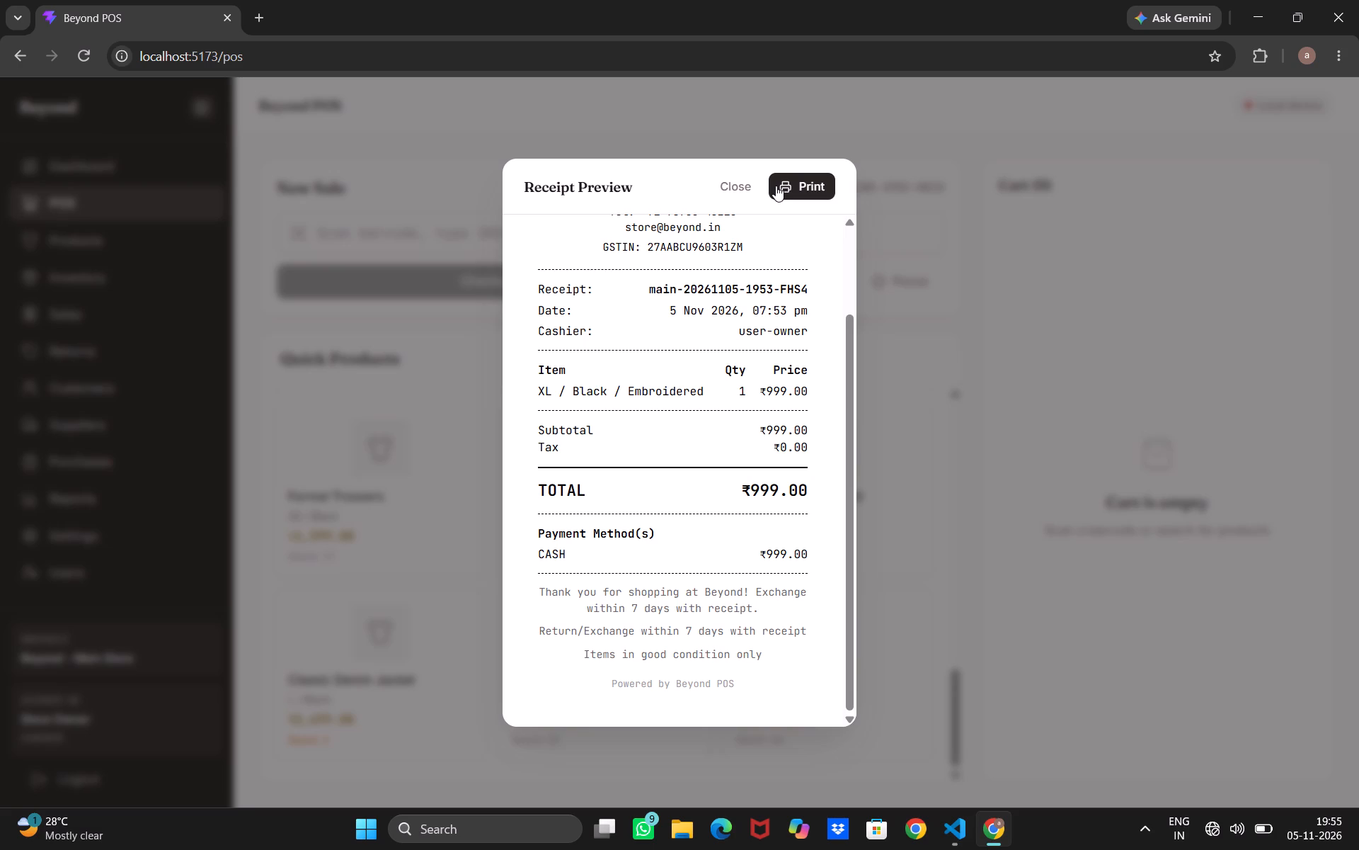
Print the receipt for the completed ₹999 cash sale from the receipt preview.
{"action": "left_click", "coordinate": [787, 179]}
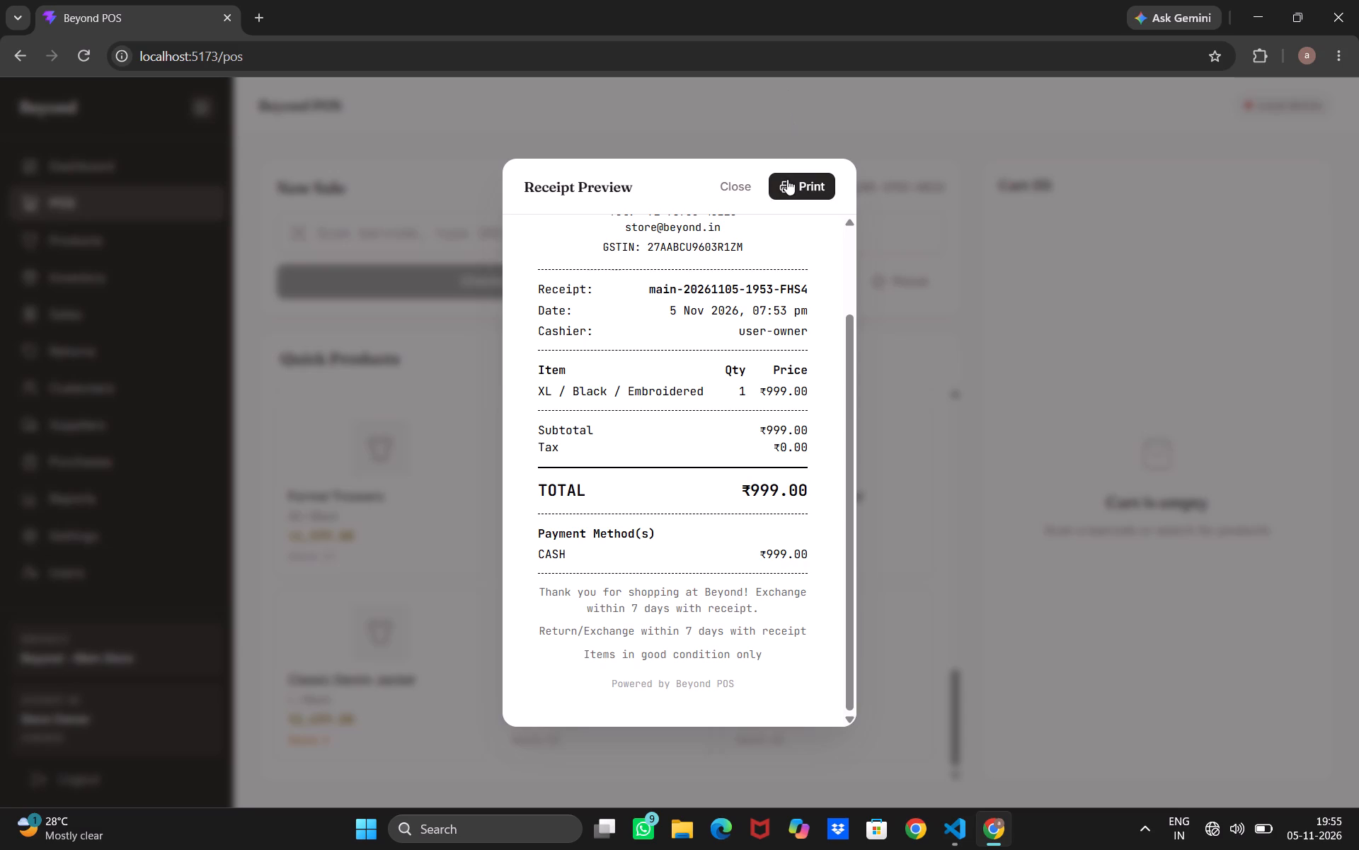
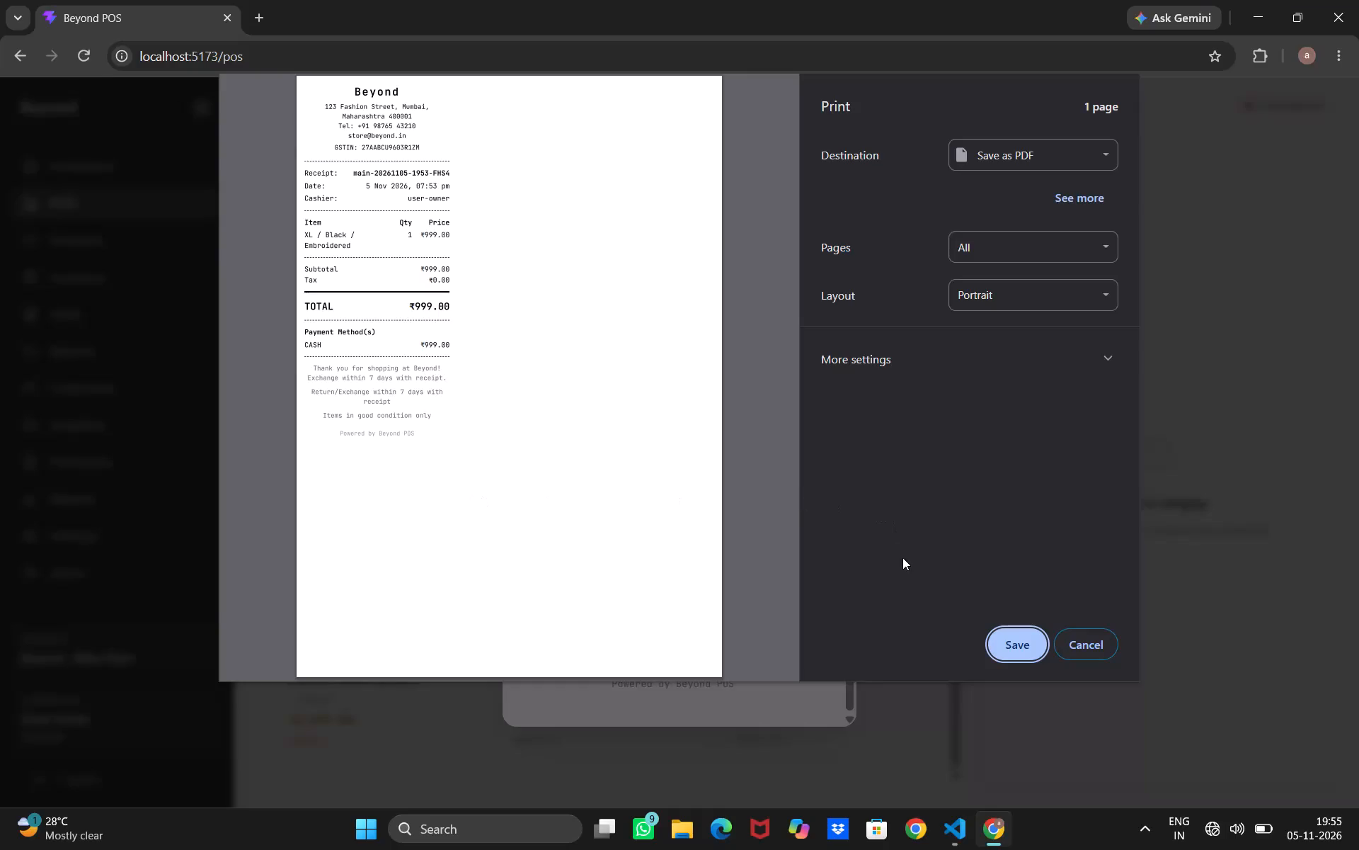
Dismiss the print dialog without saving a PDF and close the receipt preview to return to the sale page.
{"action": "left_click", "coordinate": [1094, 657]}
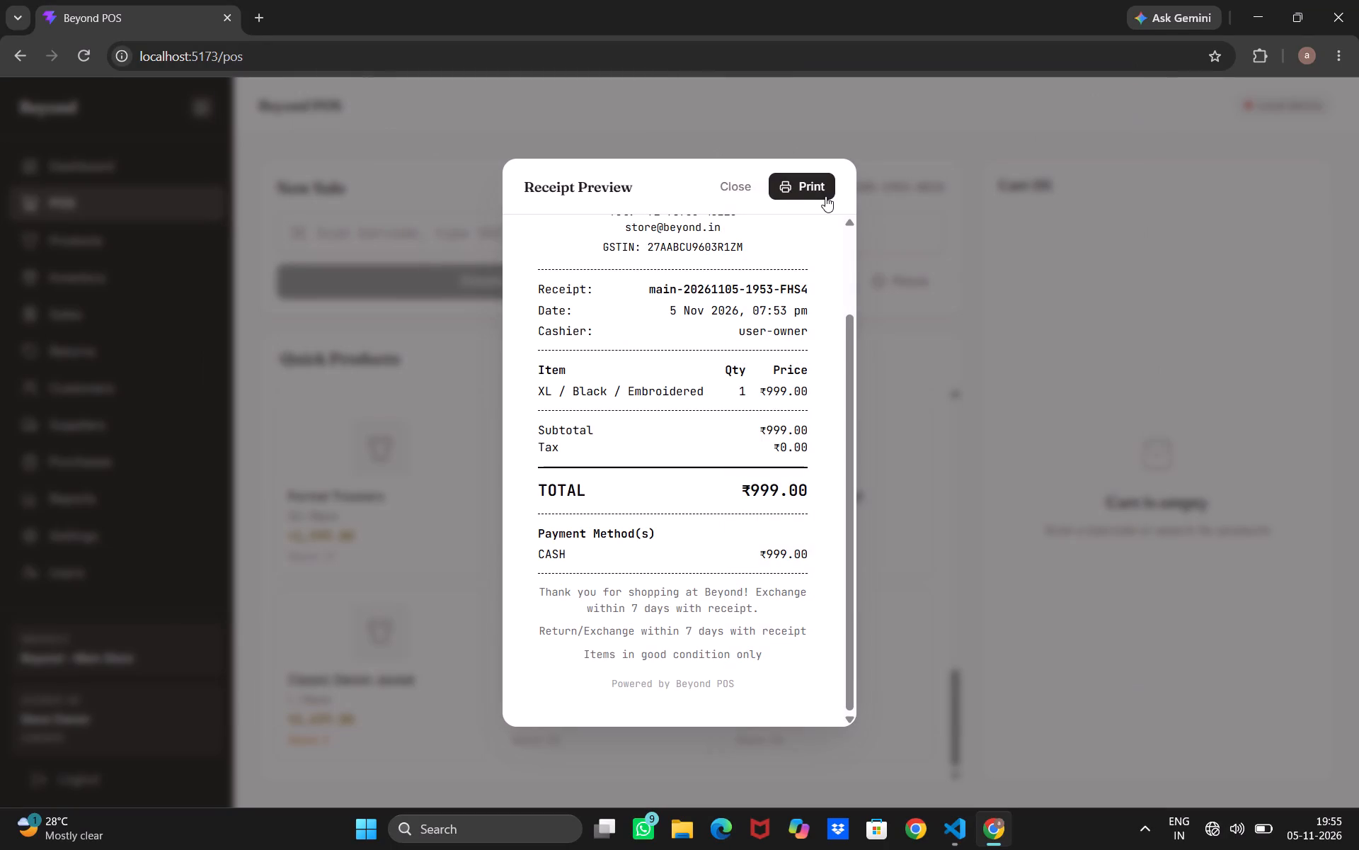
{"action": "left_click", "coordinate": [741, 181]}
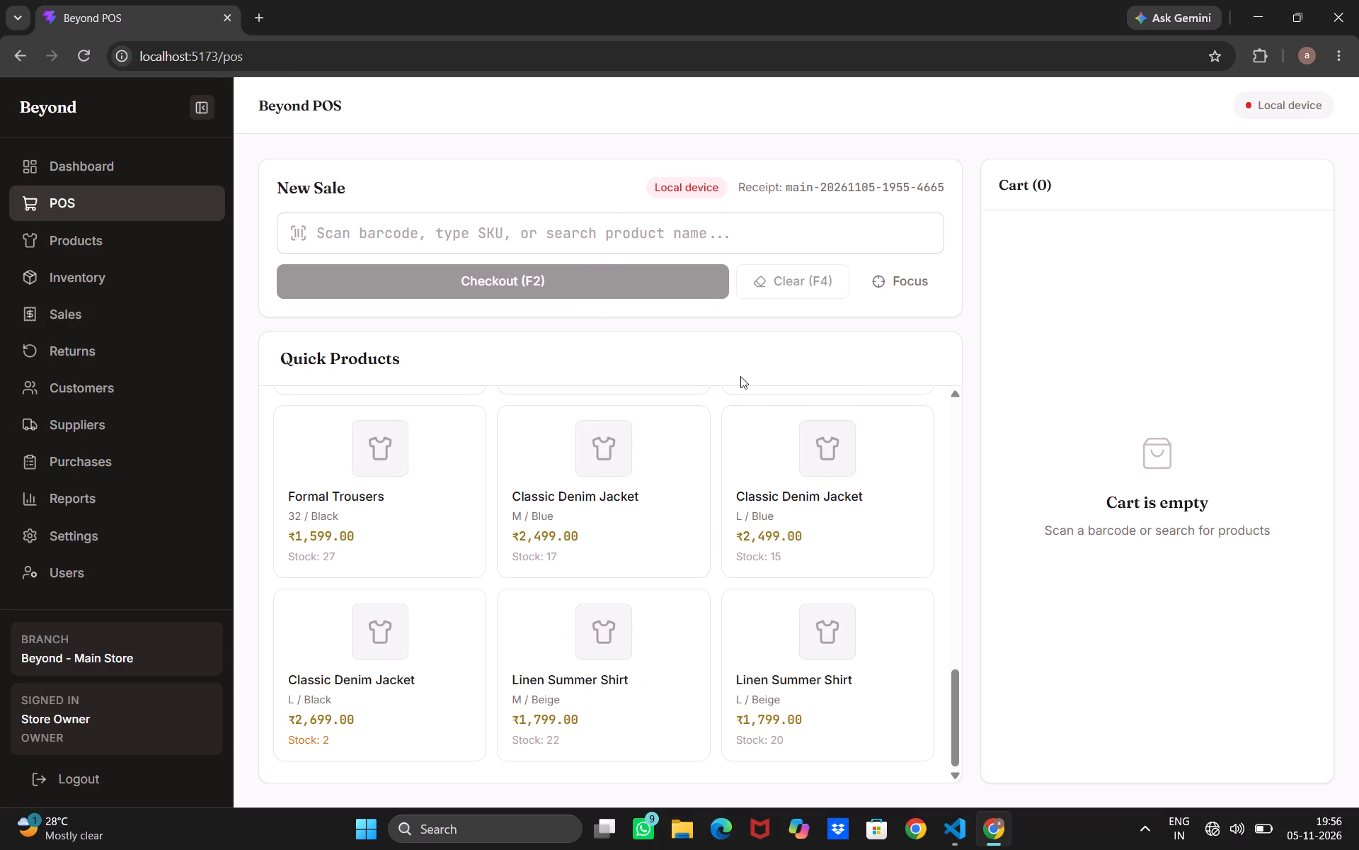
Add the 32 / Black Formal Trousers from the quick products to the new sale's cart.
{"action": "scroll", "coordinate": [740, 376], "scroll_direction": "down", "scroll_amount": 1}
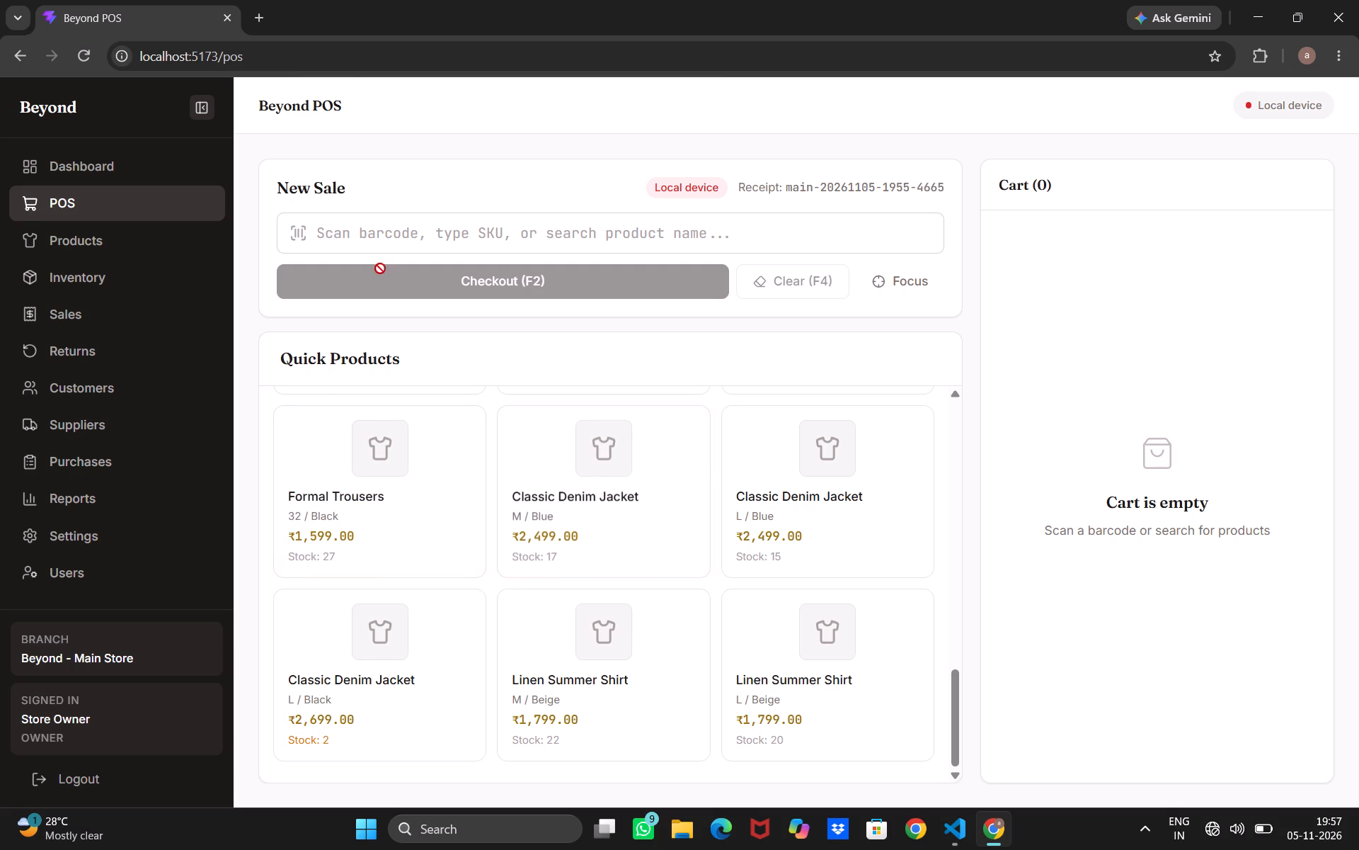
{"action": "left_click", "coordinate": [405, 481]}
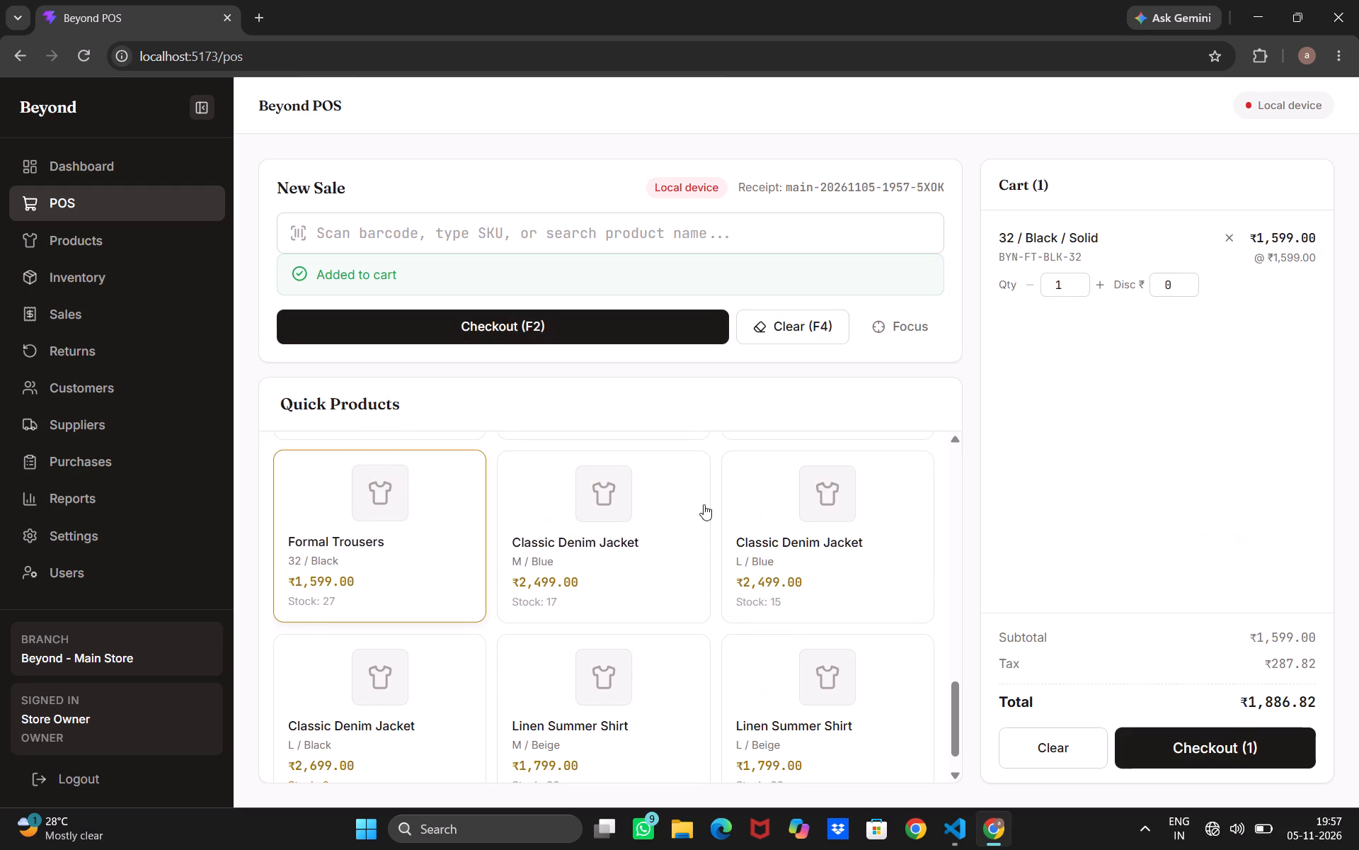
Start checkout for the Formal Trousers cart and choose UPI as the payment method.
{"action": "left_click", "coordinate": [1225, 761]}
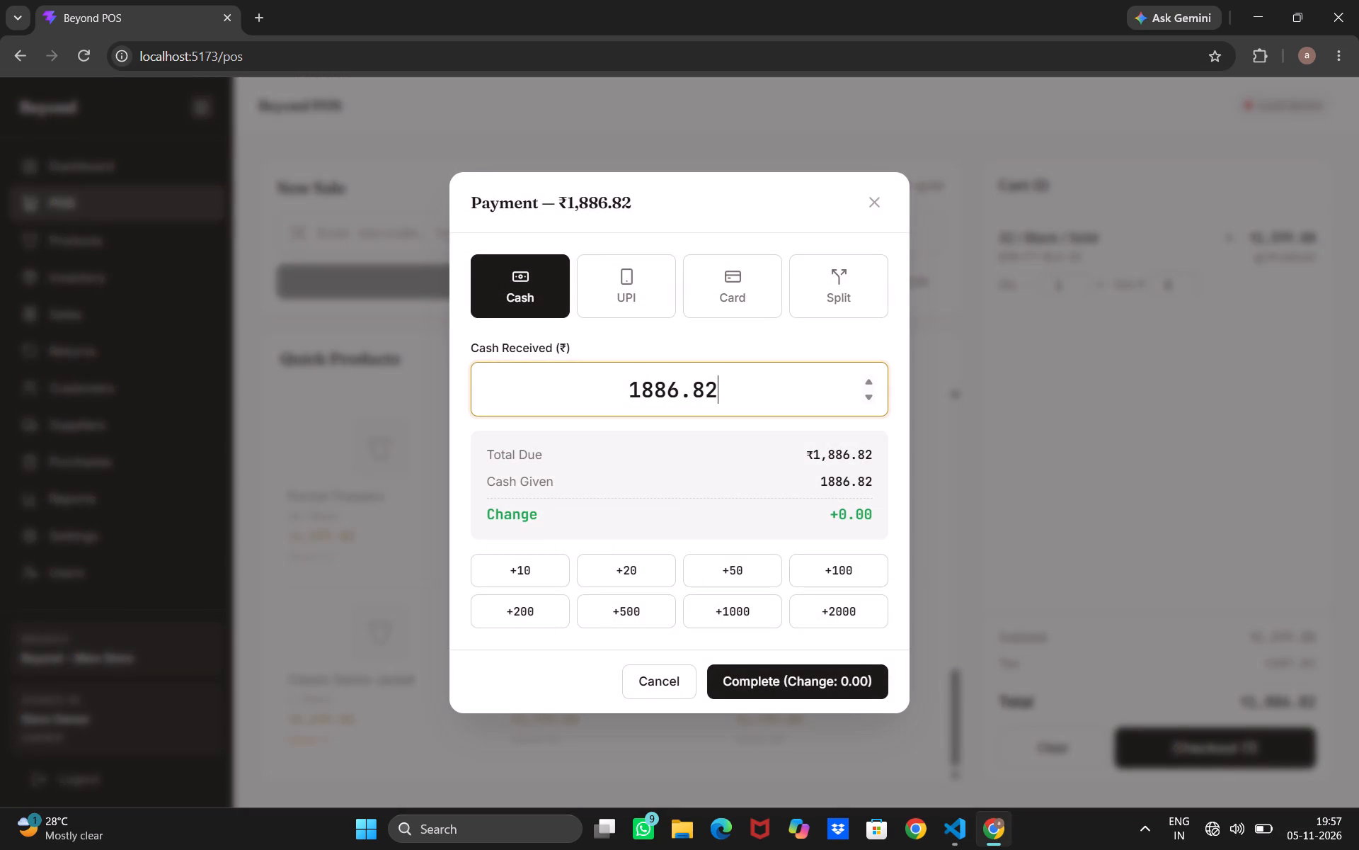
{"action": "left_click", "coordinate": [621, 292]}
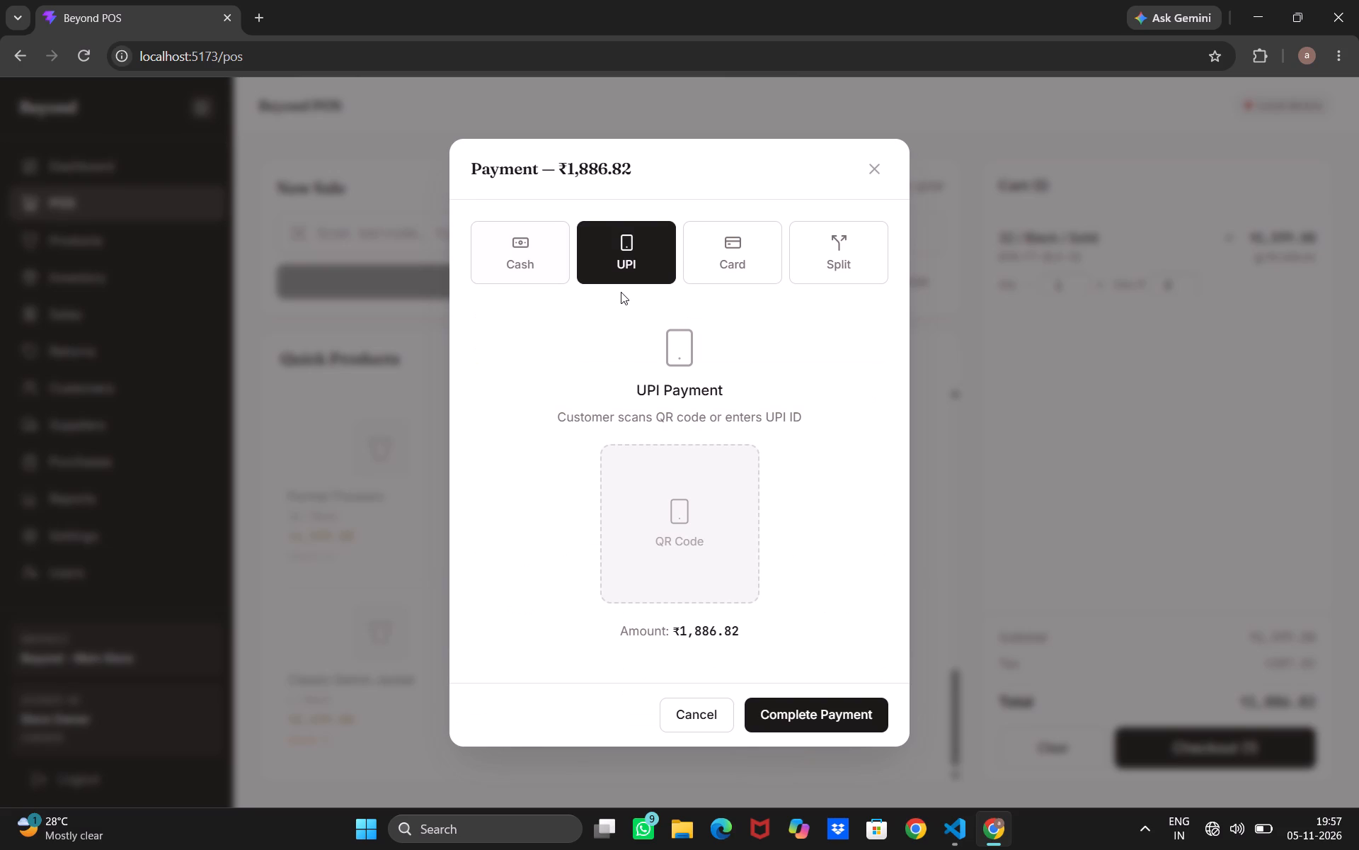
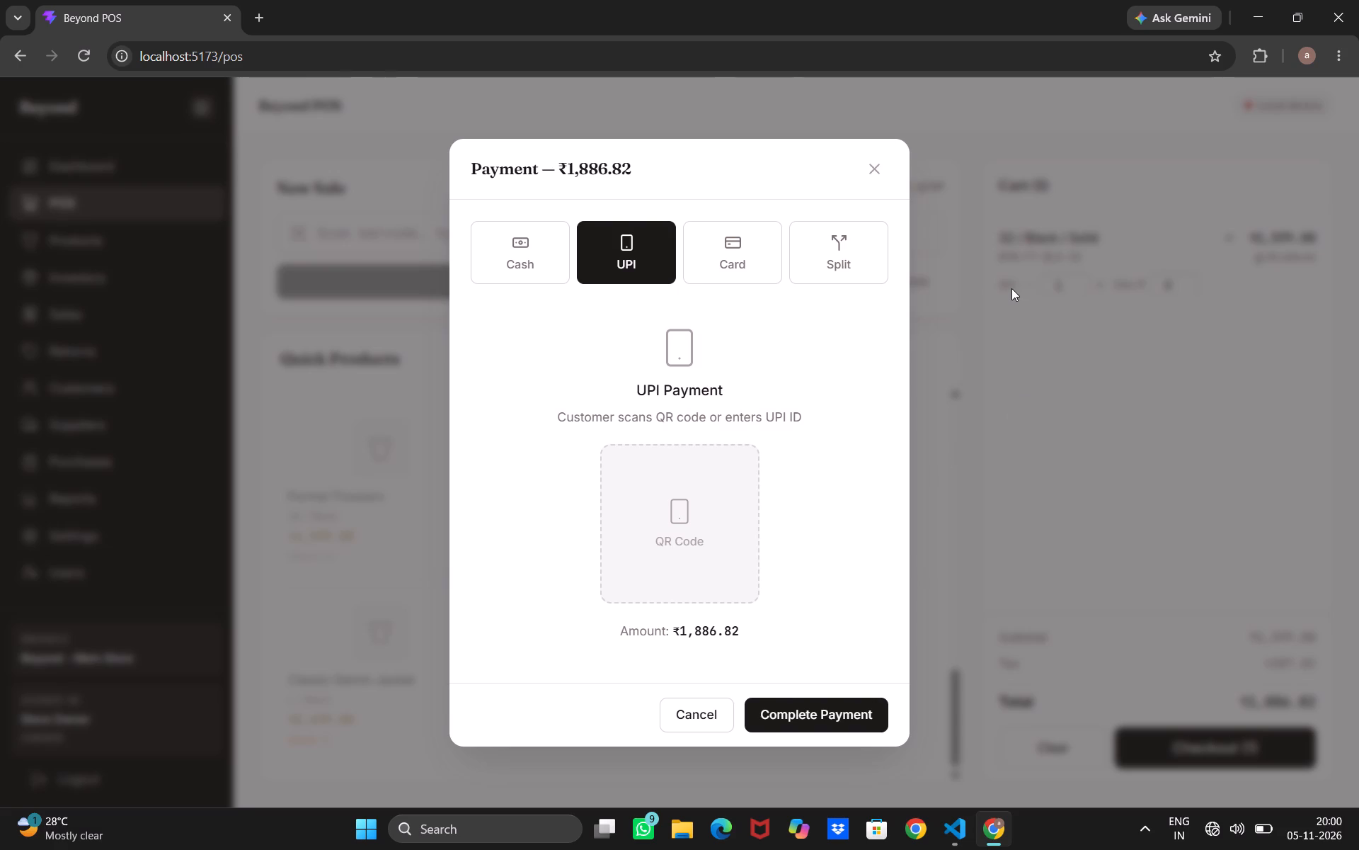
Close the payment dialog without completing the UPI payment, returning to the sale with the Formal Trousers cart.
{"action": "left_click", "coordinate": [886, 170]}
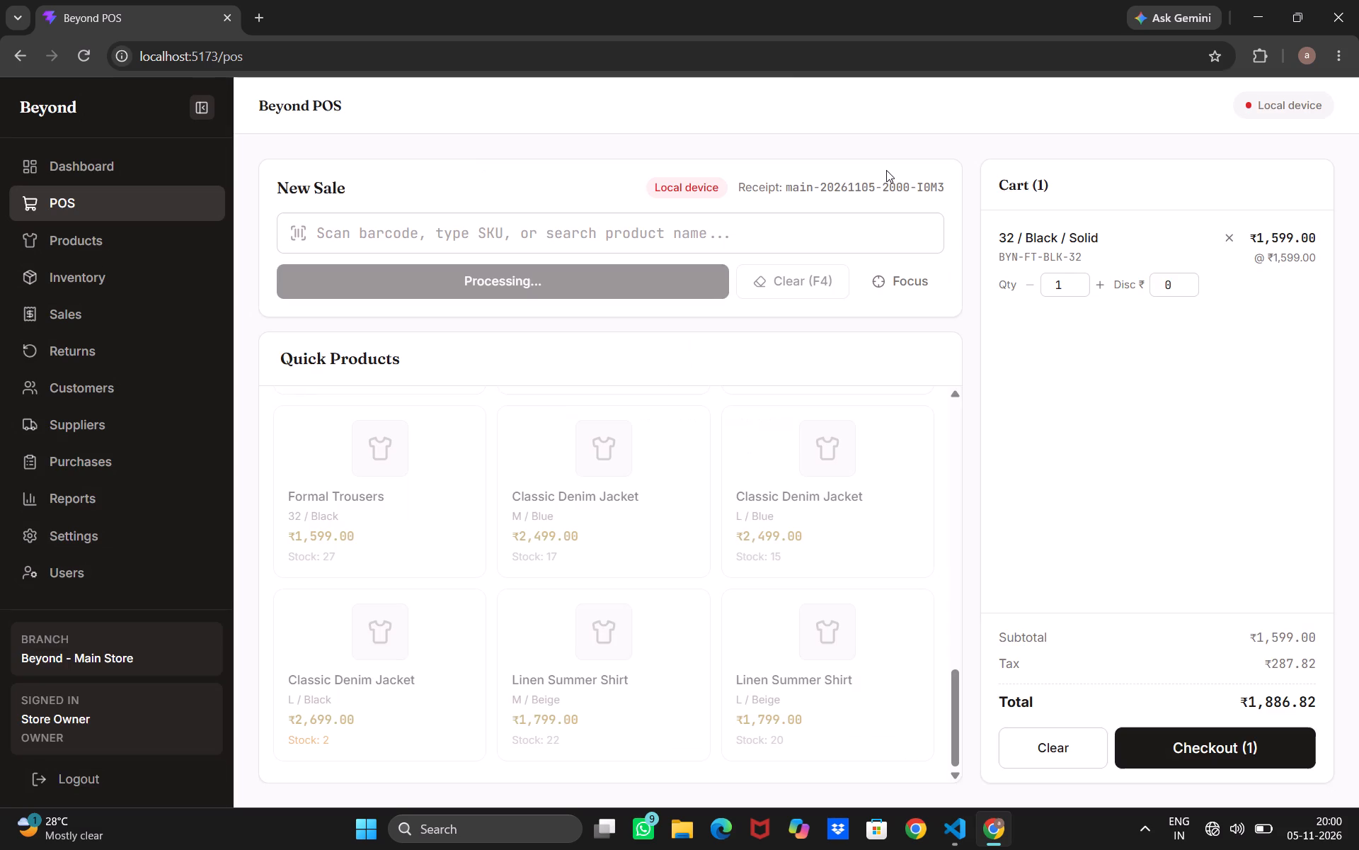
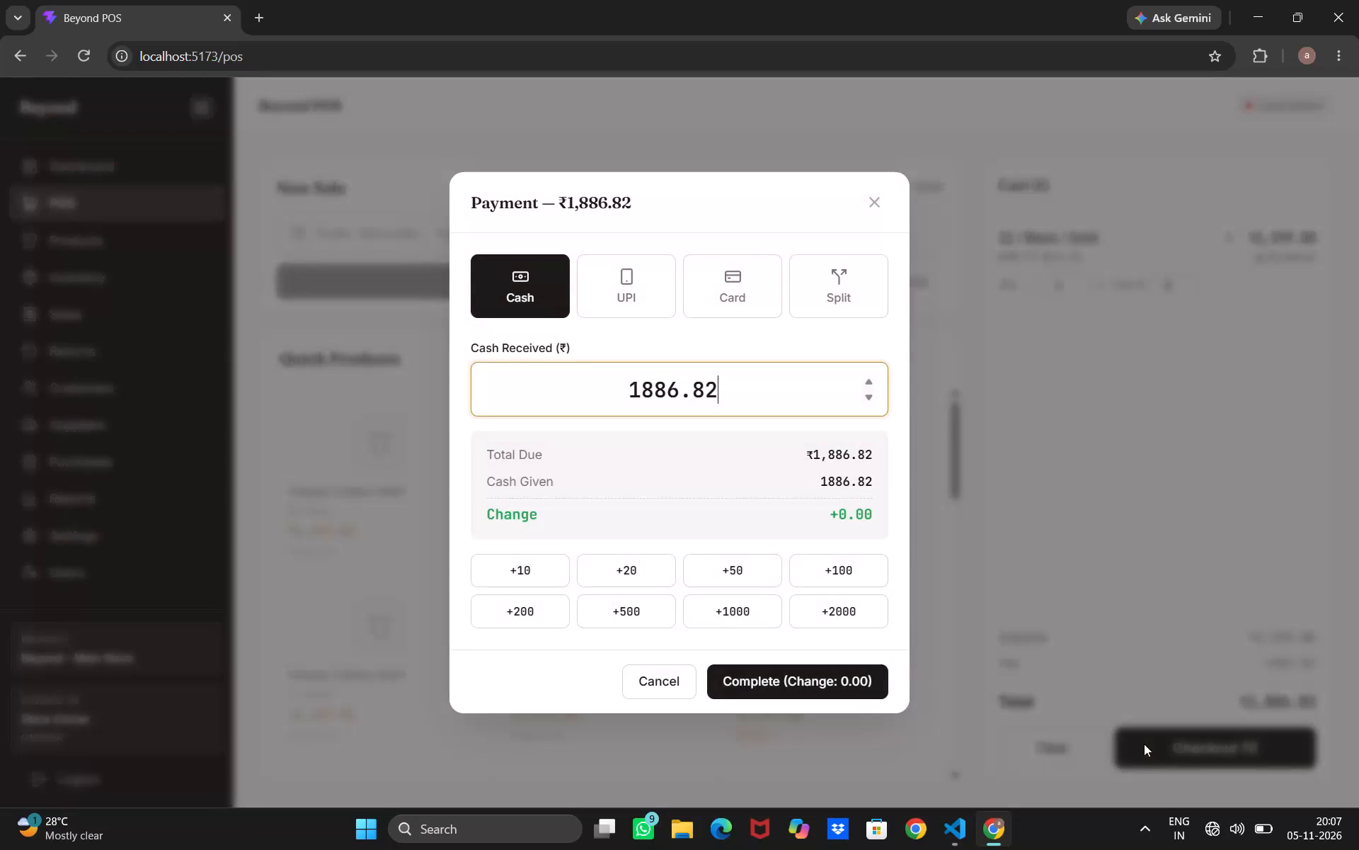
Complete the Formal Trousers sale as a cash payment with 1886.82 received.
{"action": "left_click", "coordinate": [796, 689]}
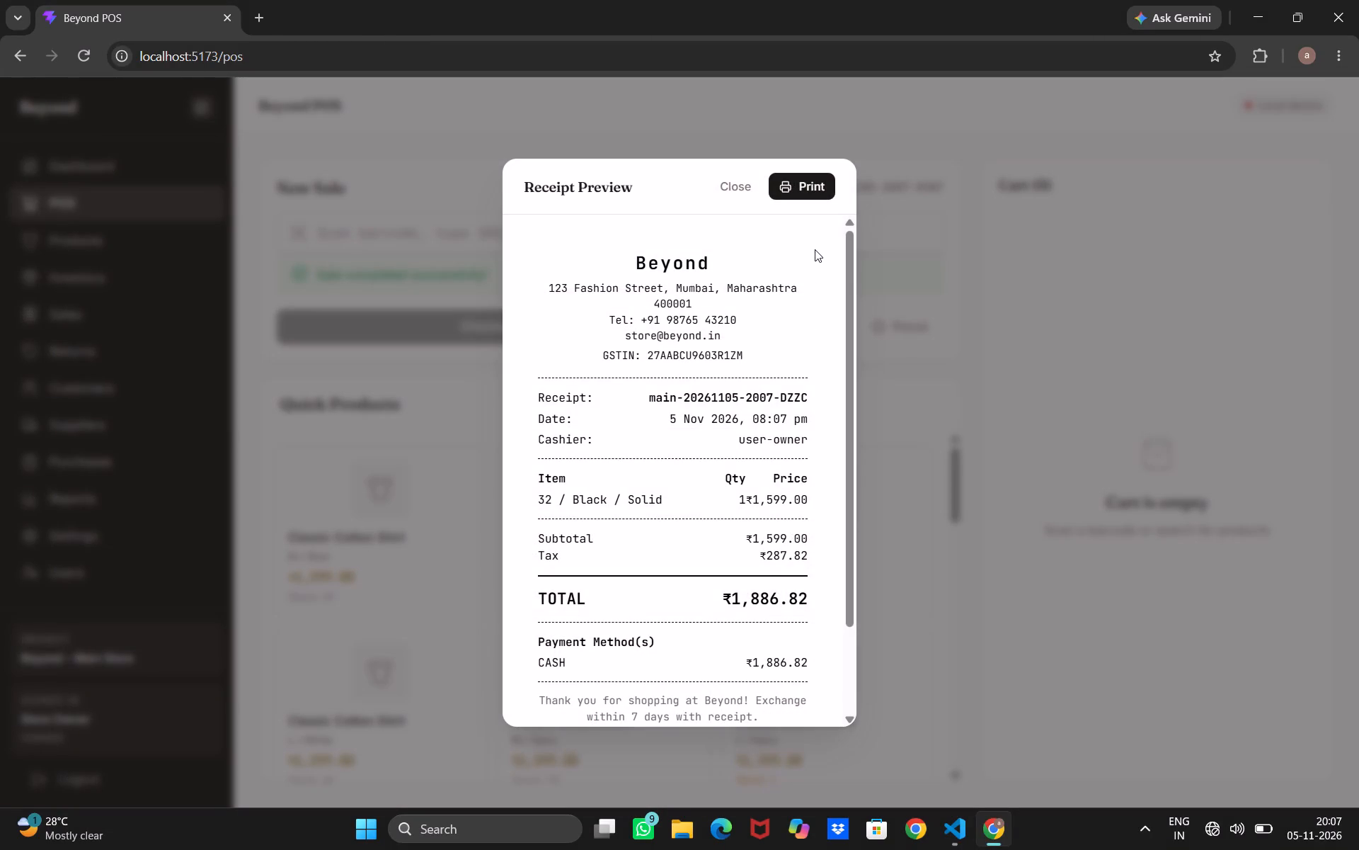
Print the sale receipt to PDF and save it in Downloads as "Beyond POS 1 bill.pdf".
{"action": "left_click", "coordinate": [803, 181]}
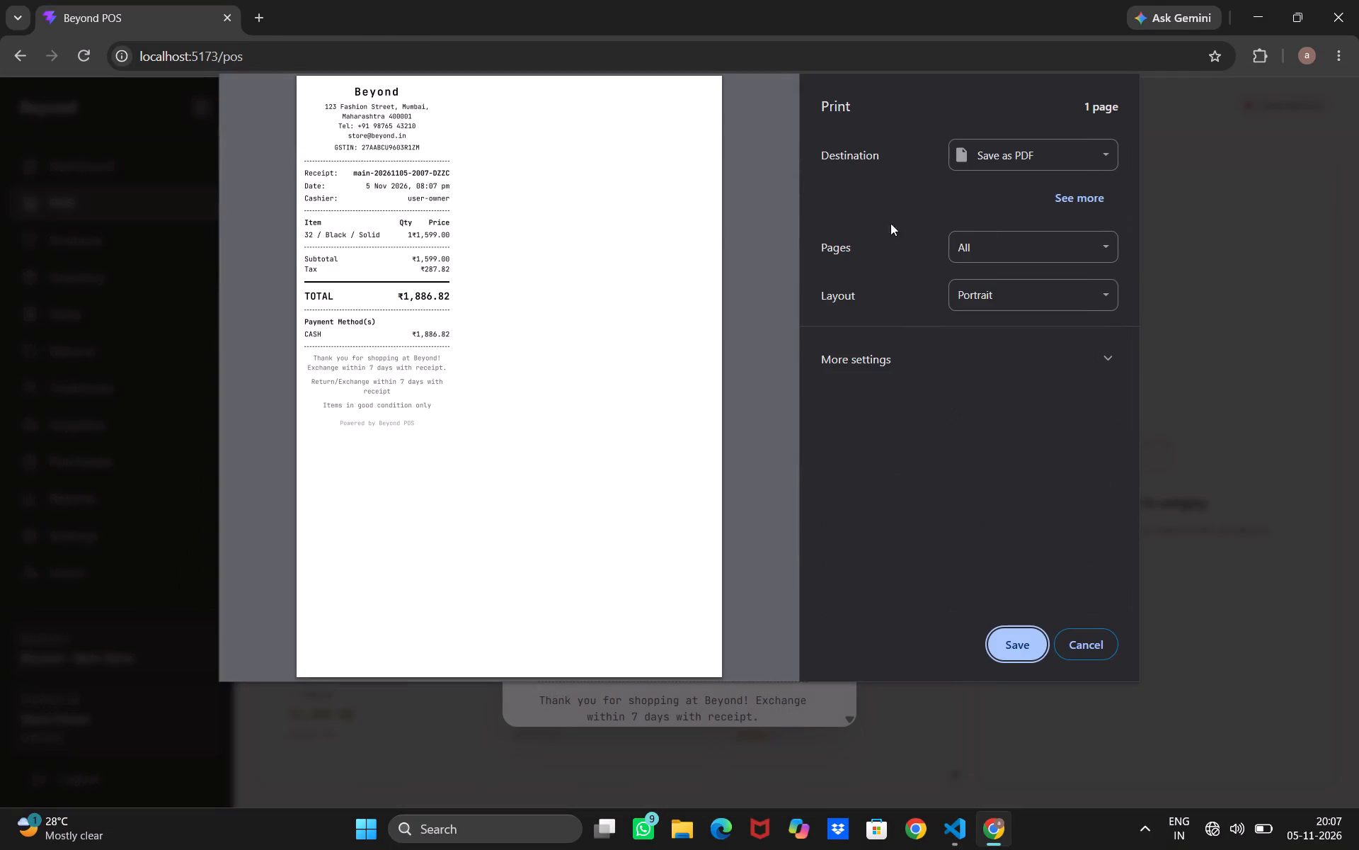
{"action": "left_click", "coordinate": [1044, 645]}
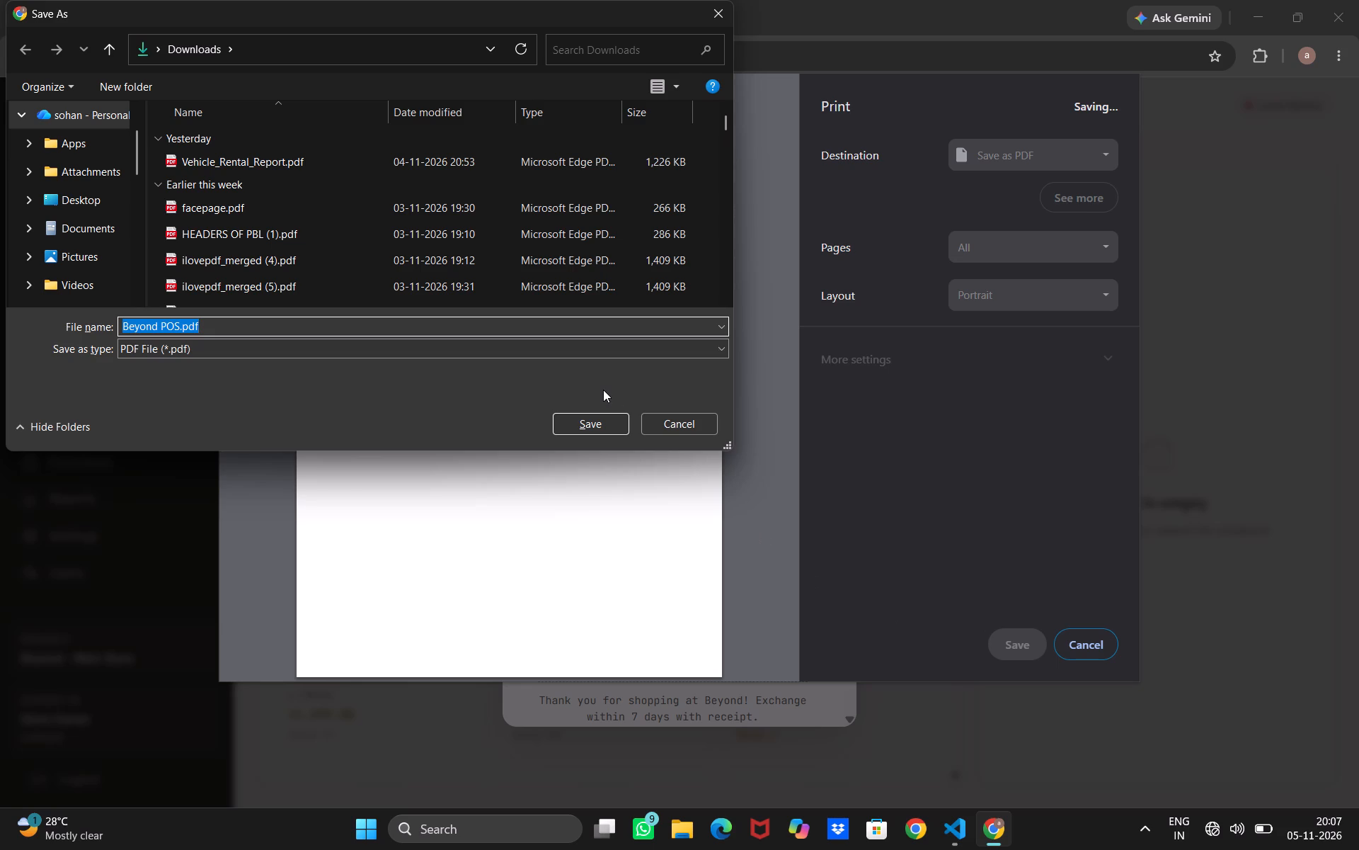
{"action": "key", "text": "Right"}
{"action": "key", "text": "Left"}
{"action": "key", "text": "Left"}
{"action": "key", "text": "Left"}
{"action": "key", "text": "Left"}
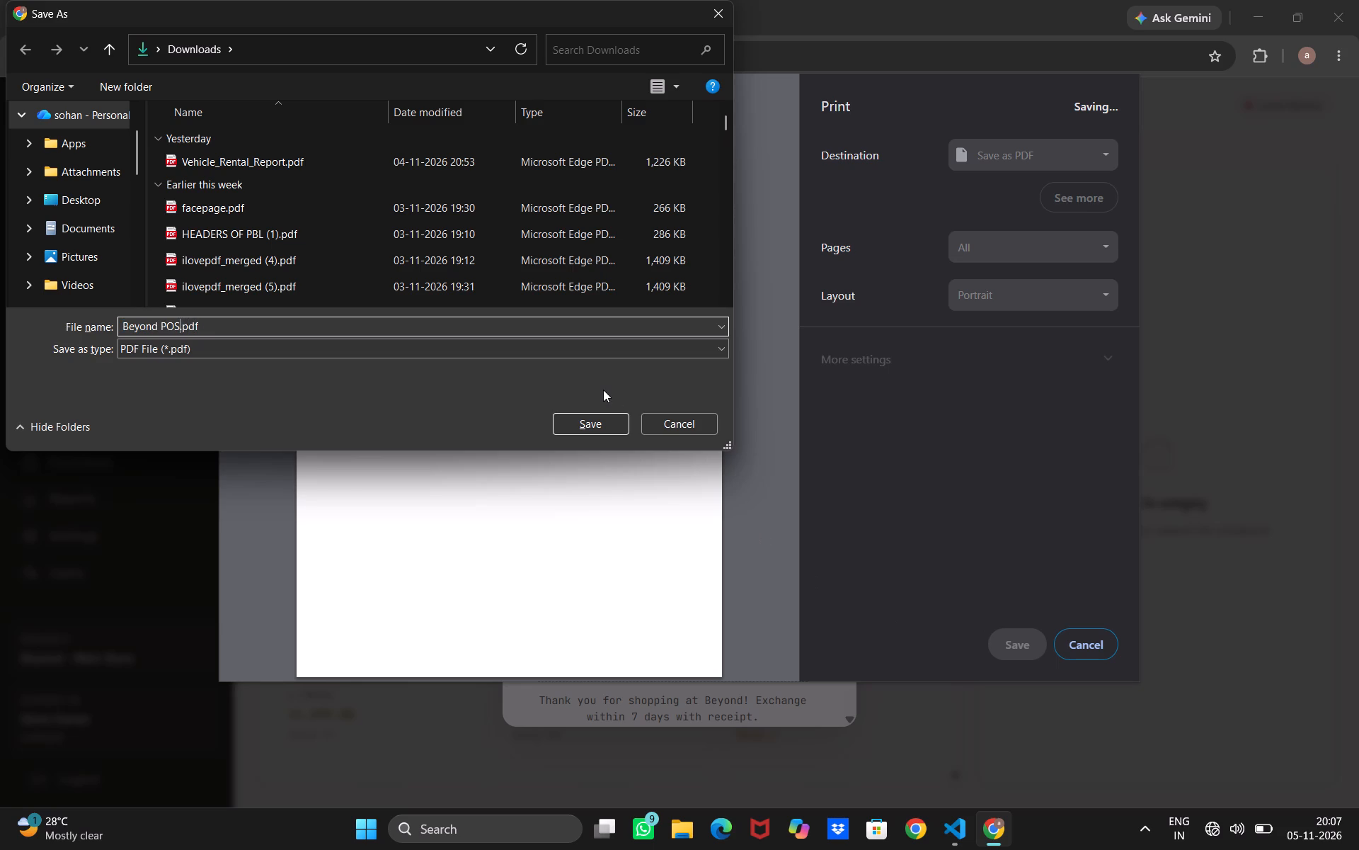
{"action": "key", "text": "Left"}
{"action": "key", "text": "Right"}
{"action": "key", "text": "space"}
{"action": "type", "text": "1 bill"}
{"action": "key", "text": "Return"}
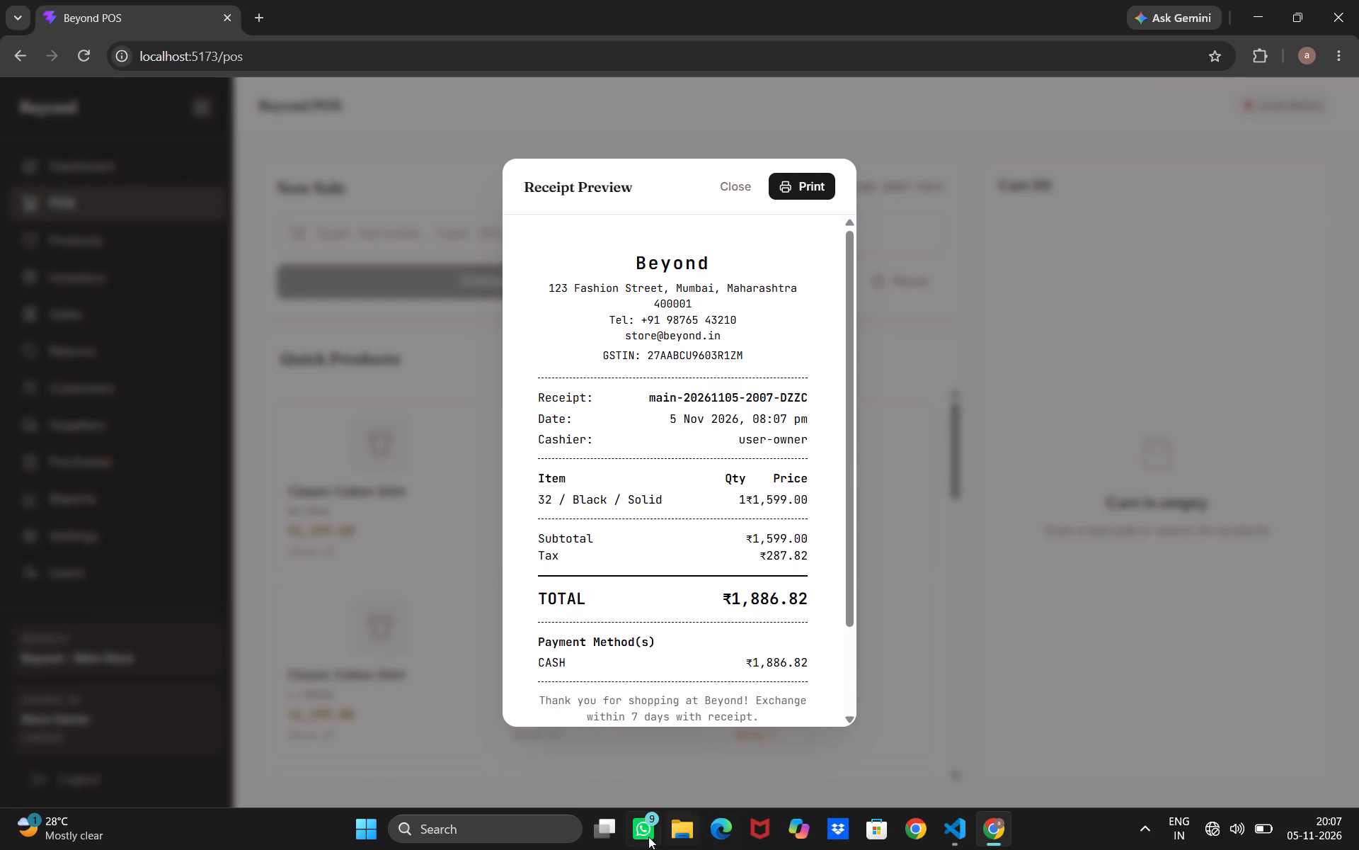
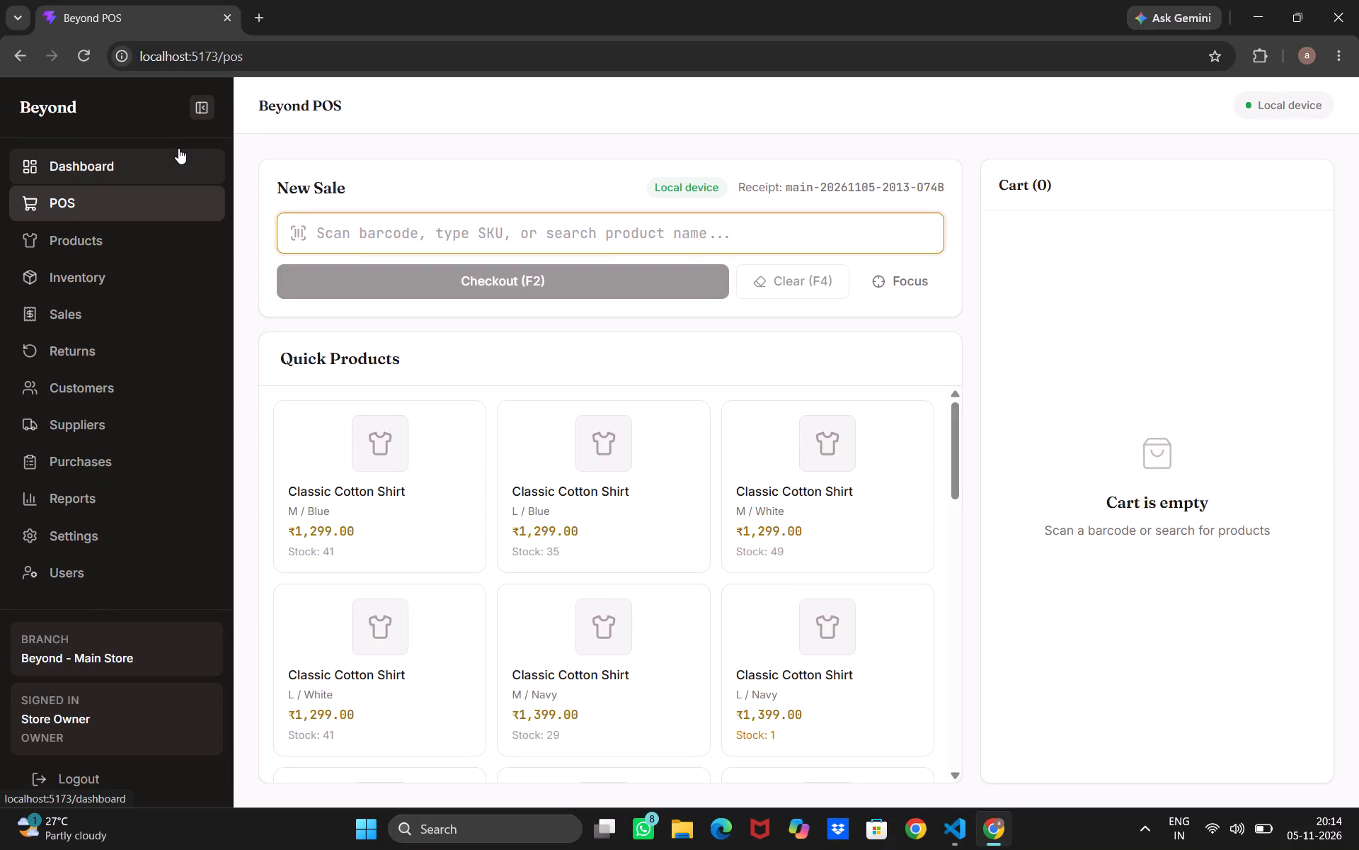
Review the store owner's Dashboard with the sidebar collapsed and expanded, alternating with the POS sale page, and minimise the browser window.
{"action": "left_click", "coordinate": [163, 159]}
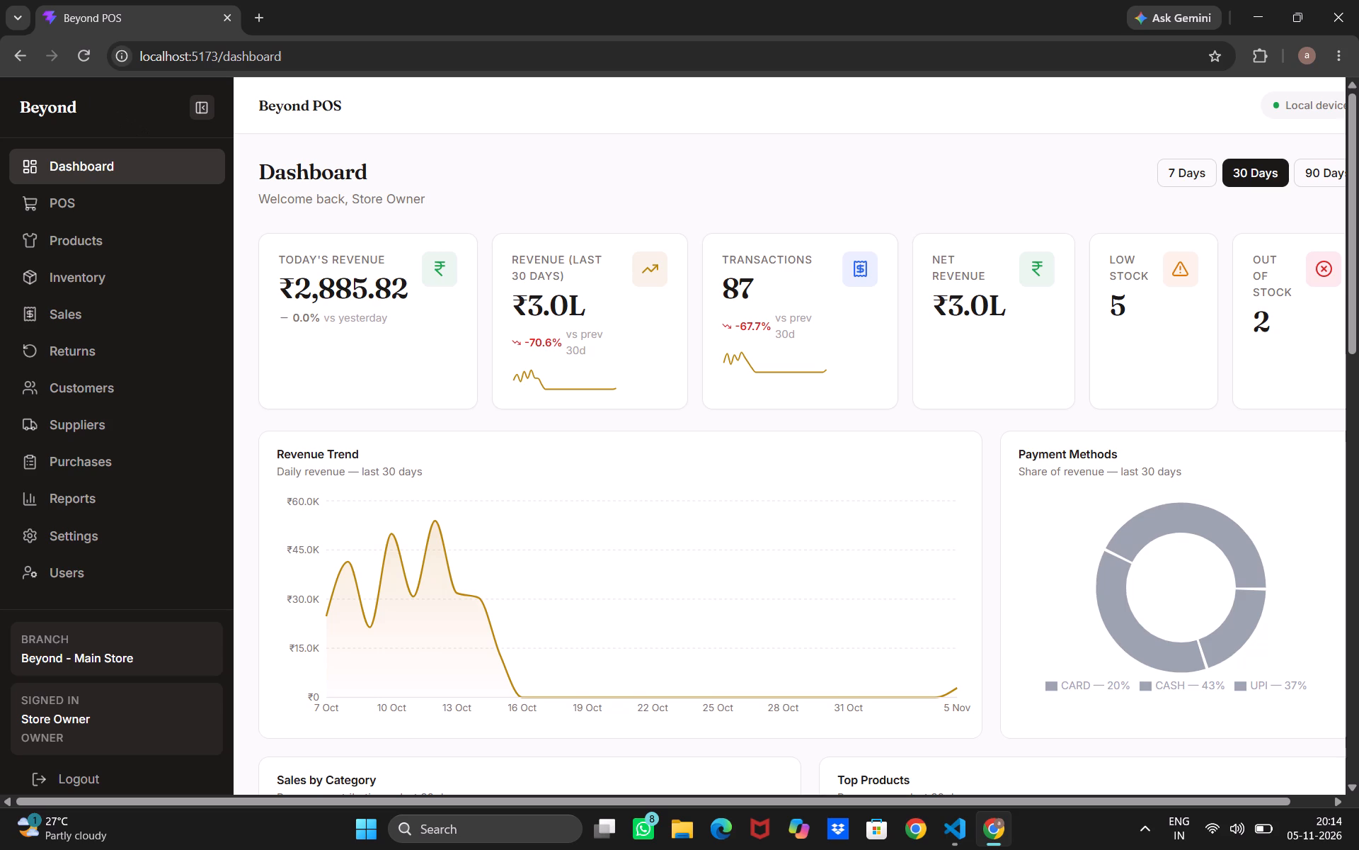
{"action": "left_click", "coordinate": [205, 110]}
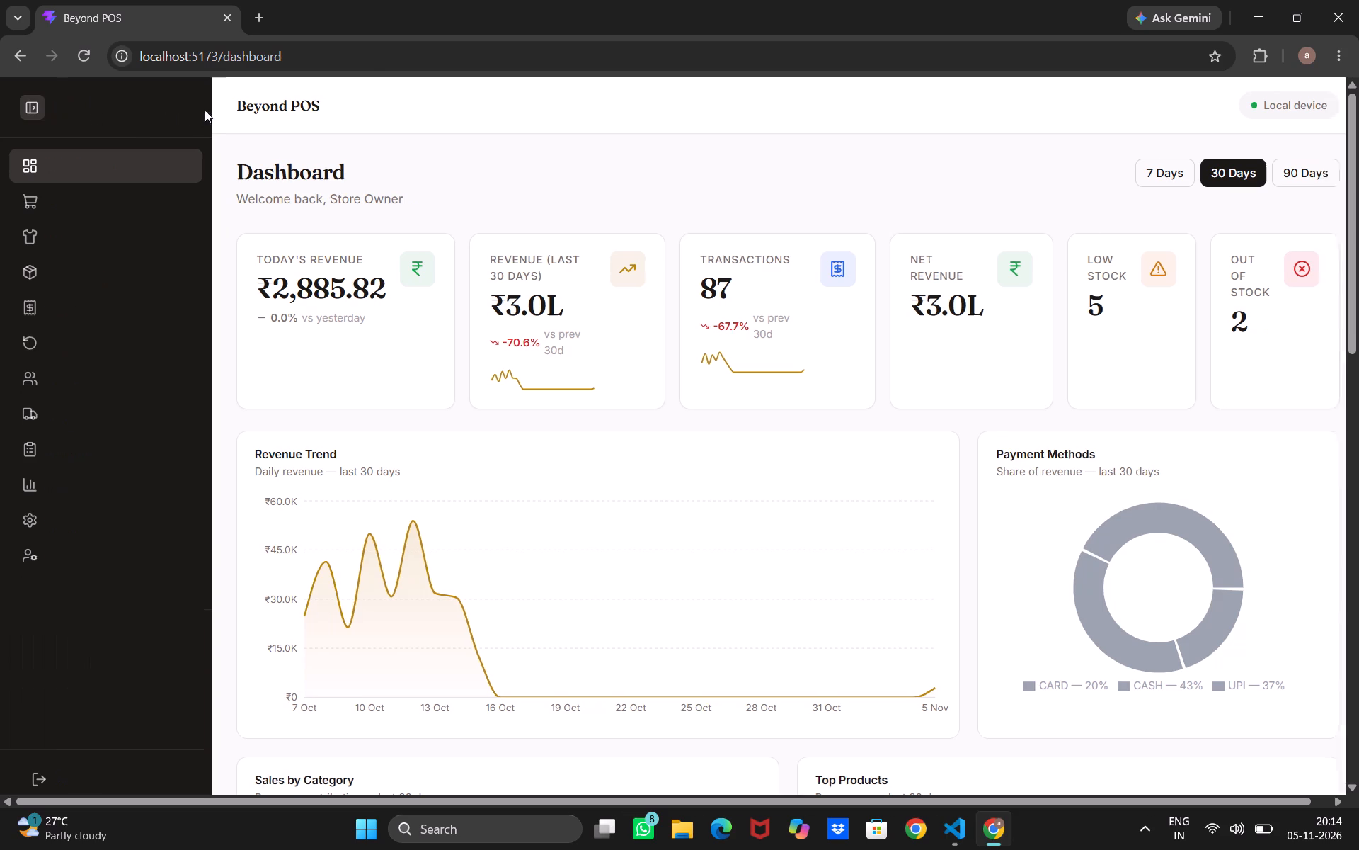
{"action": "left_click", "coordinate": [40, 115]}
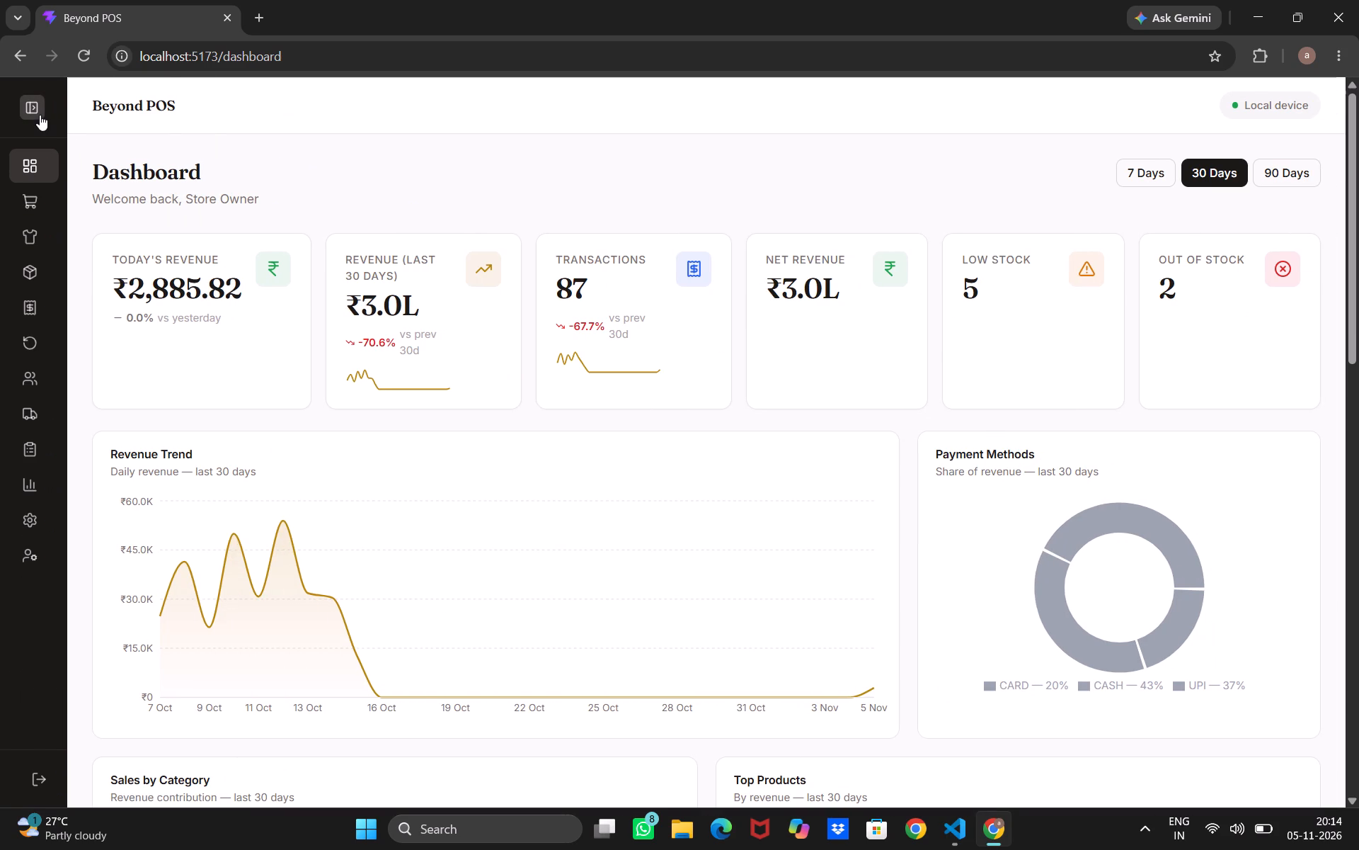
{"action": "left_click", "coordinate": [52, 196]}
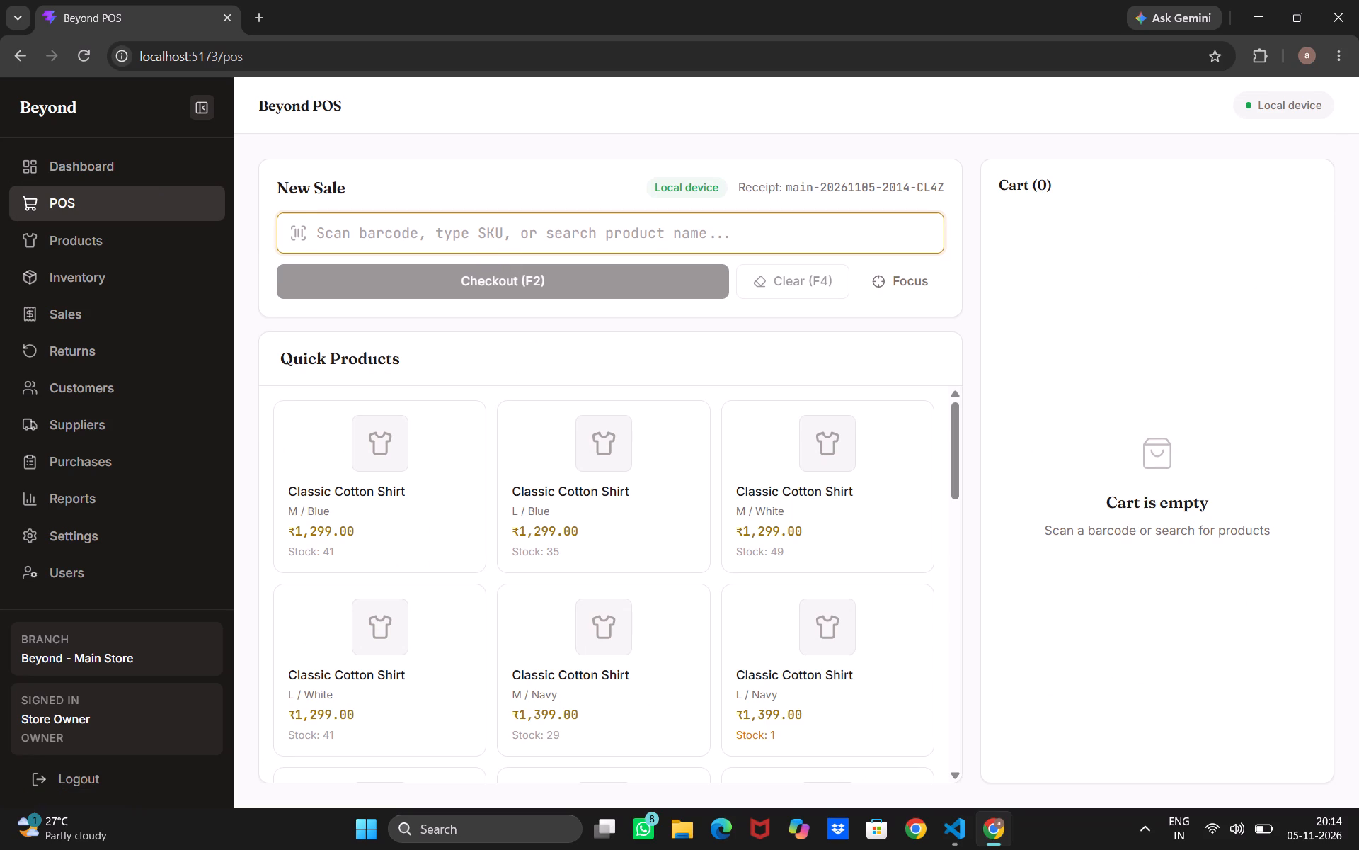
{"action": "left_click", "coordinate": [147, 169]}
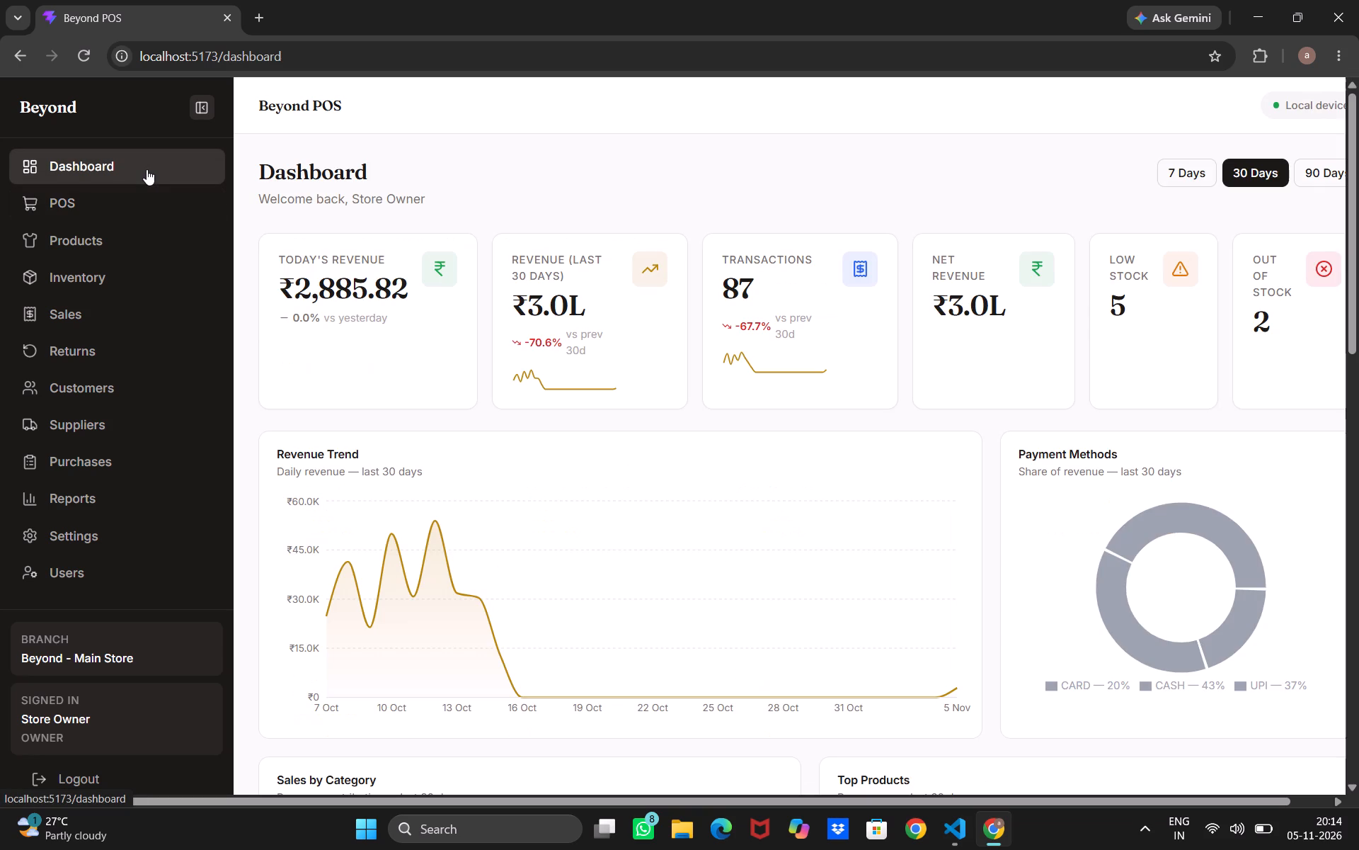
{"action": "left_click", "coordinate": [96, 192]}
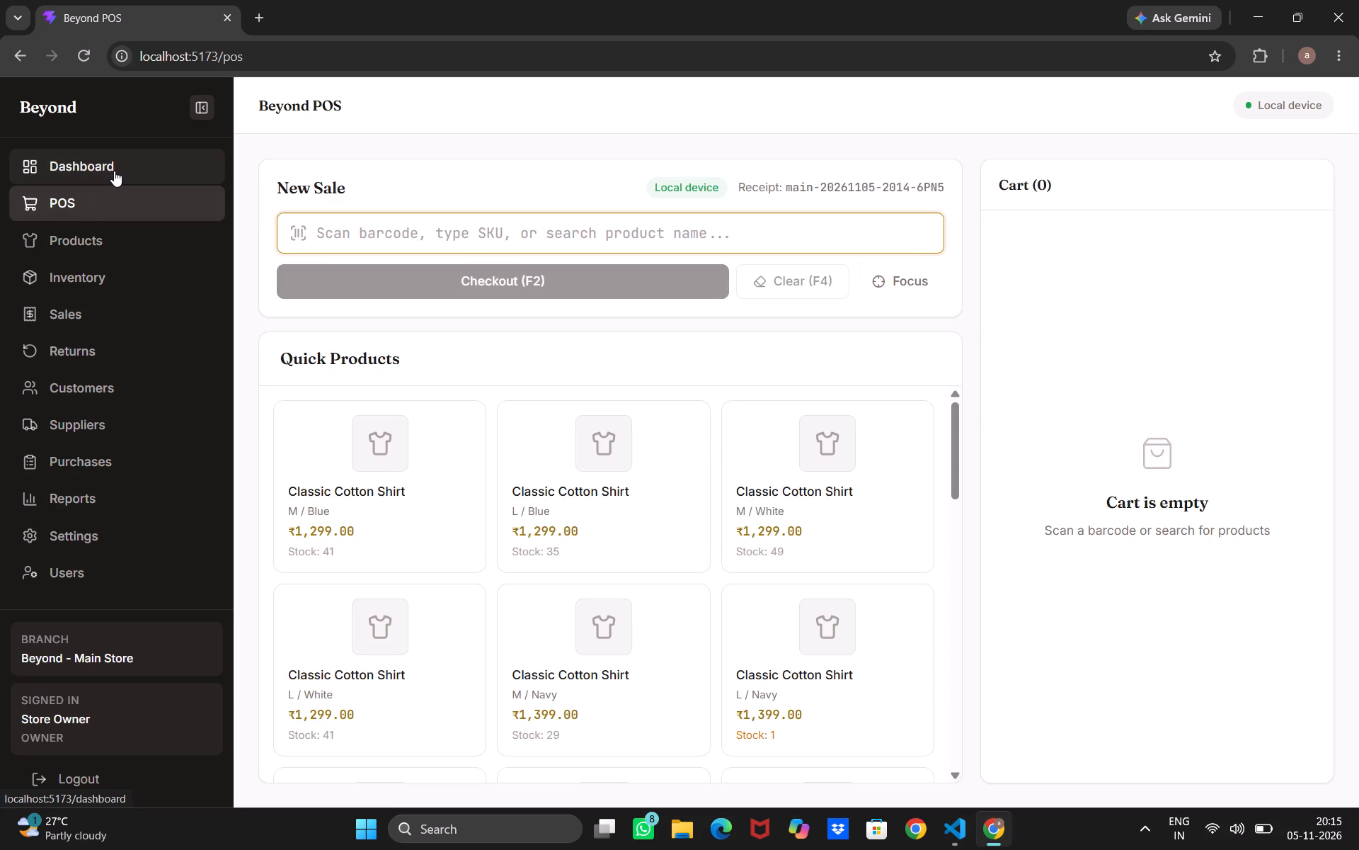
{"action": "left_click", "coordinate": [114, 171]}
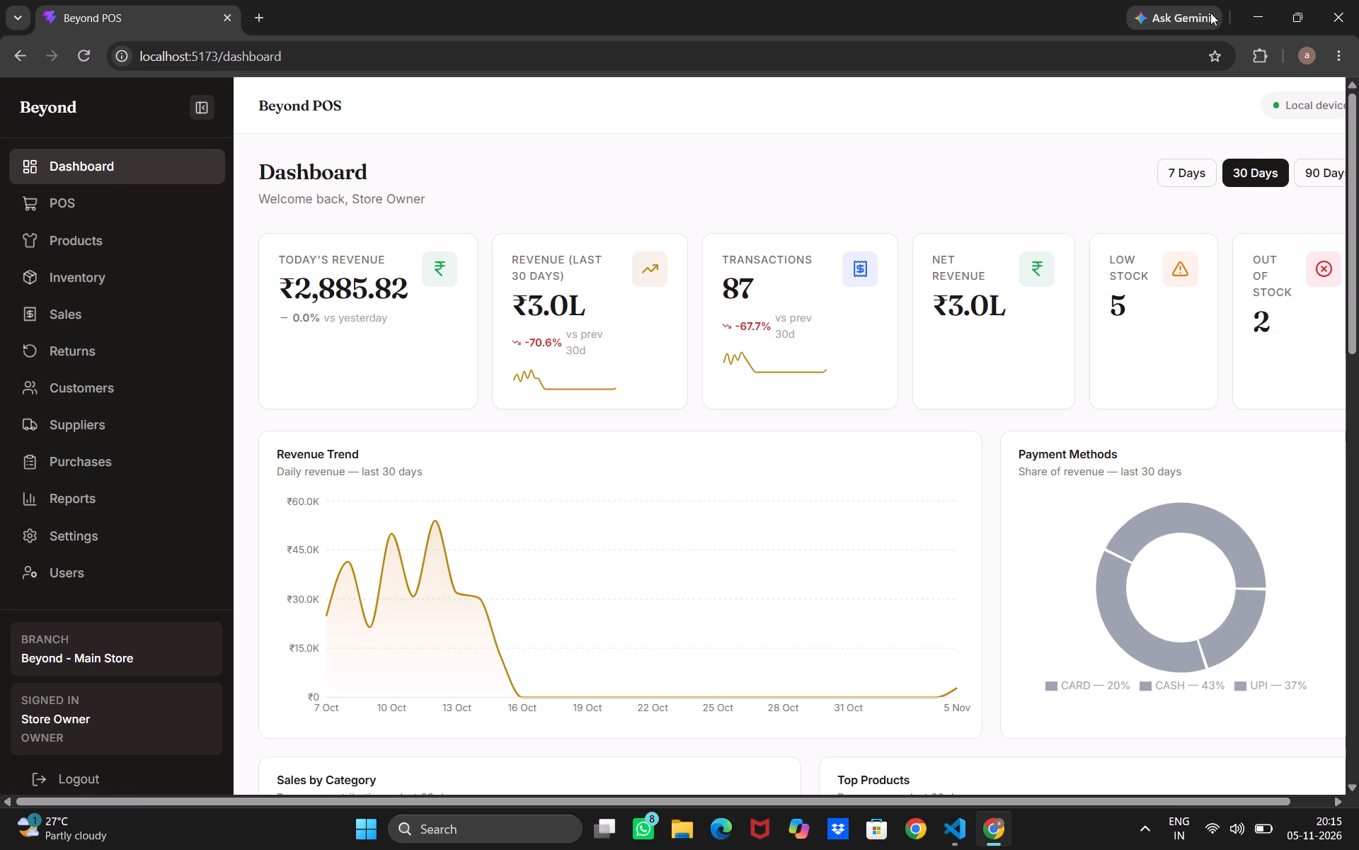
{"action": "left_click", "coordinate": [1267, 25]}
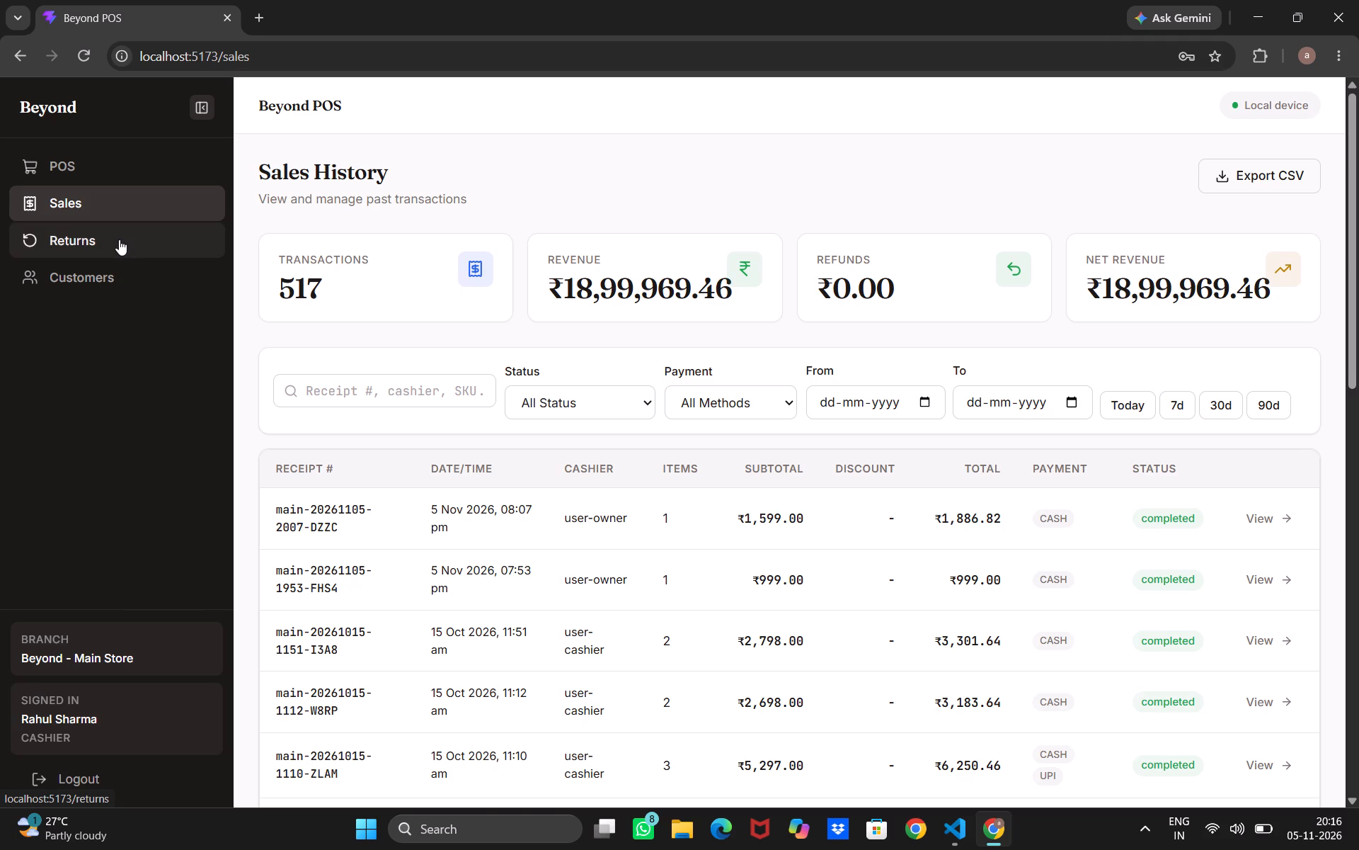
Review the cashier account's Returns, Customers and POS pages.
{"action": "left_click", "coordinate": [119, 239]}
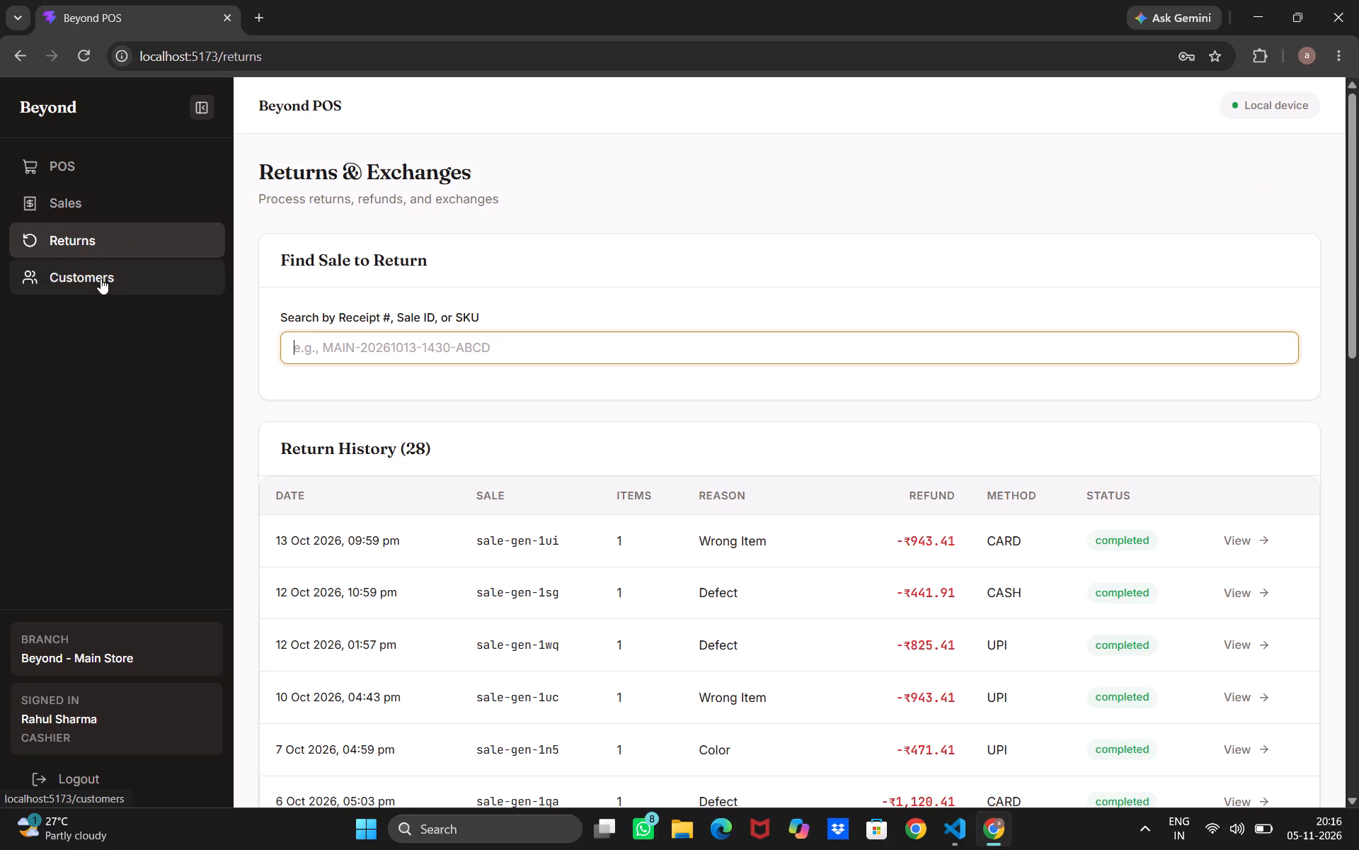
{"action": "left_click", "coordinate": [101, 278]}
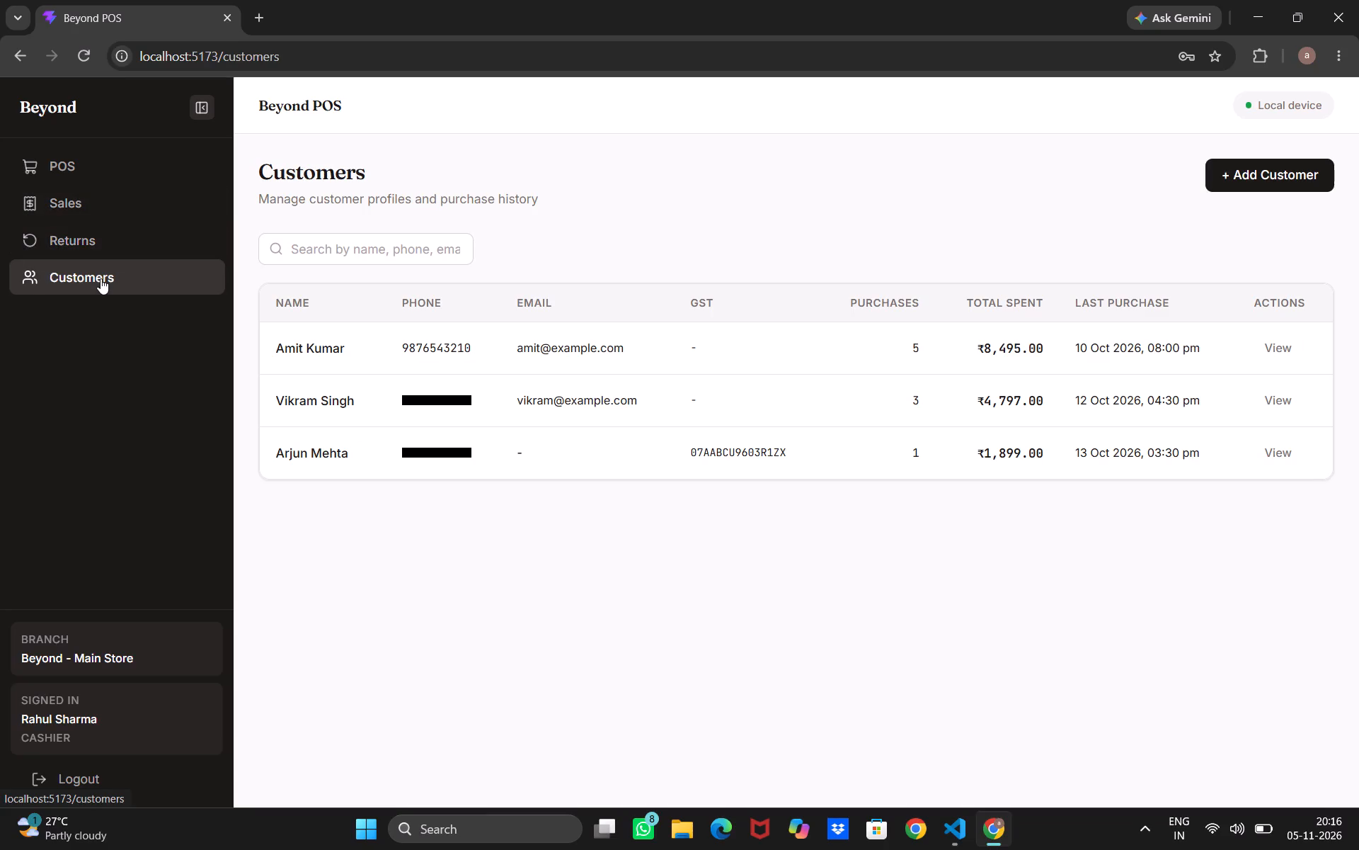
{"action": "left_click", "coordinate": [101, 238]}
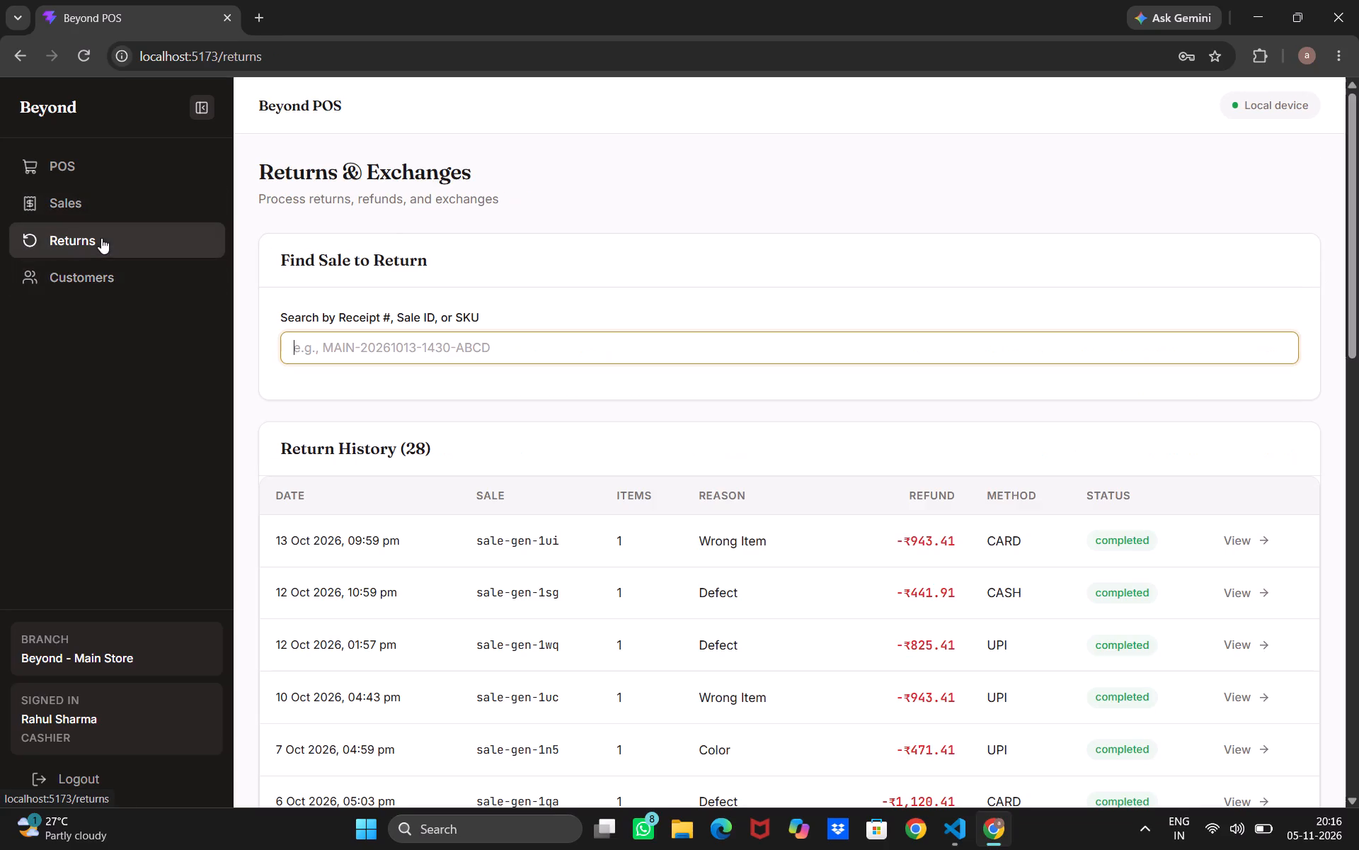
{"action": "left_click", "coordinate": [111, 285]}
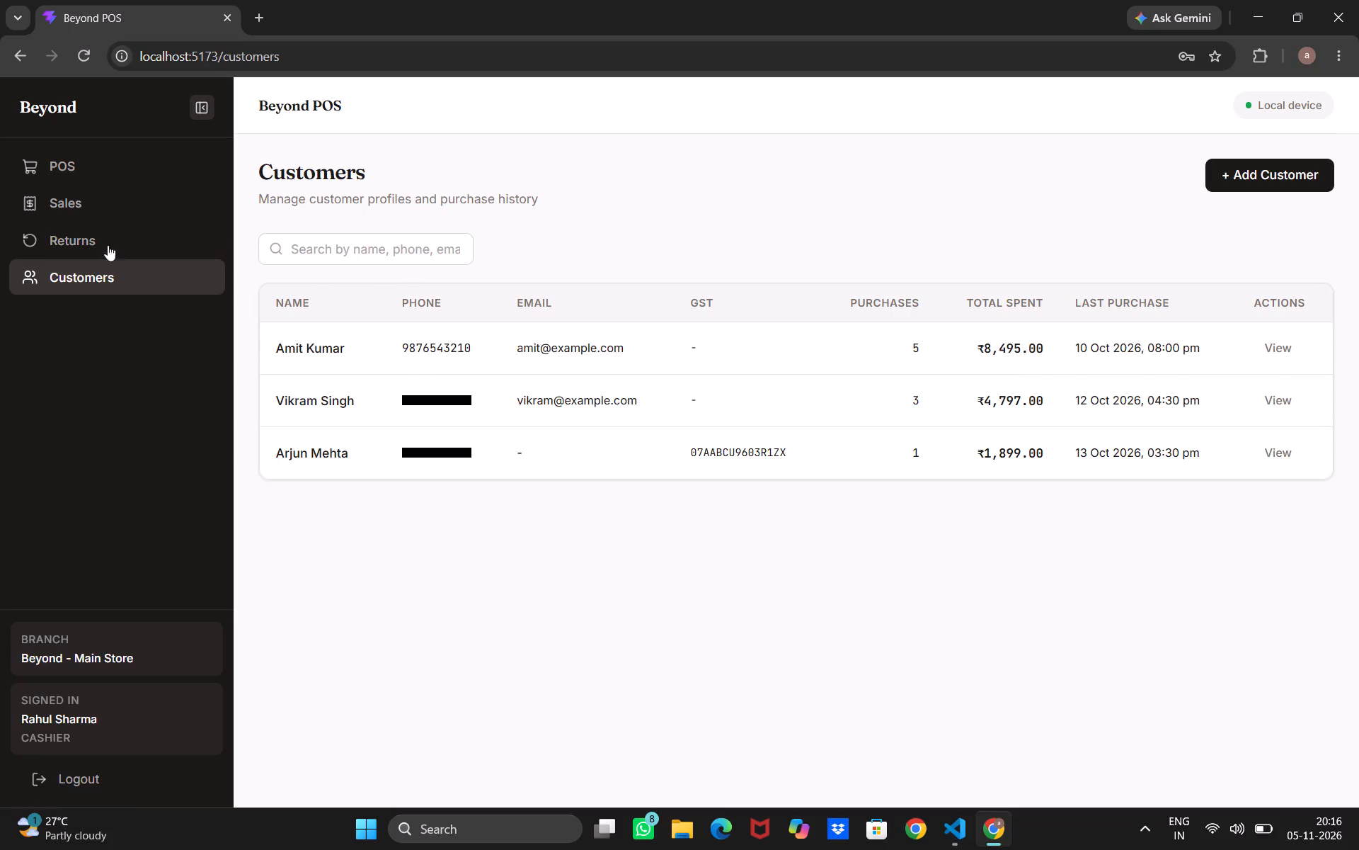
{"action": "left_click", "coordinate": [63, 172]}
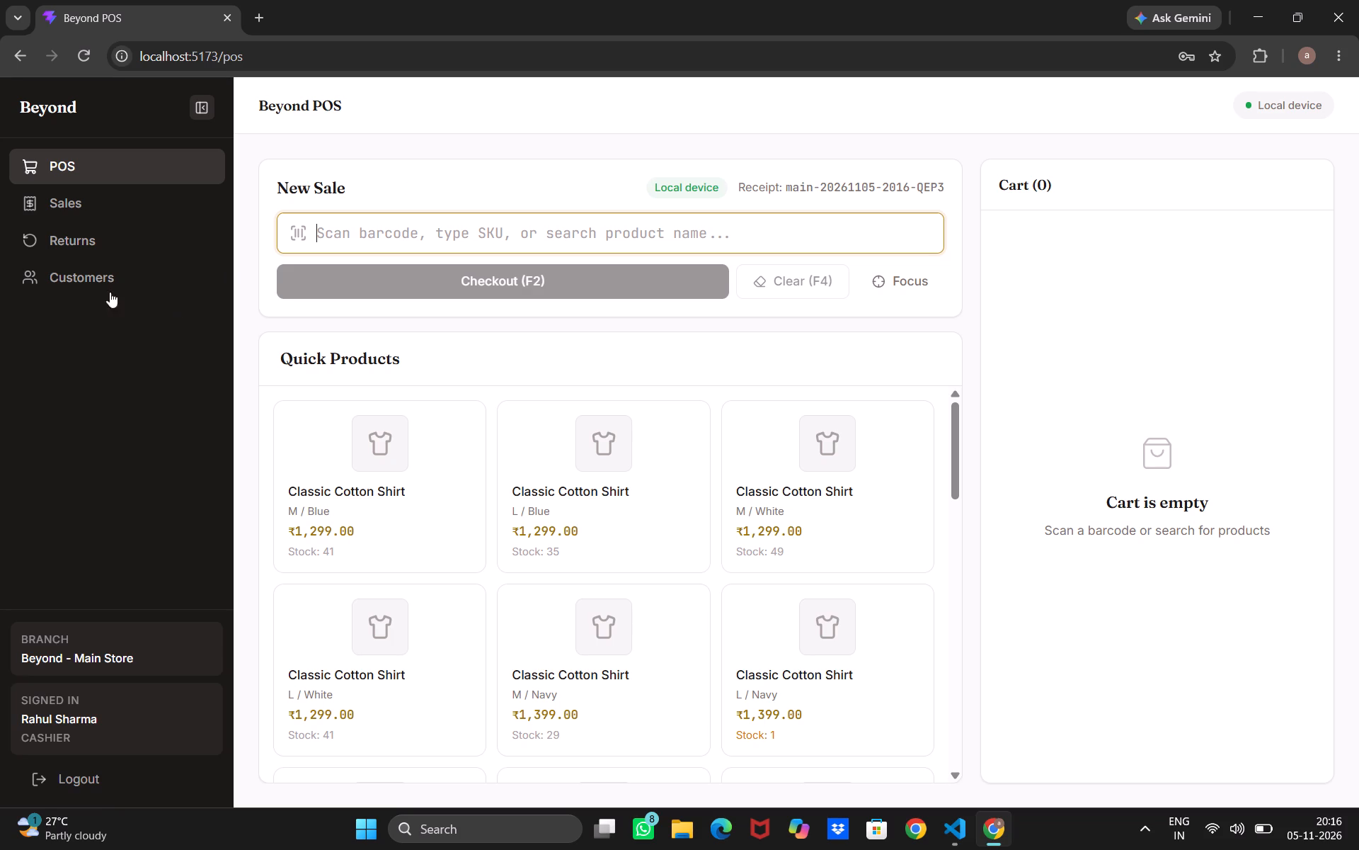
Start a new customer record on the Customers page and enter the customer's name.
{"action": "left_click", "coordinate": [117, 266]}
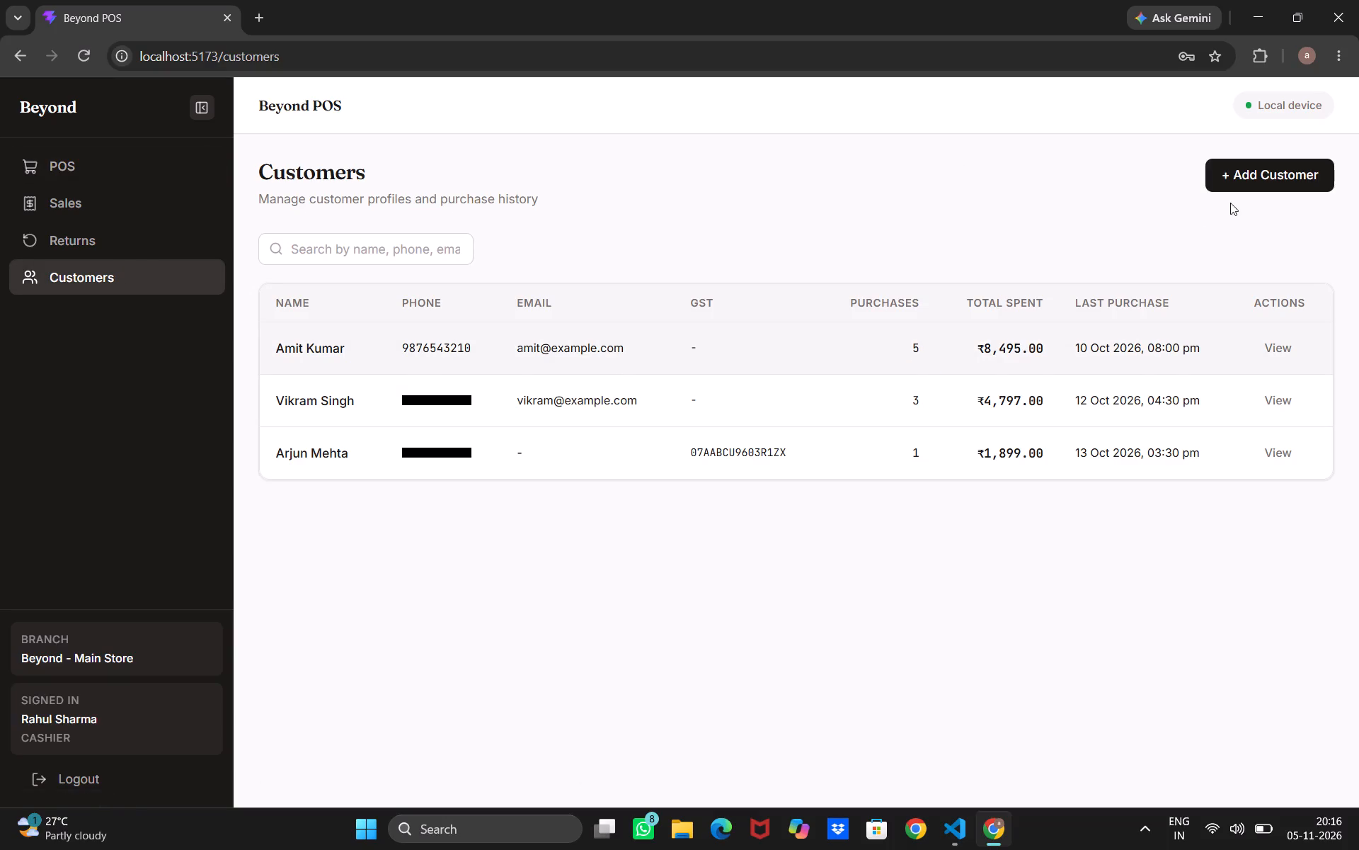
{"action": "left_click", "coordinate": [1241, 178]}
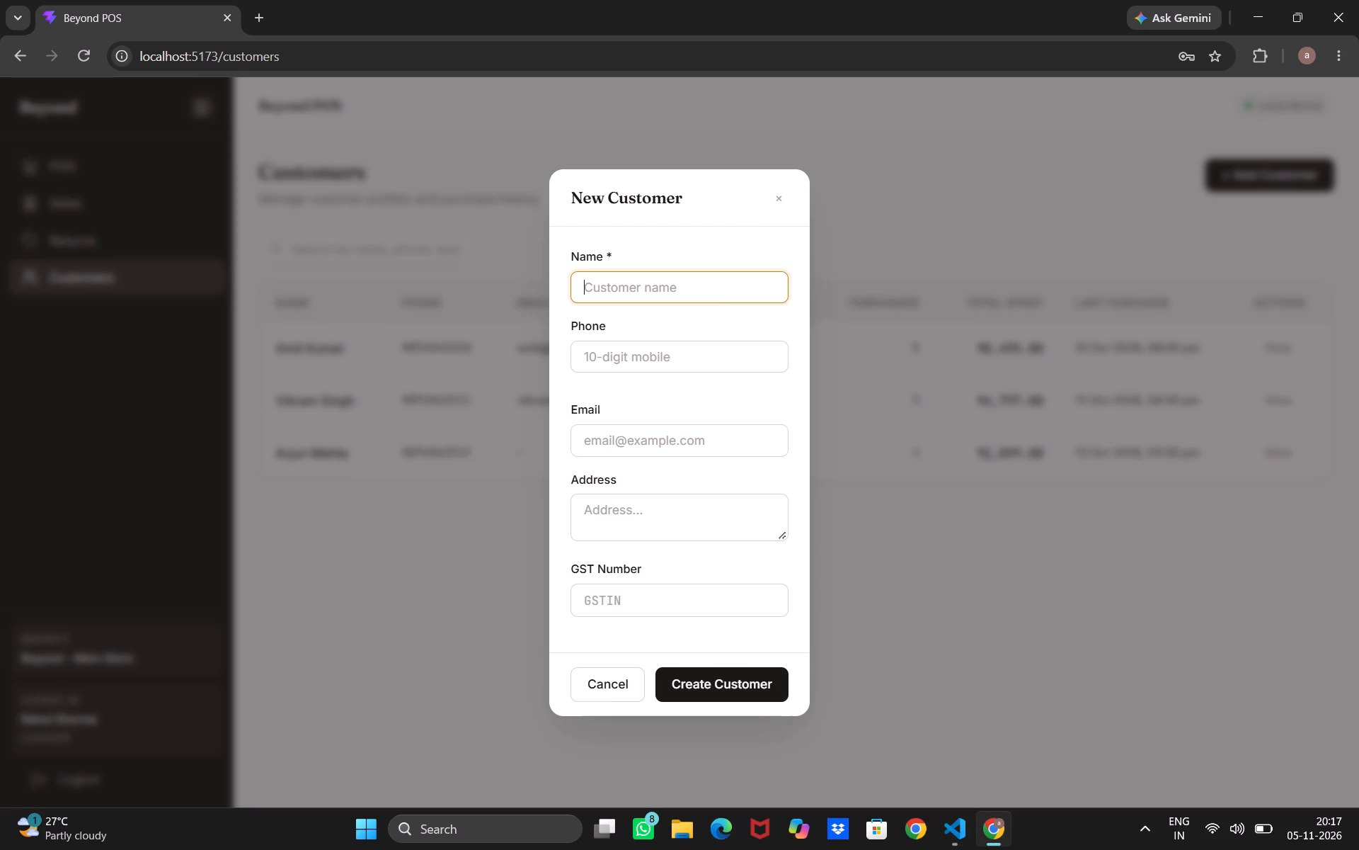
{"action": "type", "text": "vamsi"}
{"action": "key", "text": "BackSpace"}
{"action": "type", "text": "hidha"}
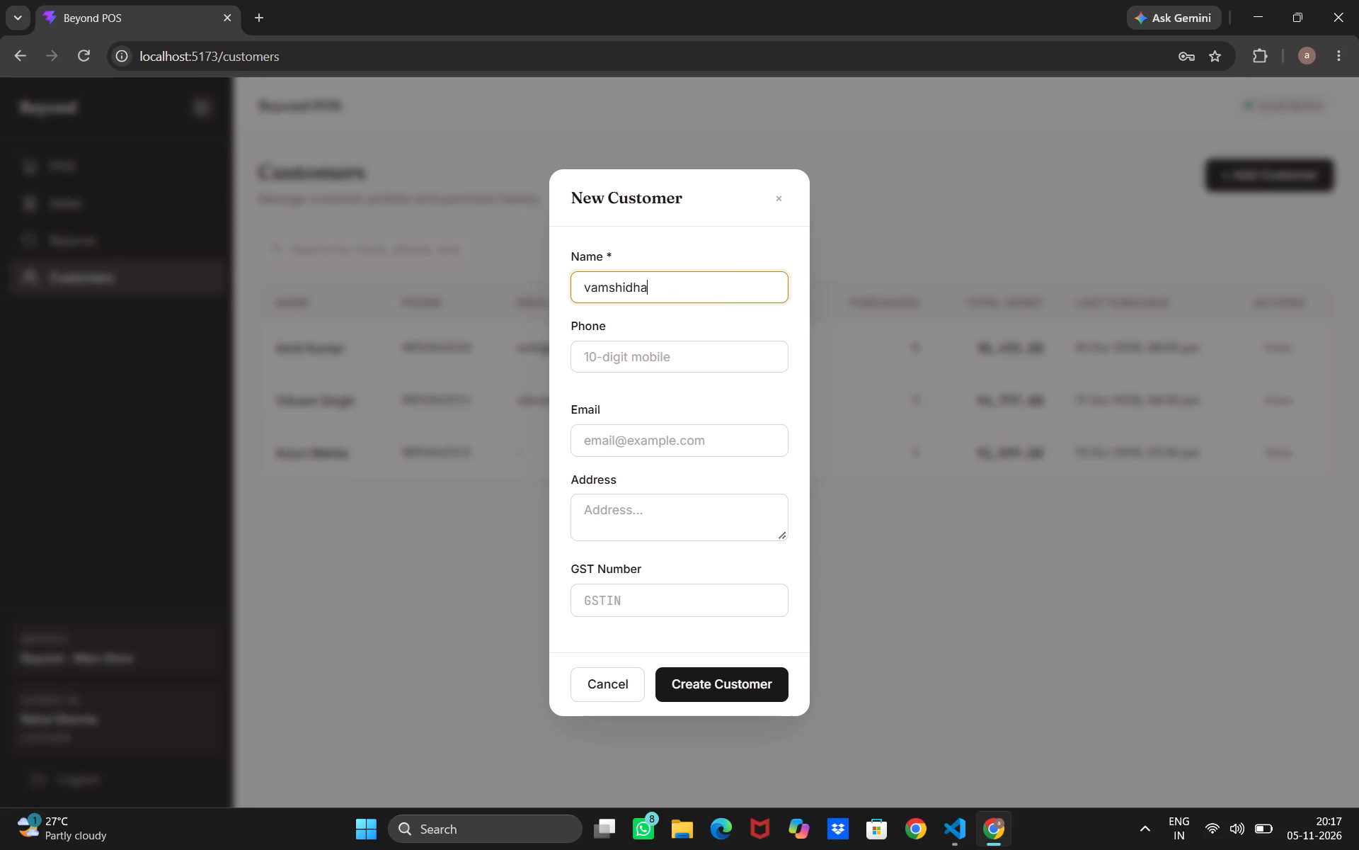
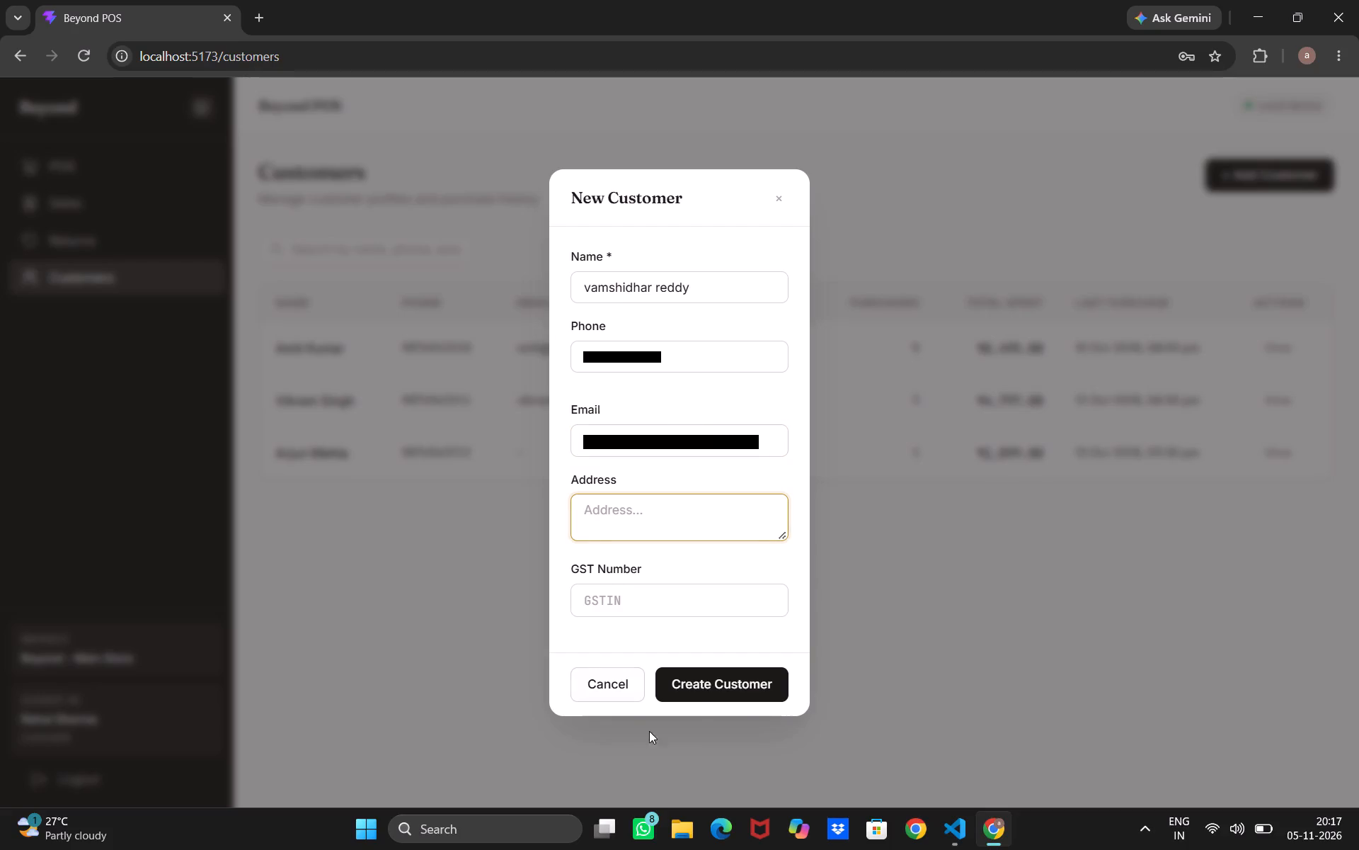
Save the new customer record with the details already entered.
{"action": "left_click", "coordinate": [698, 694]}
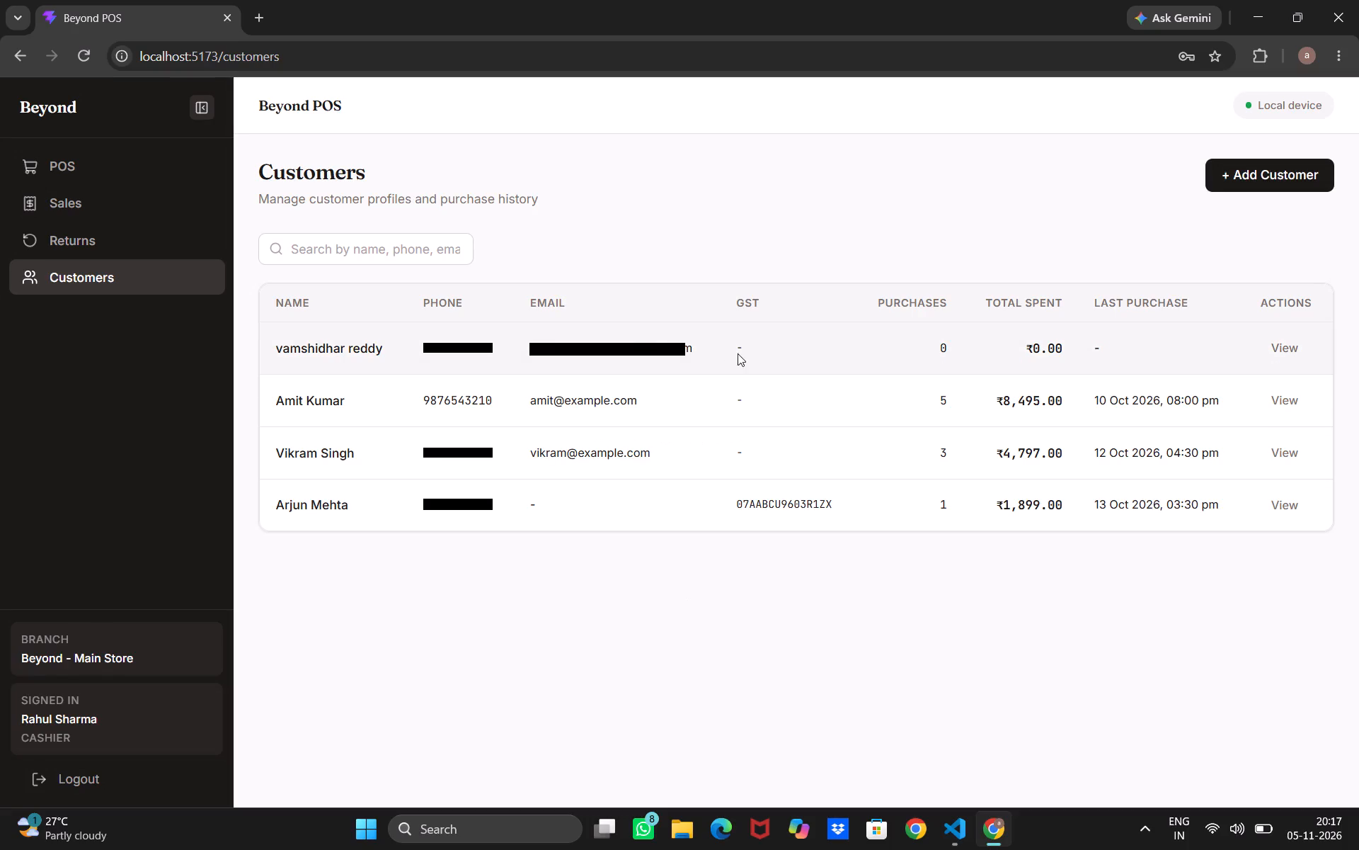
Check the new customer's row in the Customers table and view the customer's details and purchase history.
{"action": "left_click", "coordinate": [740, 352]}
{"action": "left_click", "coordinate": [598, 347]}
{"action": "left_click", "coordinate": [481, 360]}
{"action": "double_click", "coordinate": [421, 358]}
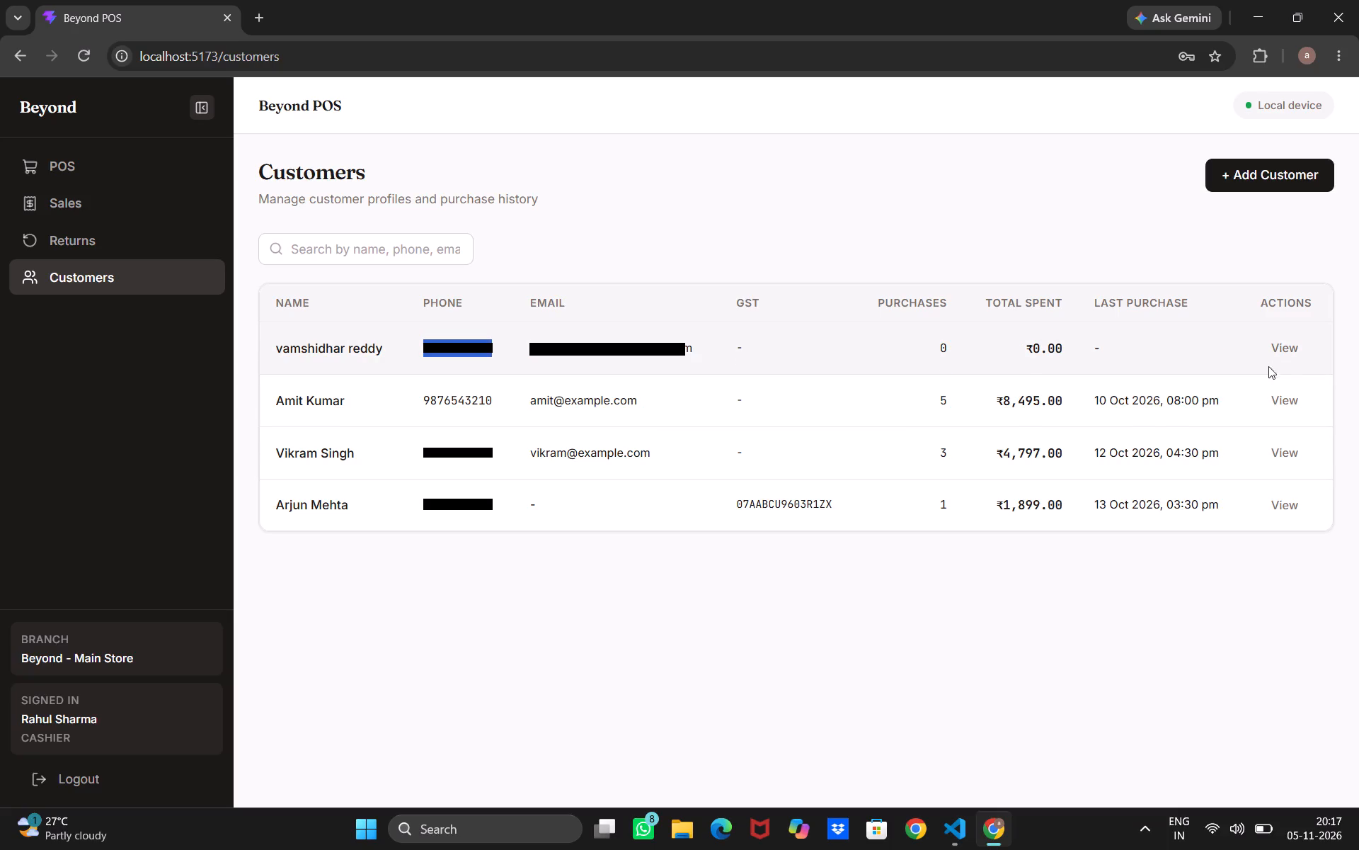
{"action": "left_click", "coordinate": [1281, 347]}
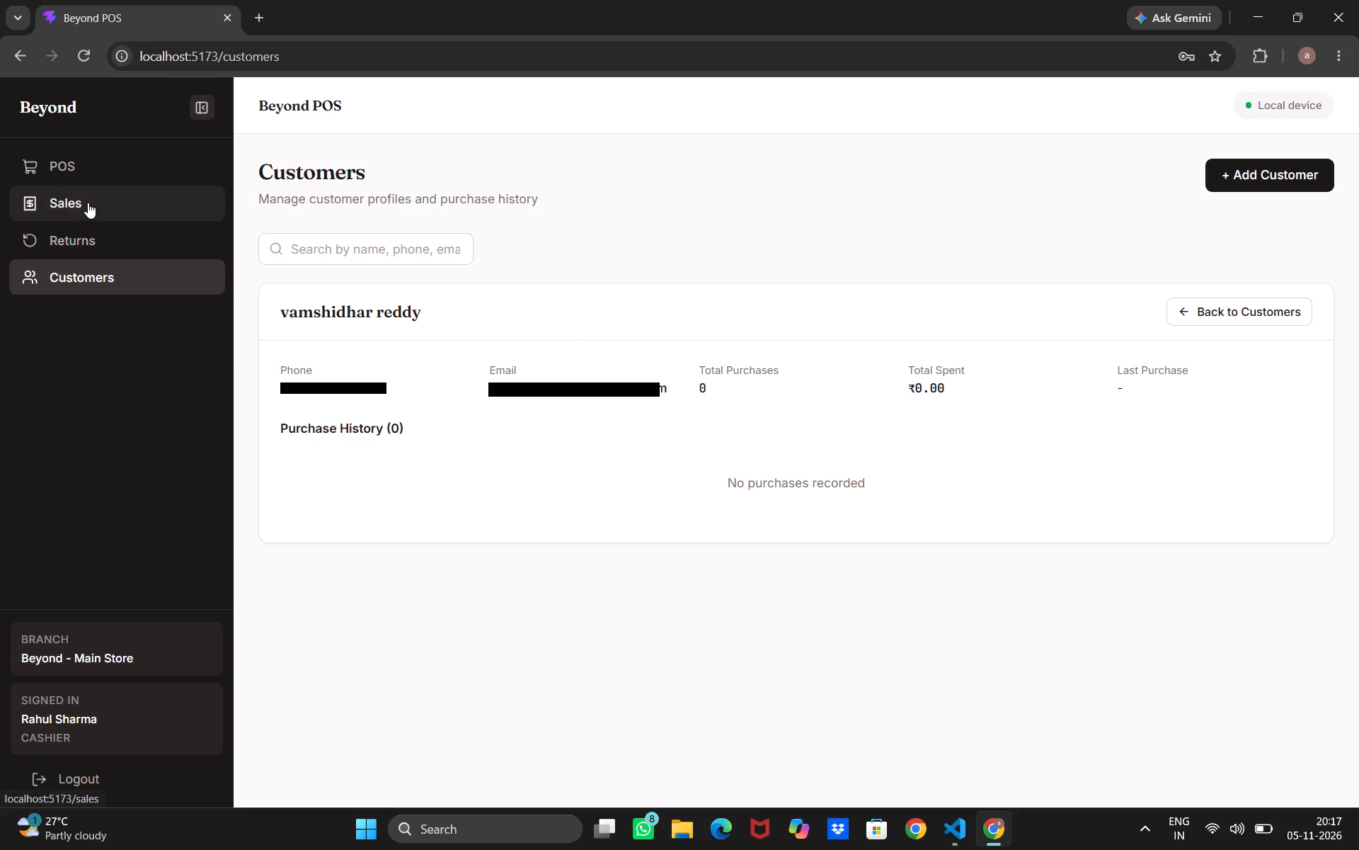
Complete a POS cash sale of one M / Blue and one L / Blue Classic Cotton Shirt, review the receipt preview and close it.
{"action": "left_click", "coordinate": [94, 158]}
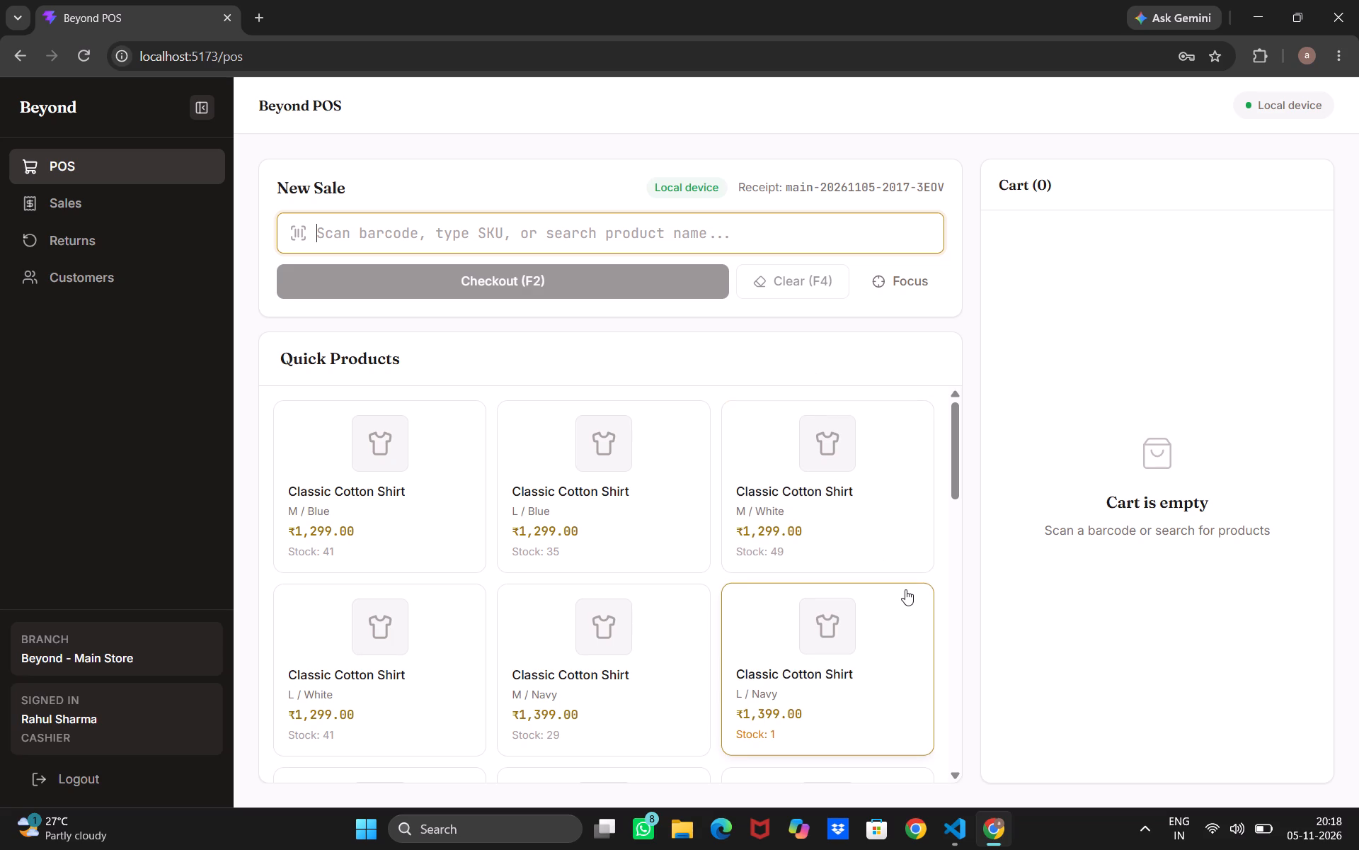
{"action": "left_click", "coordinate": [308, 511]}
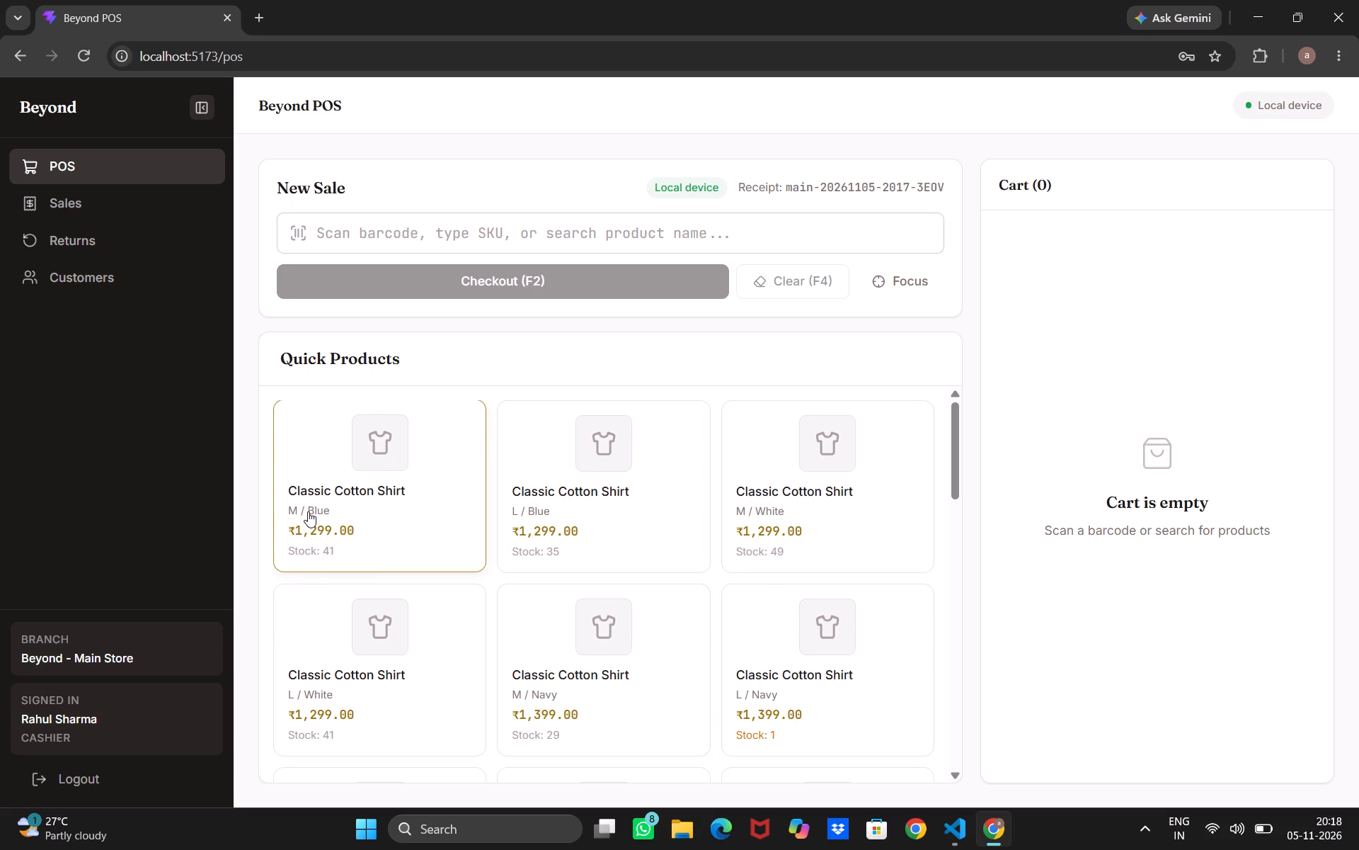
{"action": "left_click", "coordinate": [619, 571]}
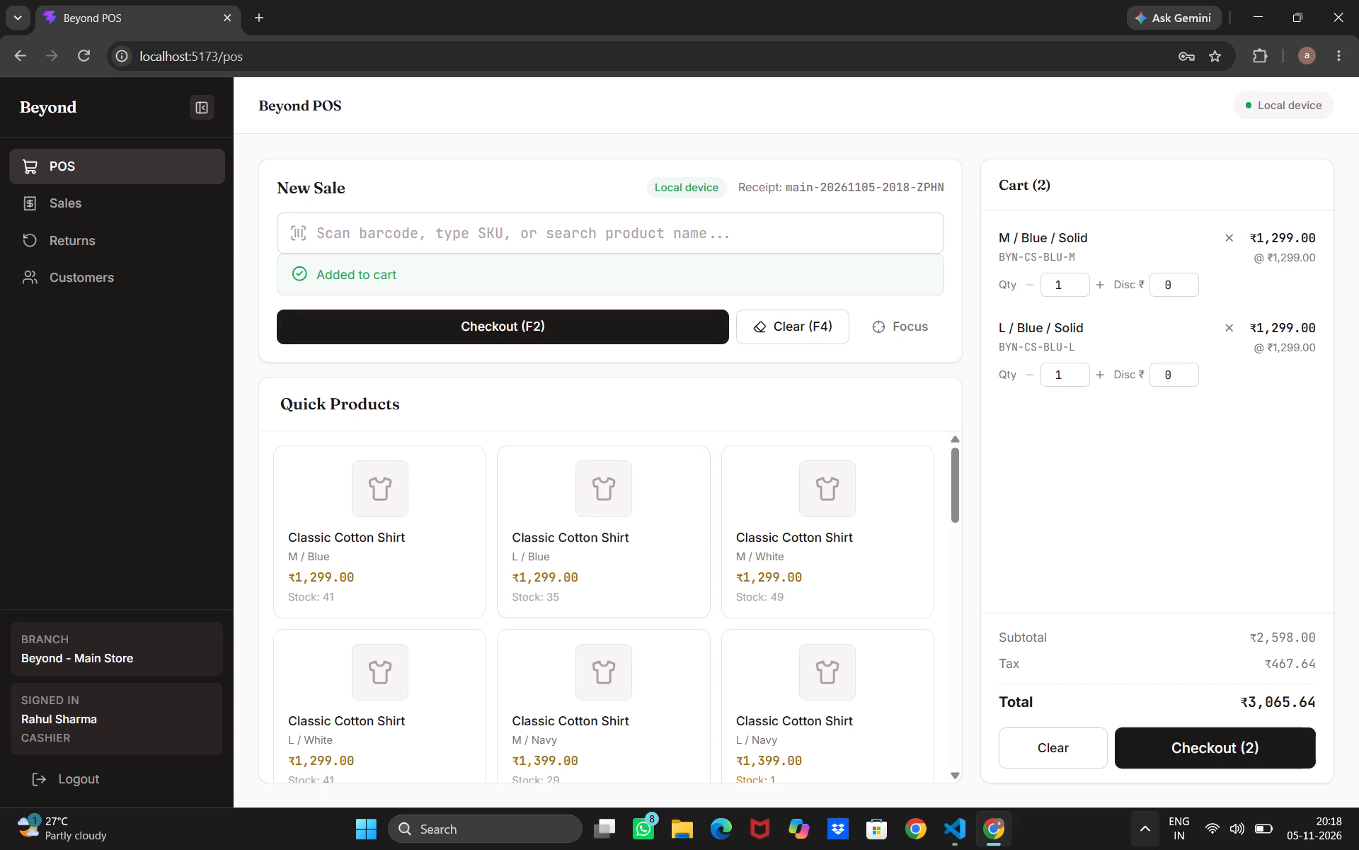
{"action": "left_click", "coordinate": [1239, 733]}
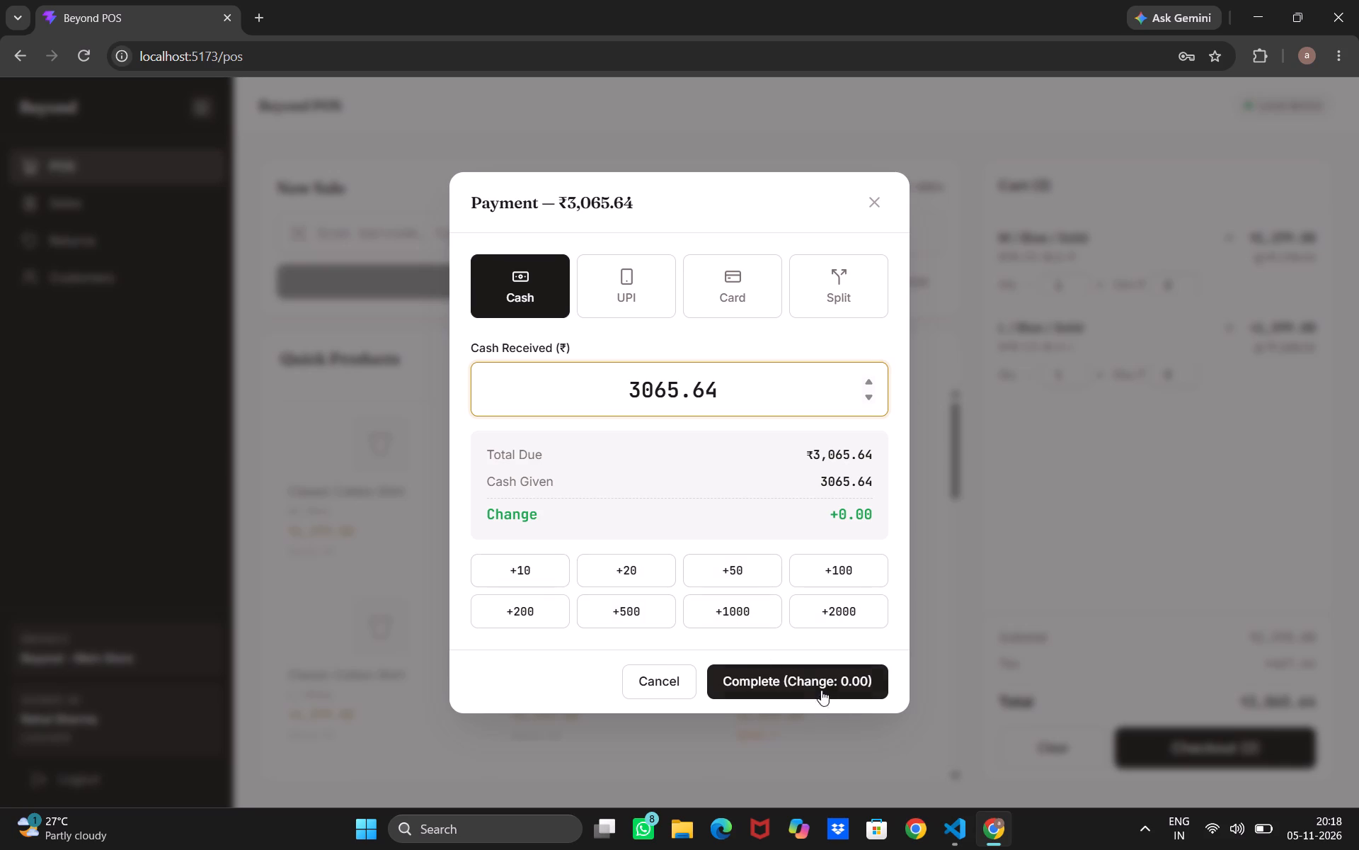
{"action": "left_click", "coordinate": [808, 676]}
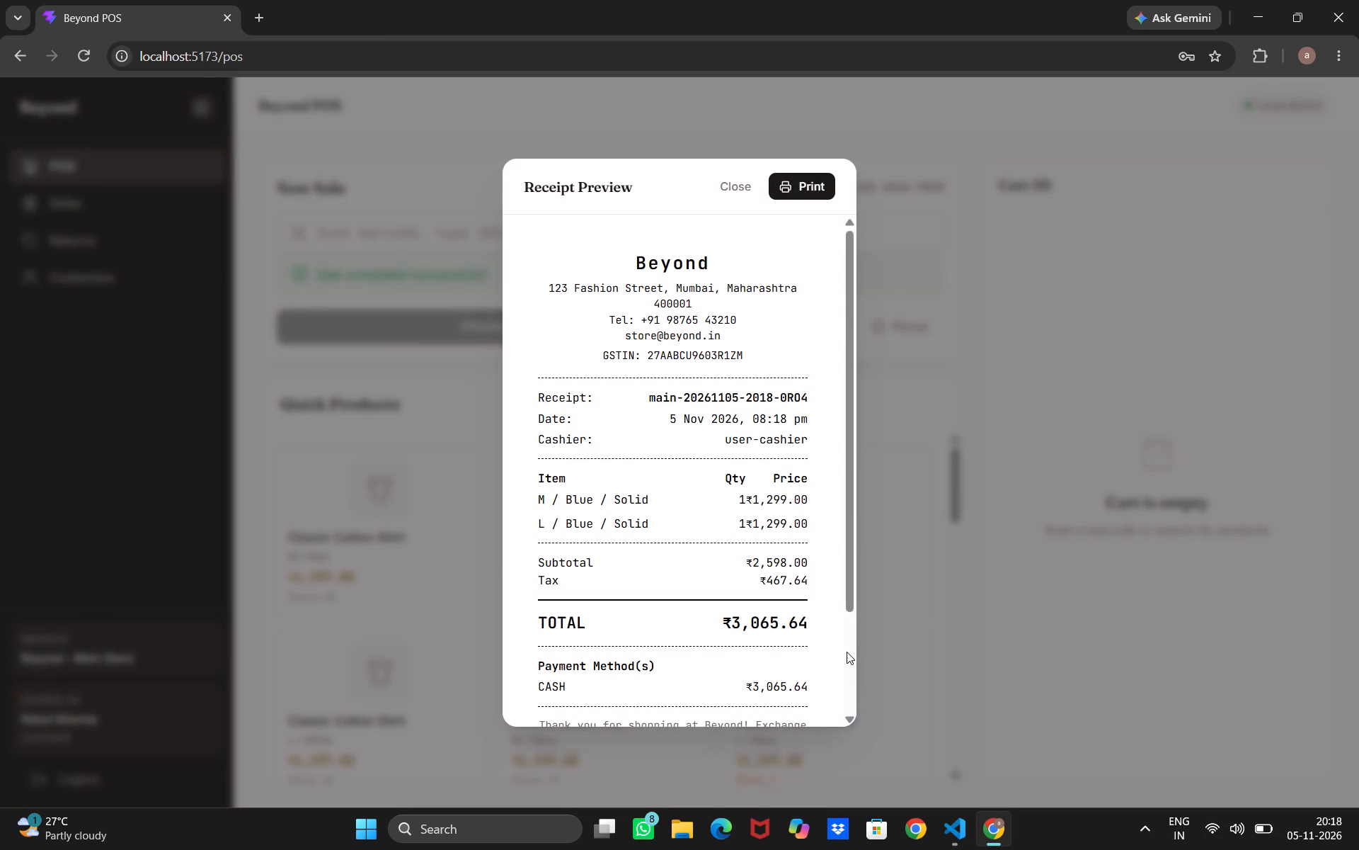
{"action": "left_click", "coordinate": [847, 652]}
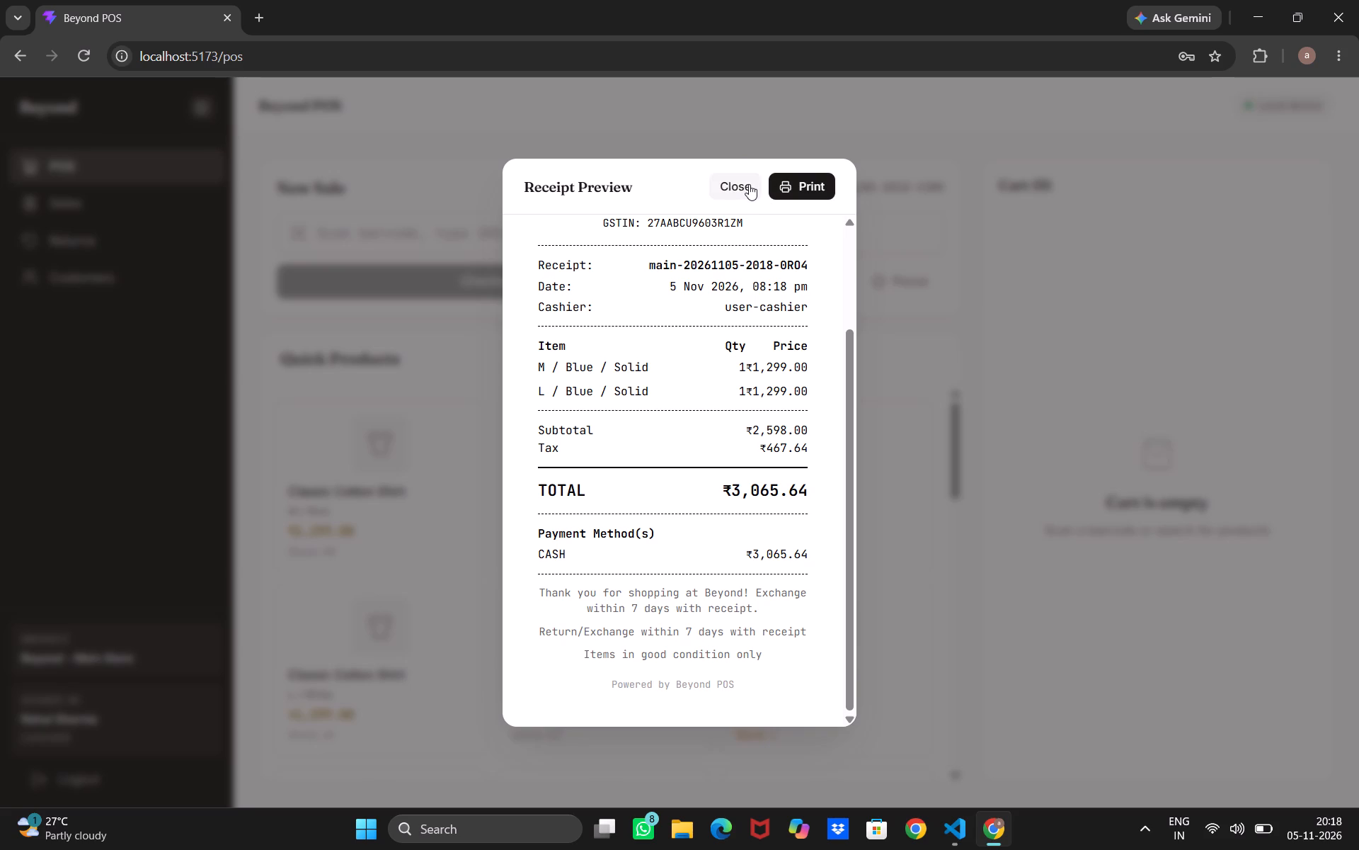
{"action": "left_click", "coordinate": [748, 182]}
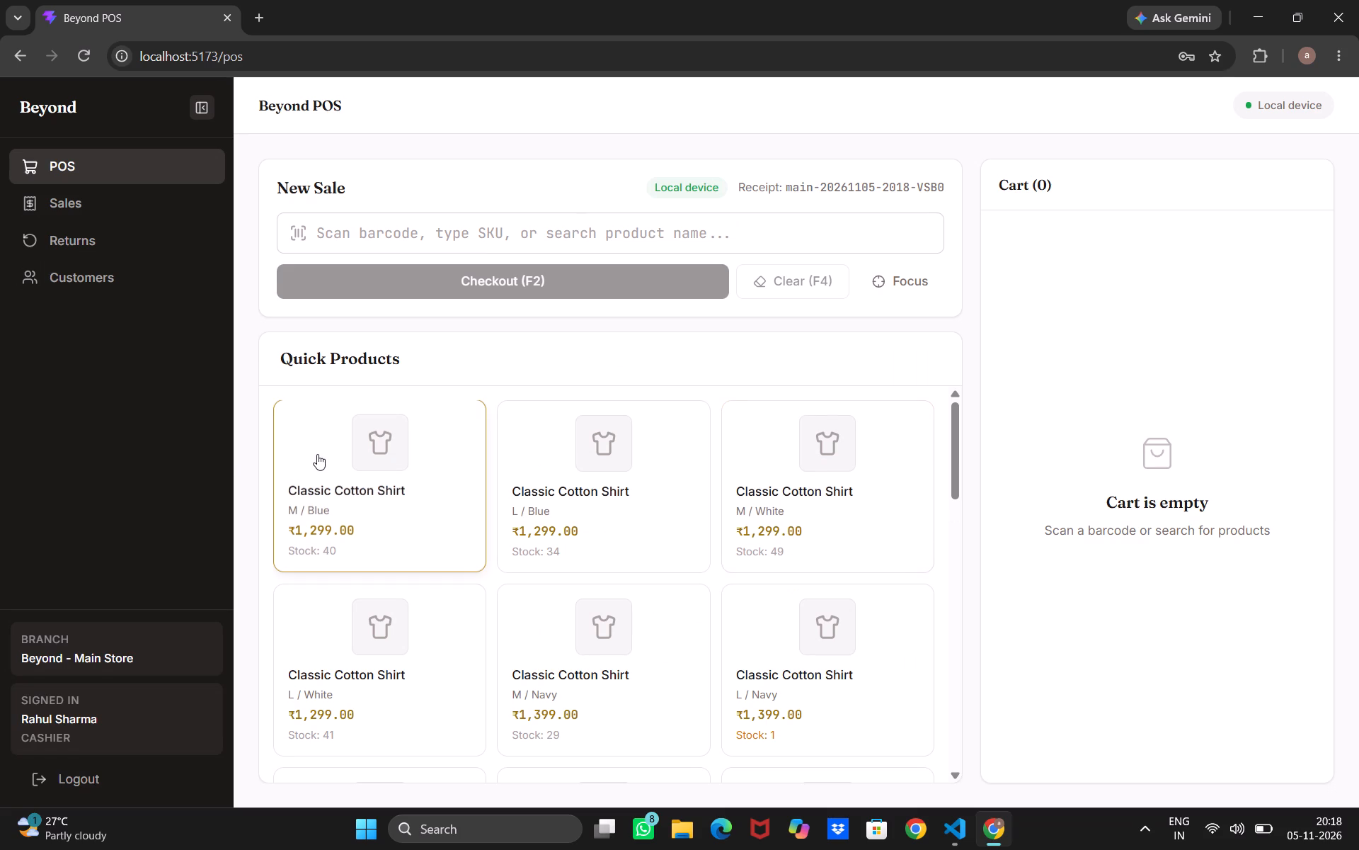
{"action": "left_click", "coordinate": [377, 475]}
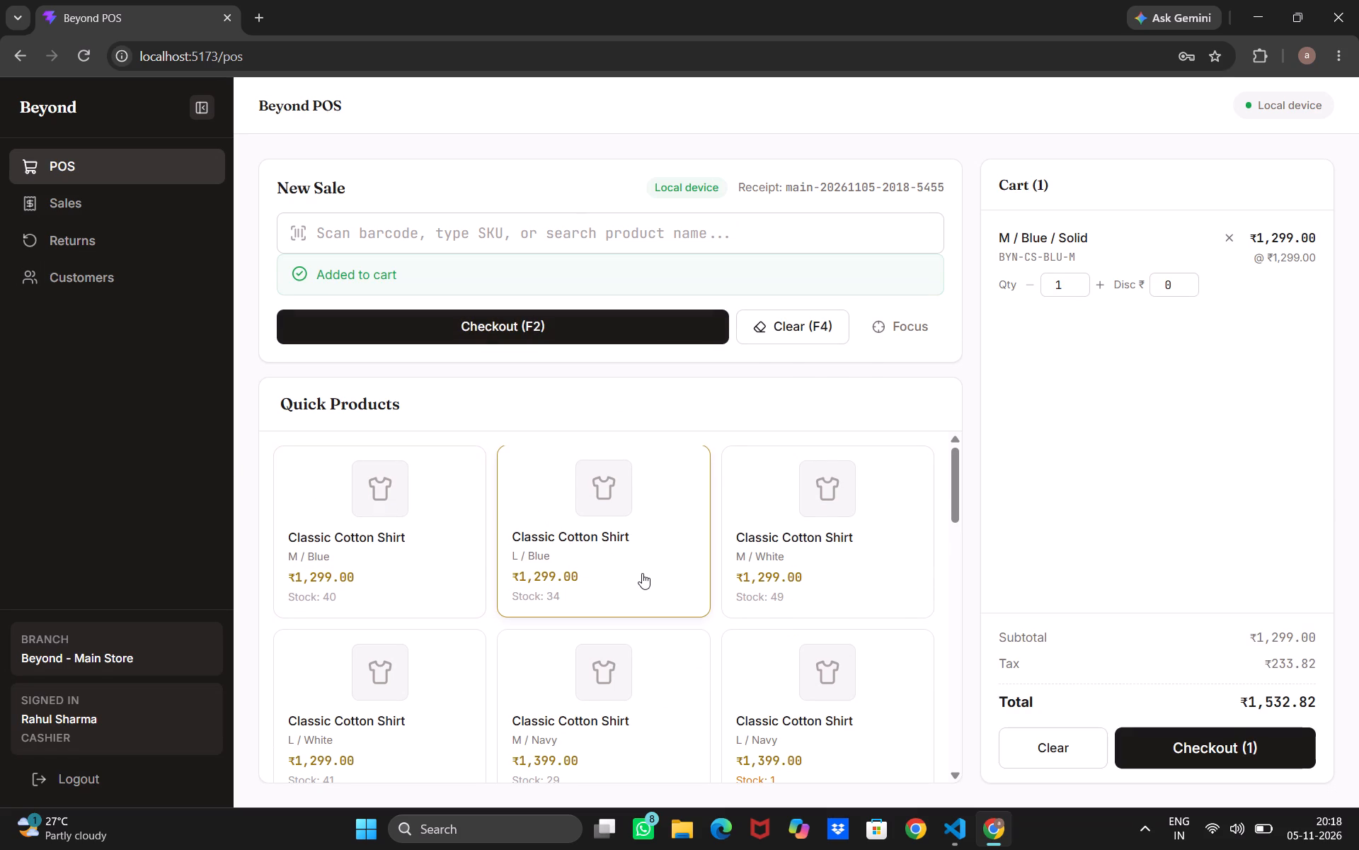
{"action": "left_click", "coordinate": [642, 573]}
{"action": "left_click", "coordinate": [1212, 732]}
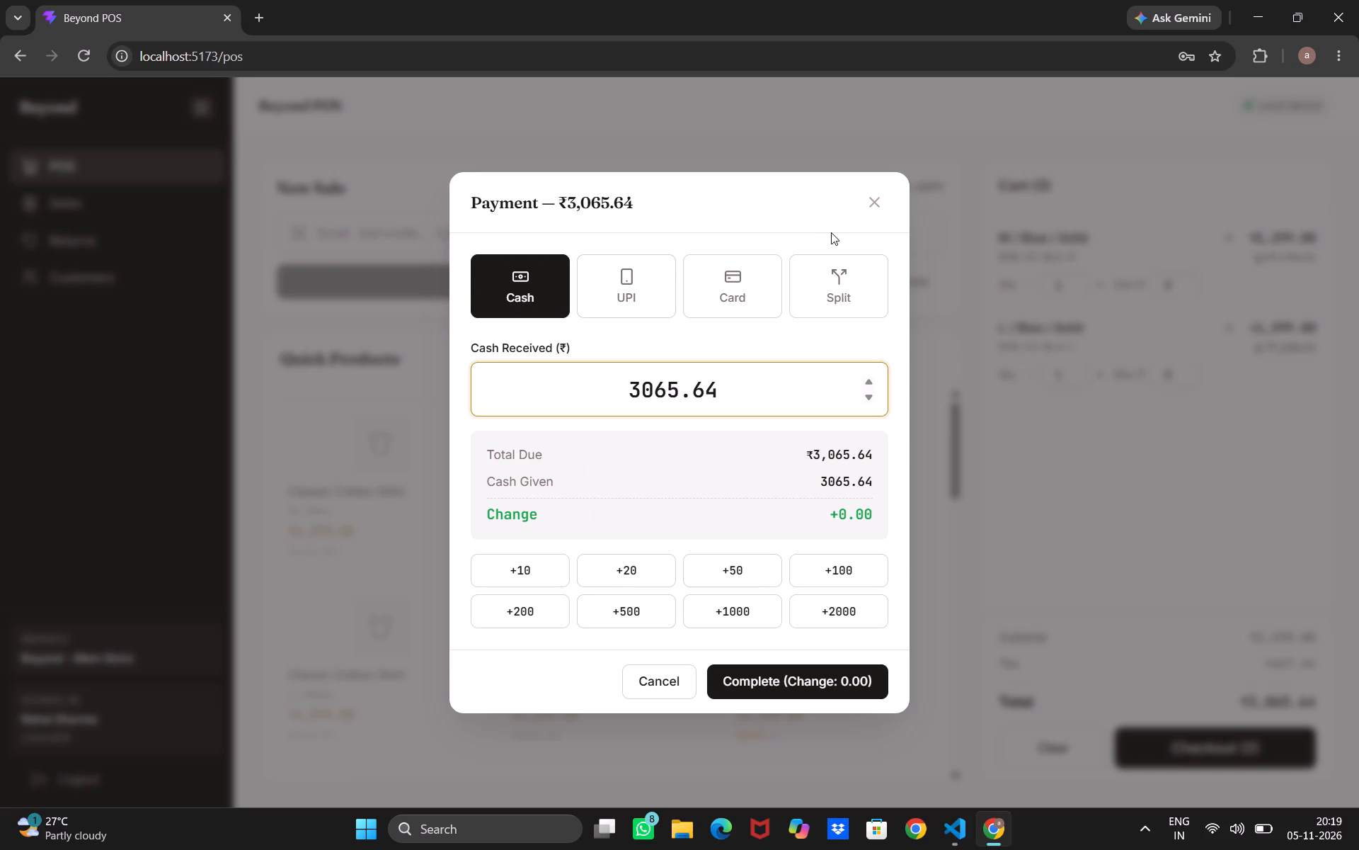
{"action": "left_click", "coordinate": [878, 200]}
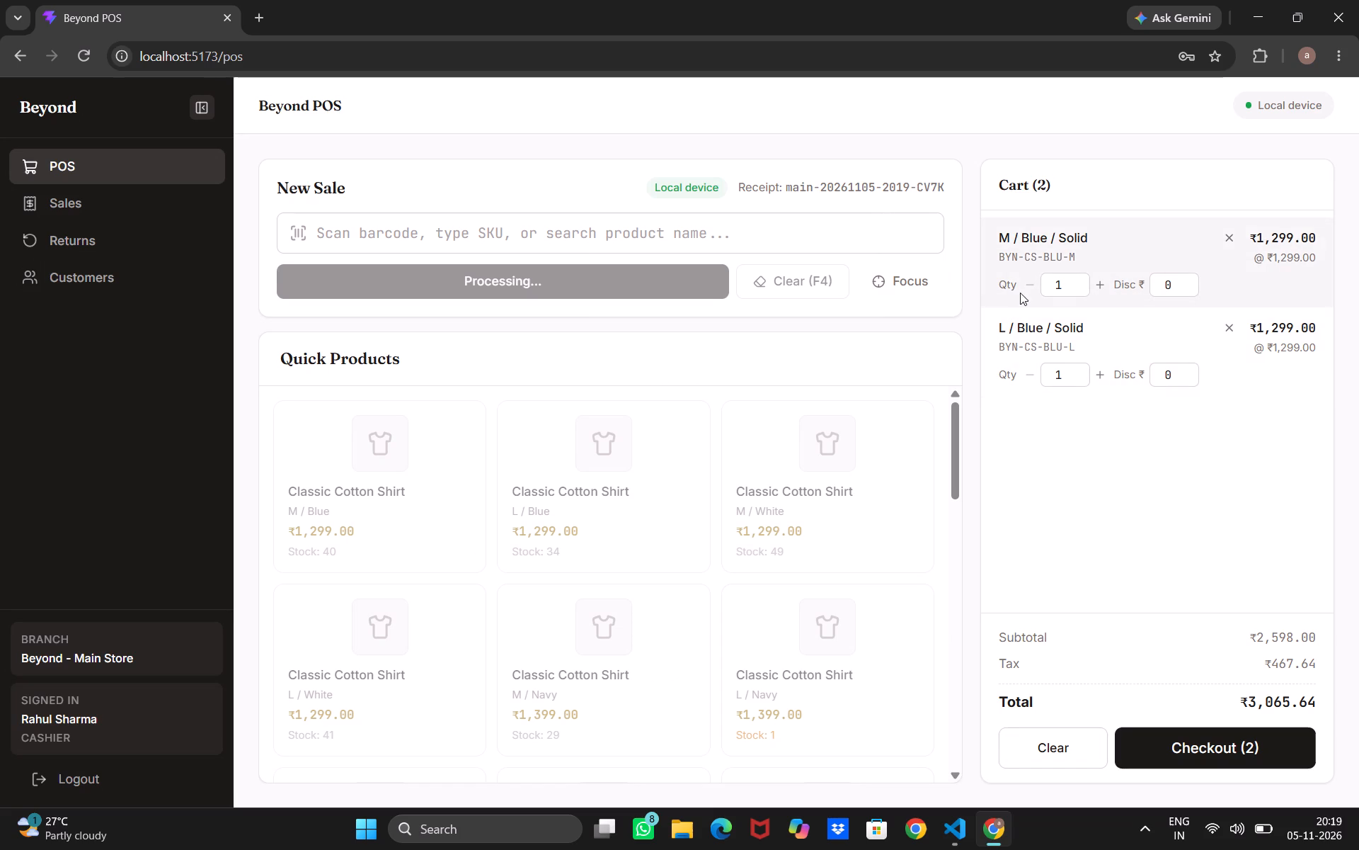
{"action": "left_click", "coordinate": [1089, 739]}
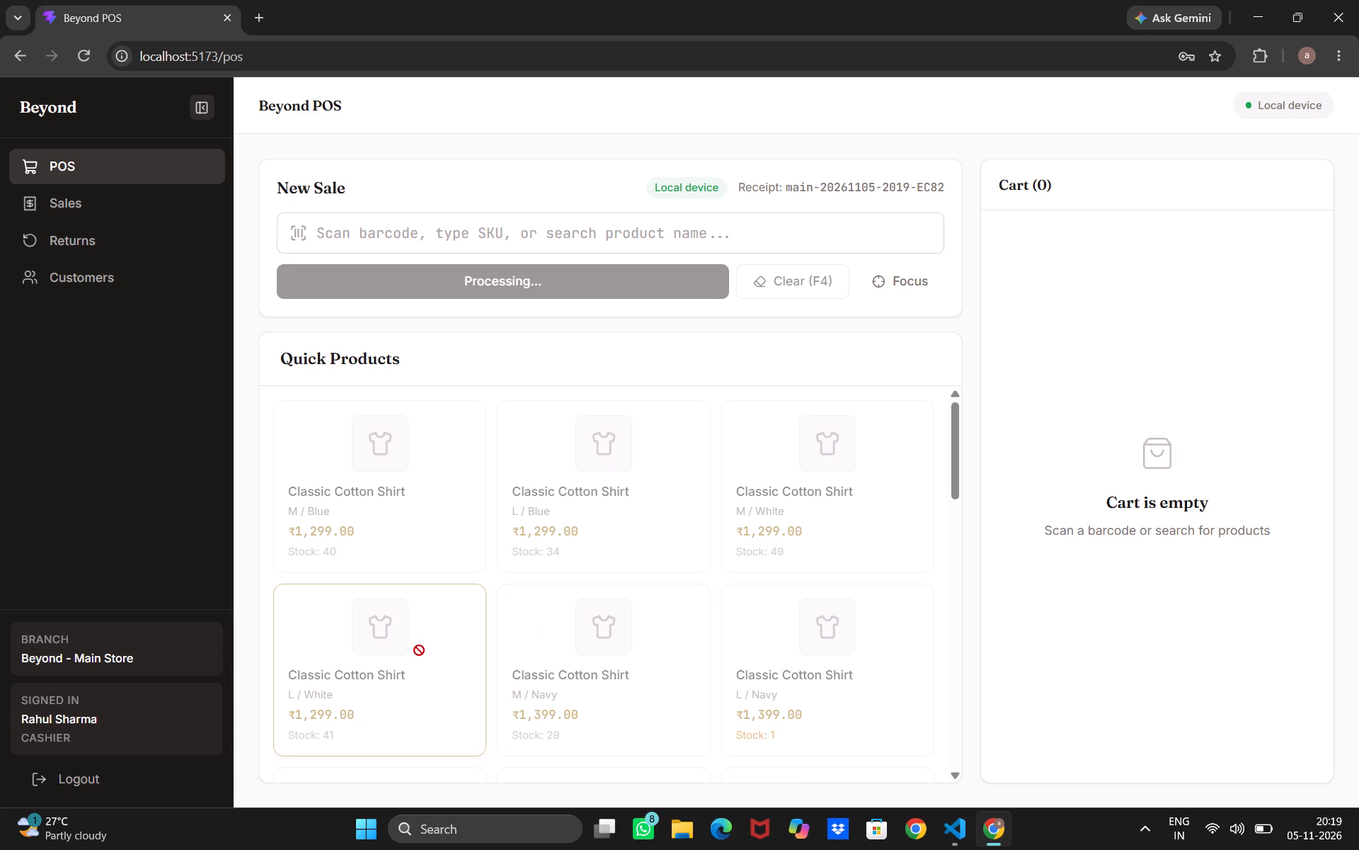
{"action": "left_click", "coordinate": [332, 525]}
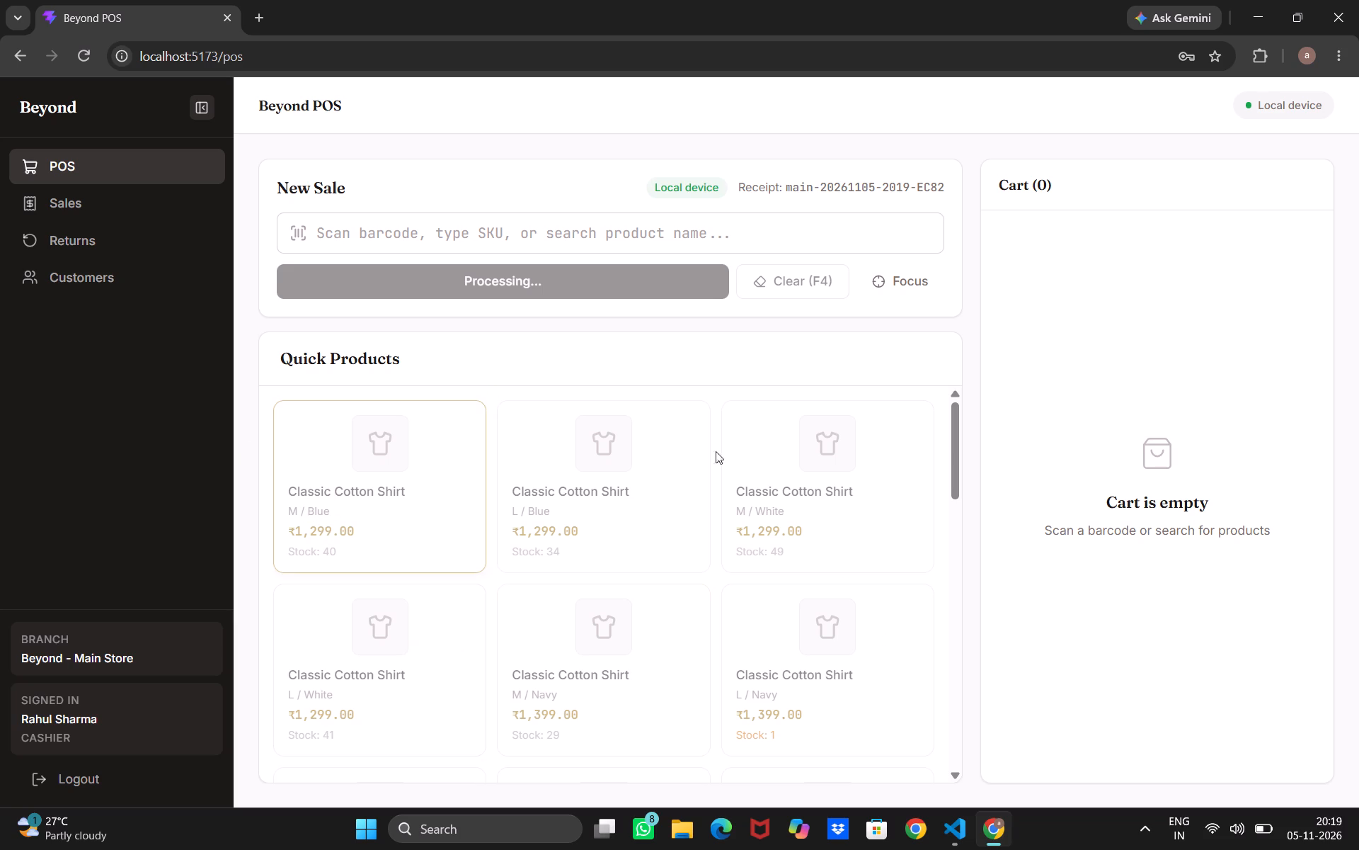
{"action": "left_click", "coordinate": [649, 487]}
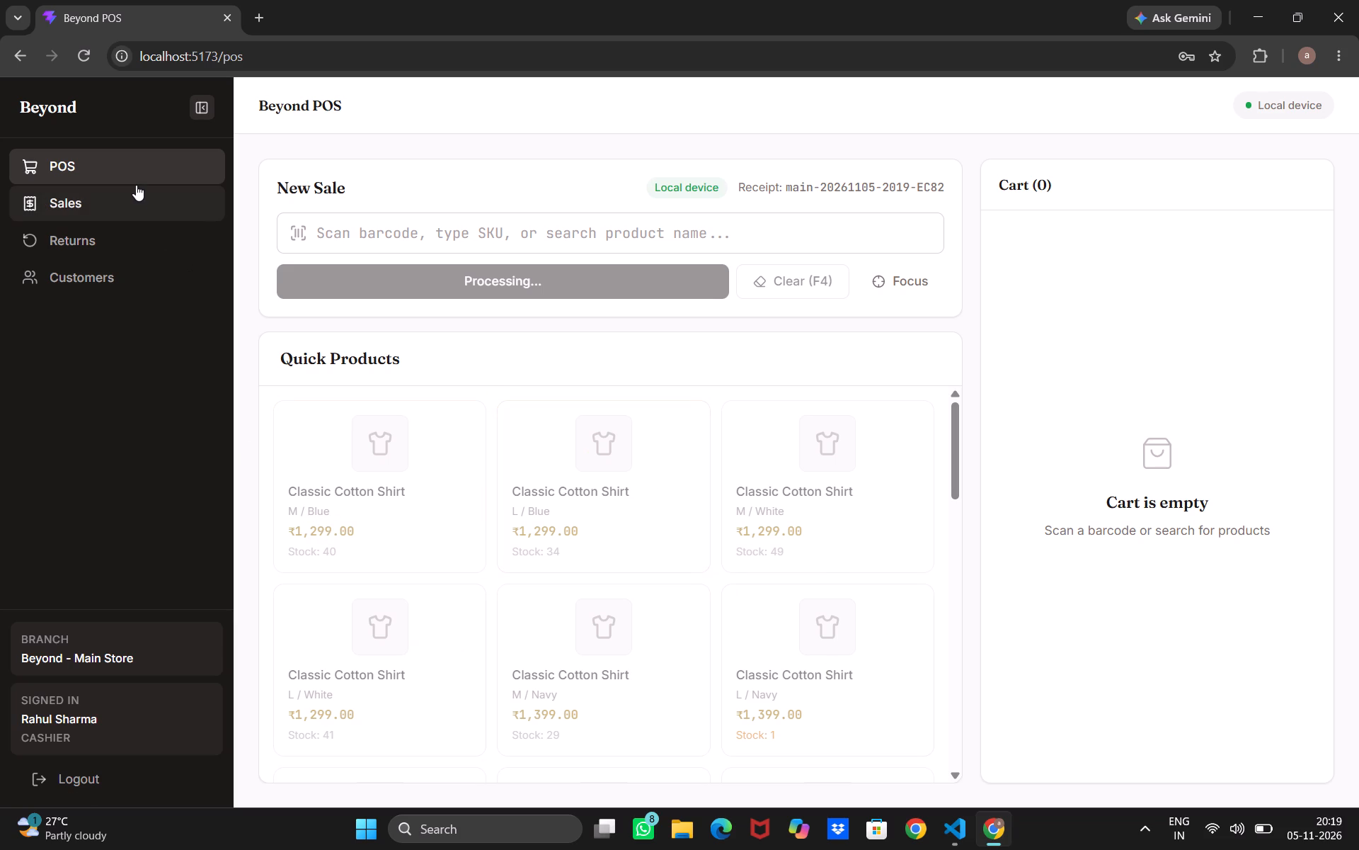
Reload the POS page by way of Sales and take one M / Blue and one L / Blue Classic Cotton Shirt to cash payment.
{"action": "left_click", "coordinate": [134, 188]}
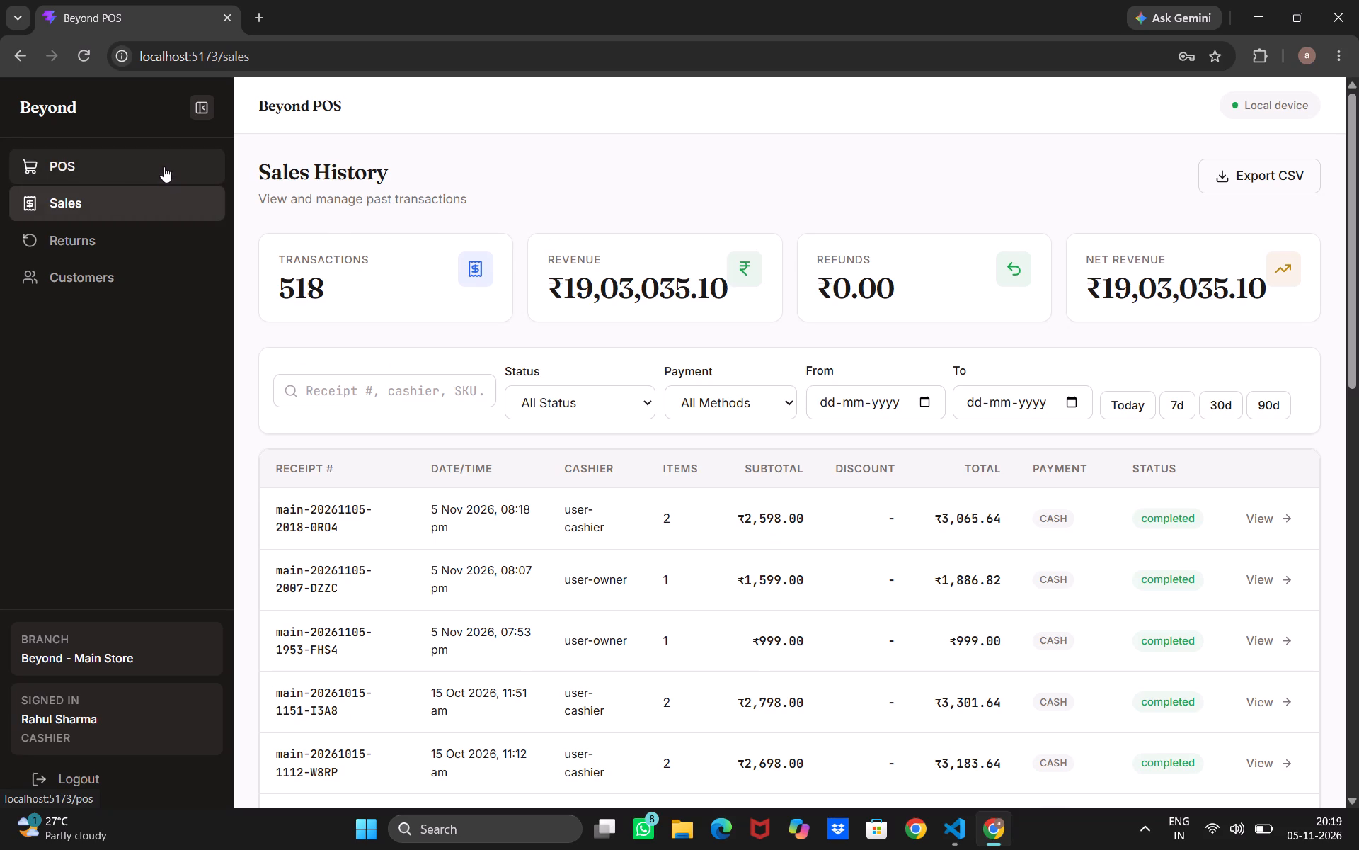
{"action": "left_click", "coordinate": [164, 166]}
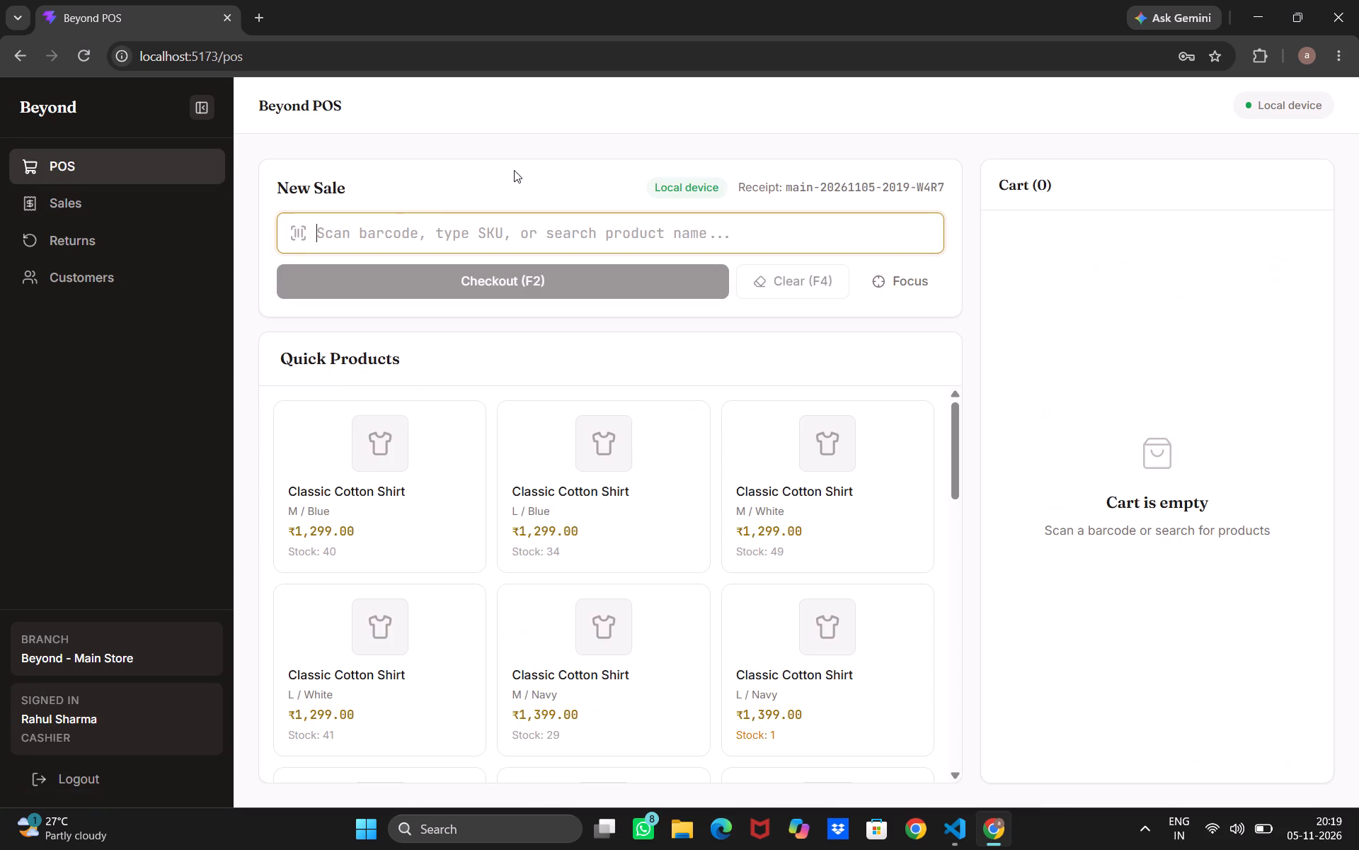
{"action": "left_click", "coordinate": [413, 457]}
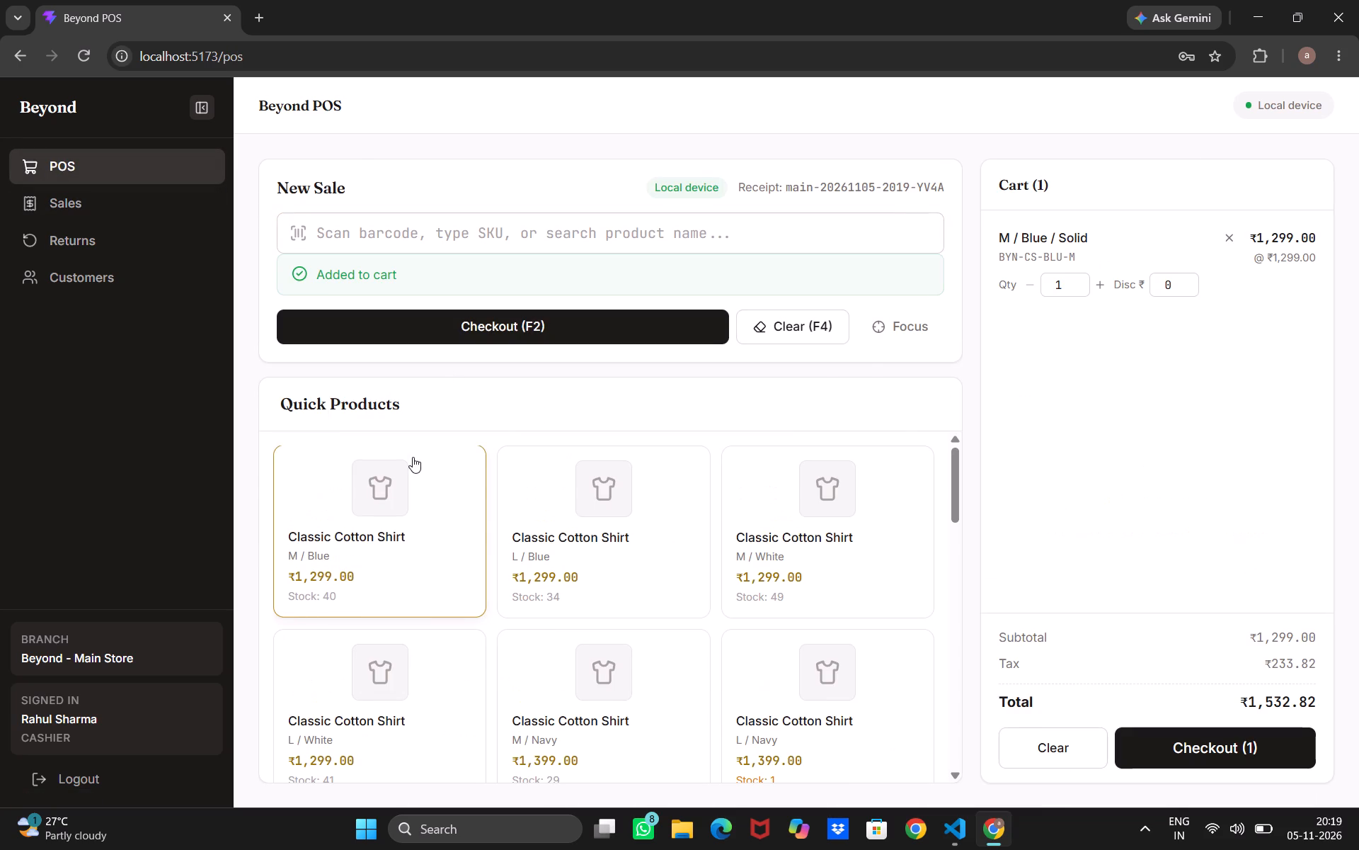
{"action": "left_click", "coordinate": [619, 553]}
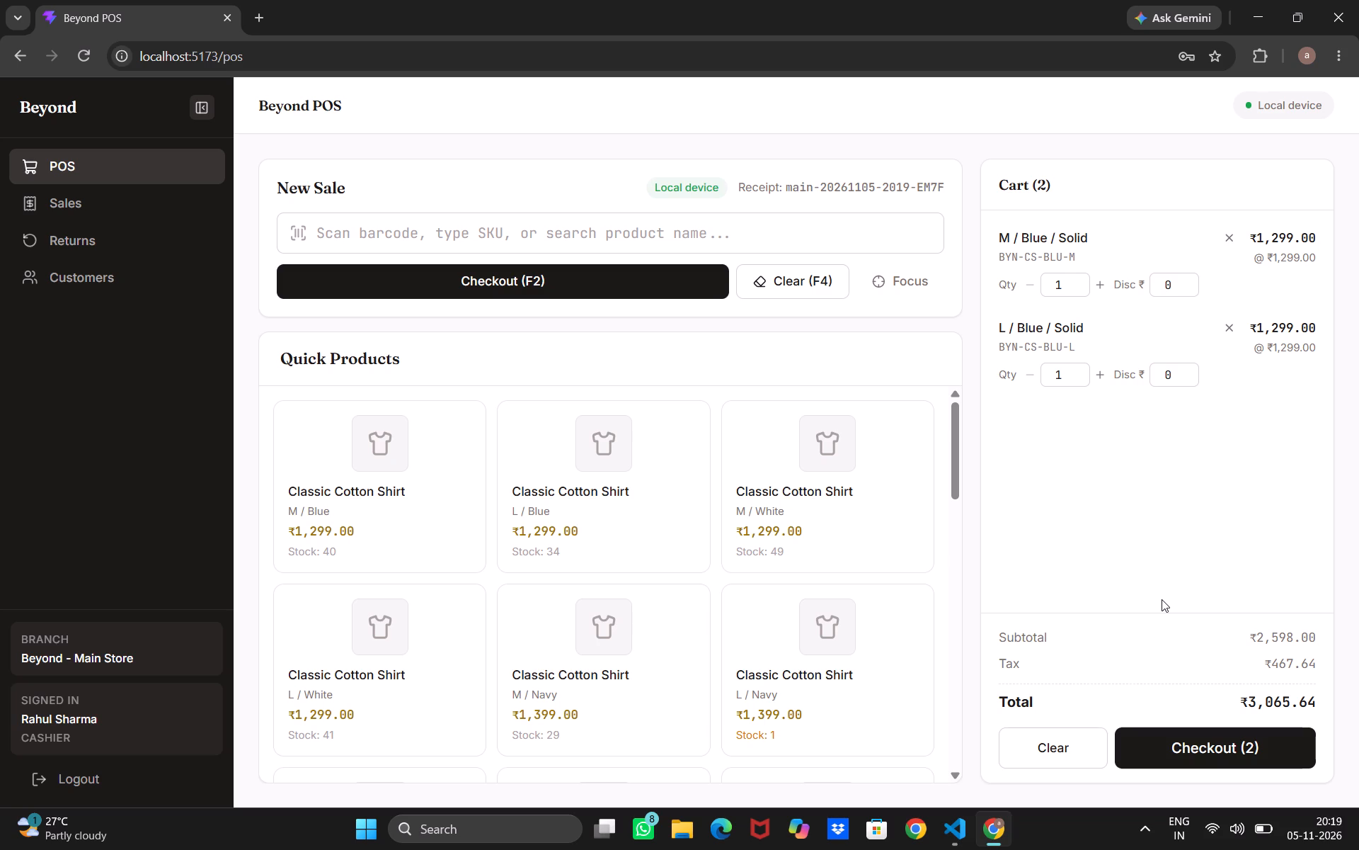
{"action": "left_click", "coordinate": [1198, 752]}
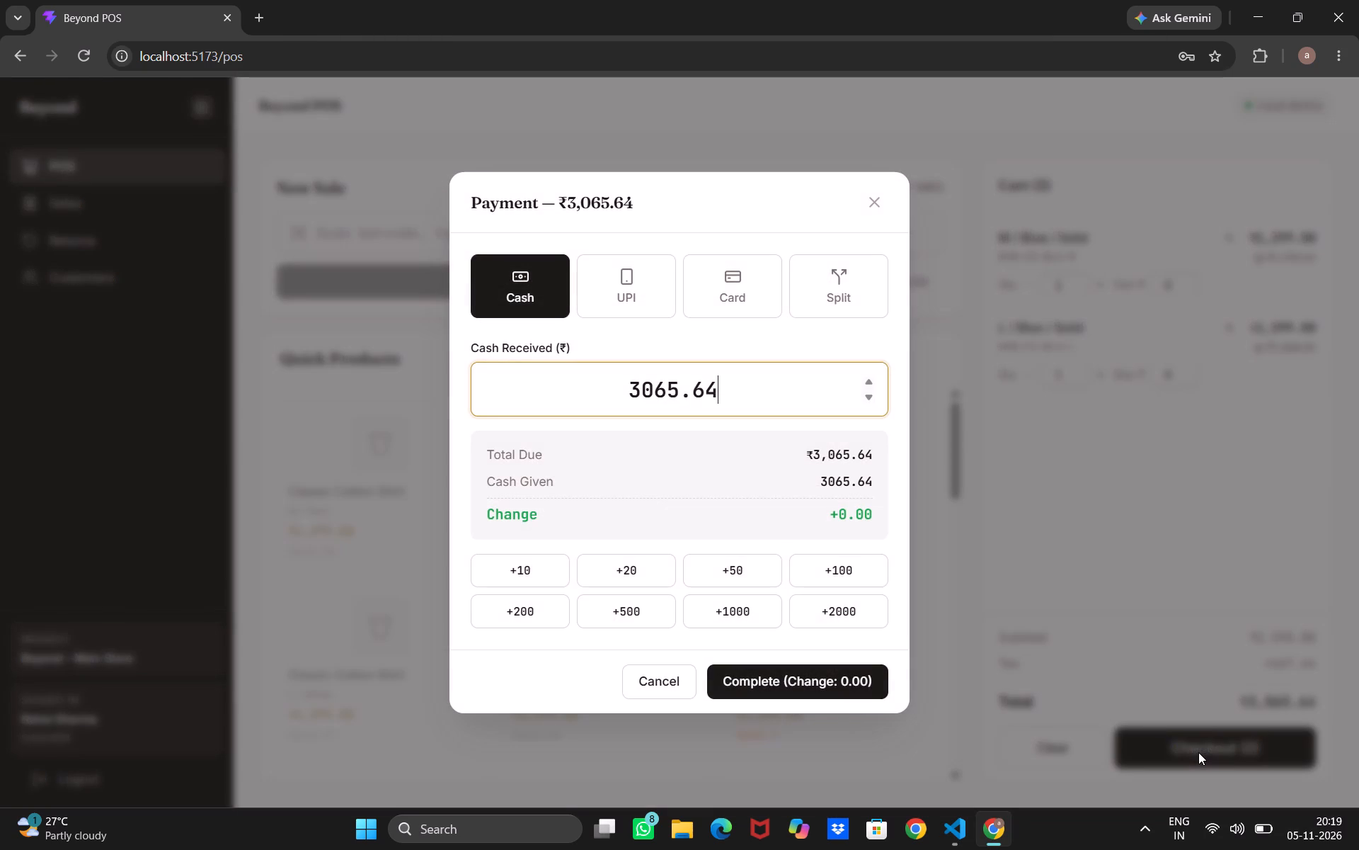
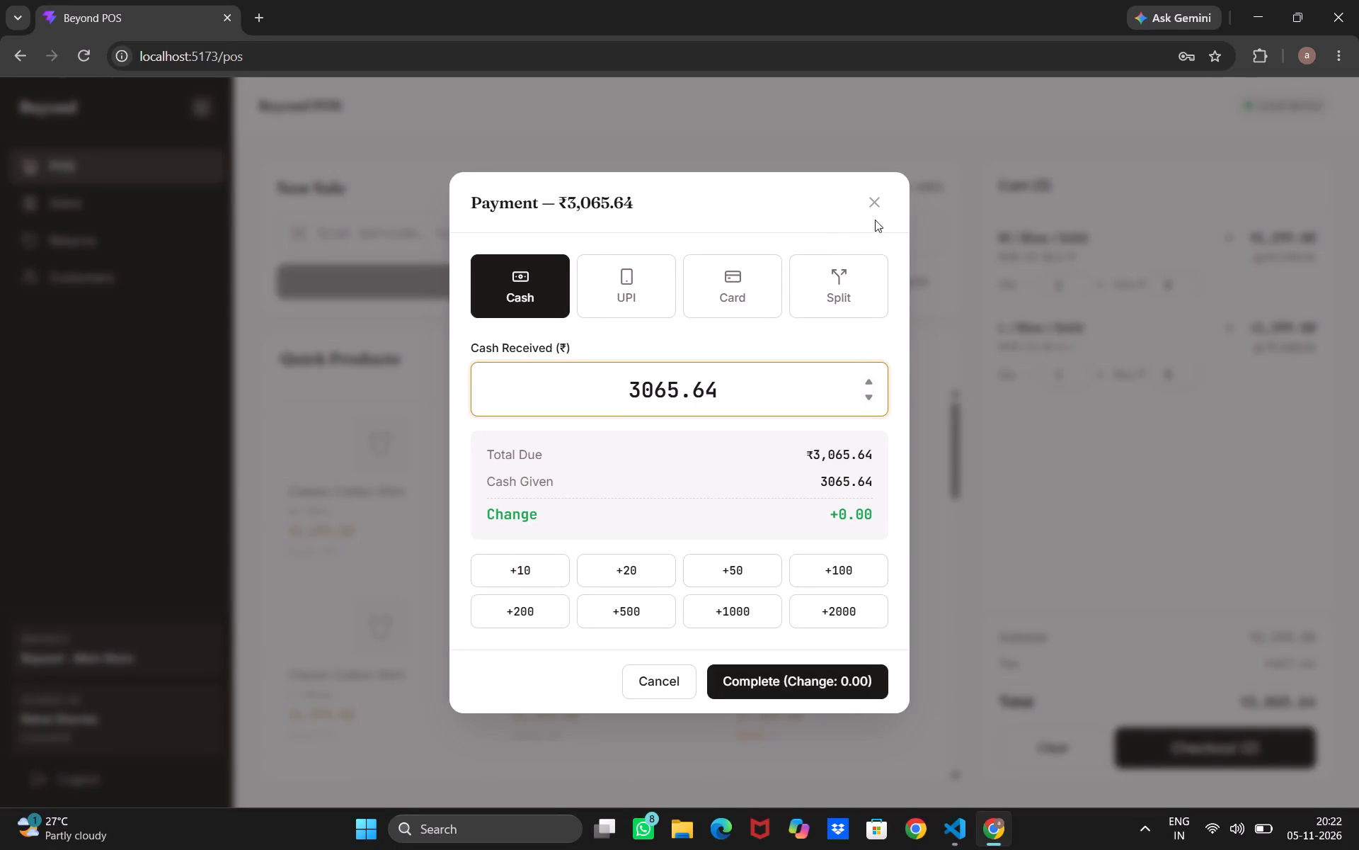
Close the payment dialog without completing the cash sale, keeping both shirts in the cart.
{"action": "left_click", "coordinate": [883, 193]}
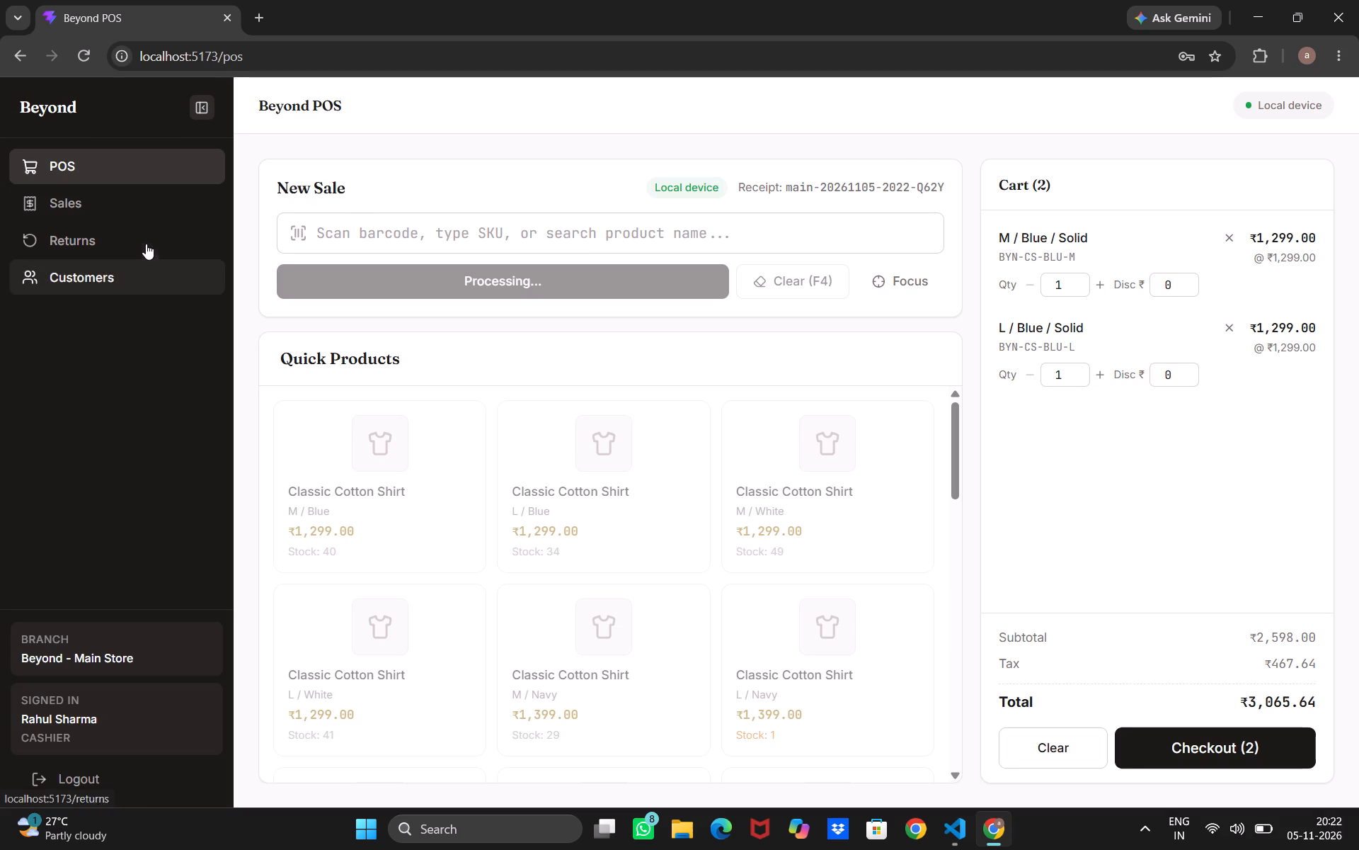
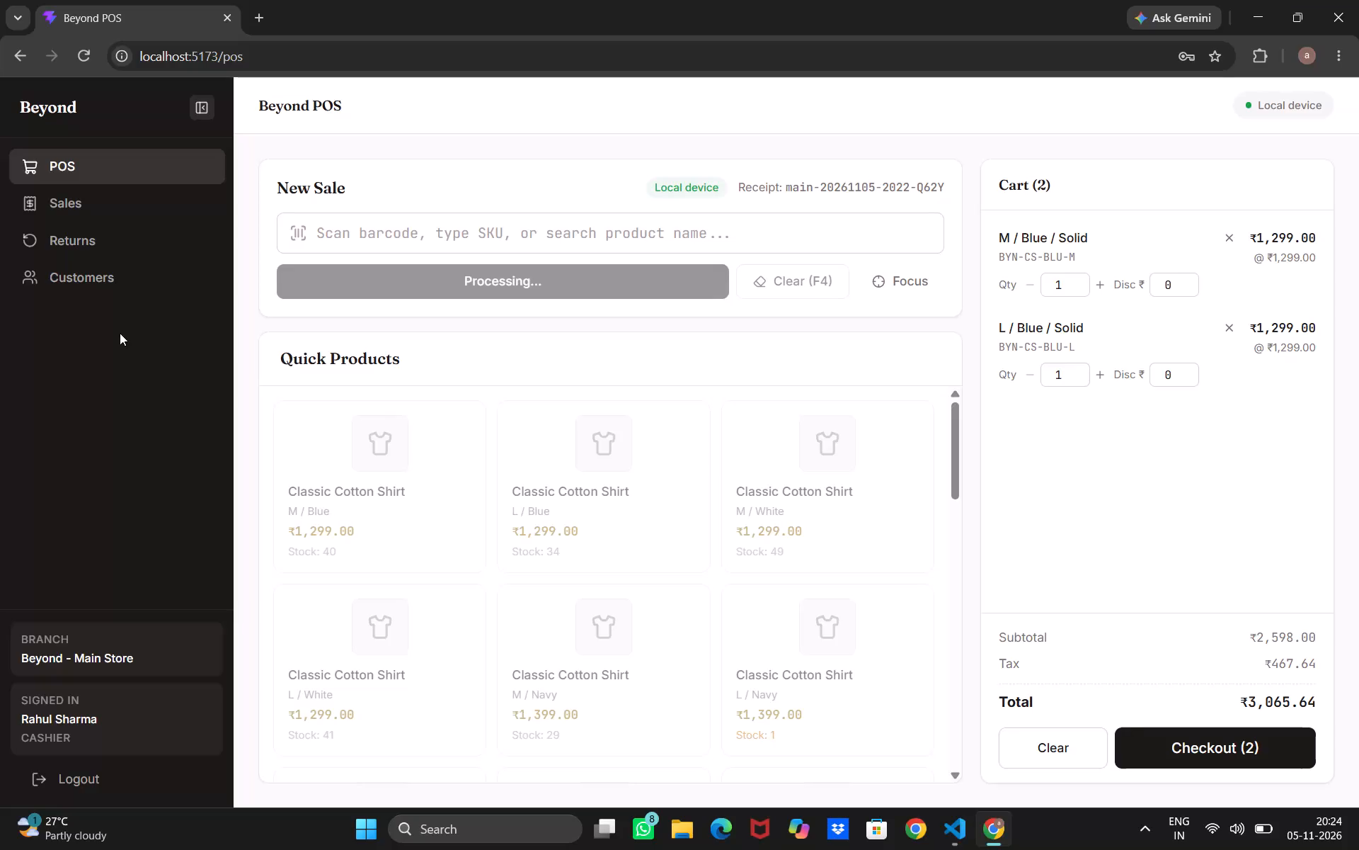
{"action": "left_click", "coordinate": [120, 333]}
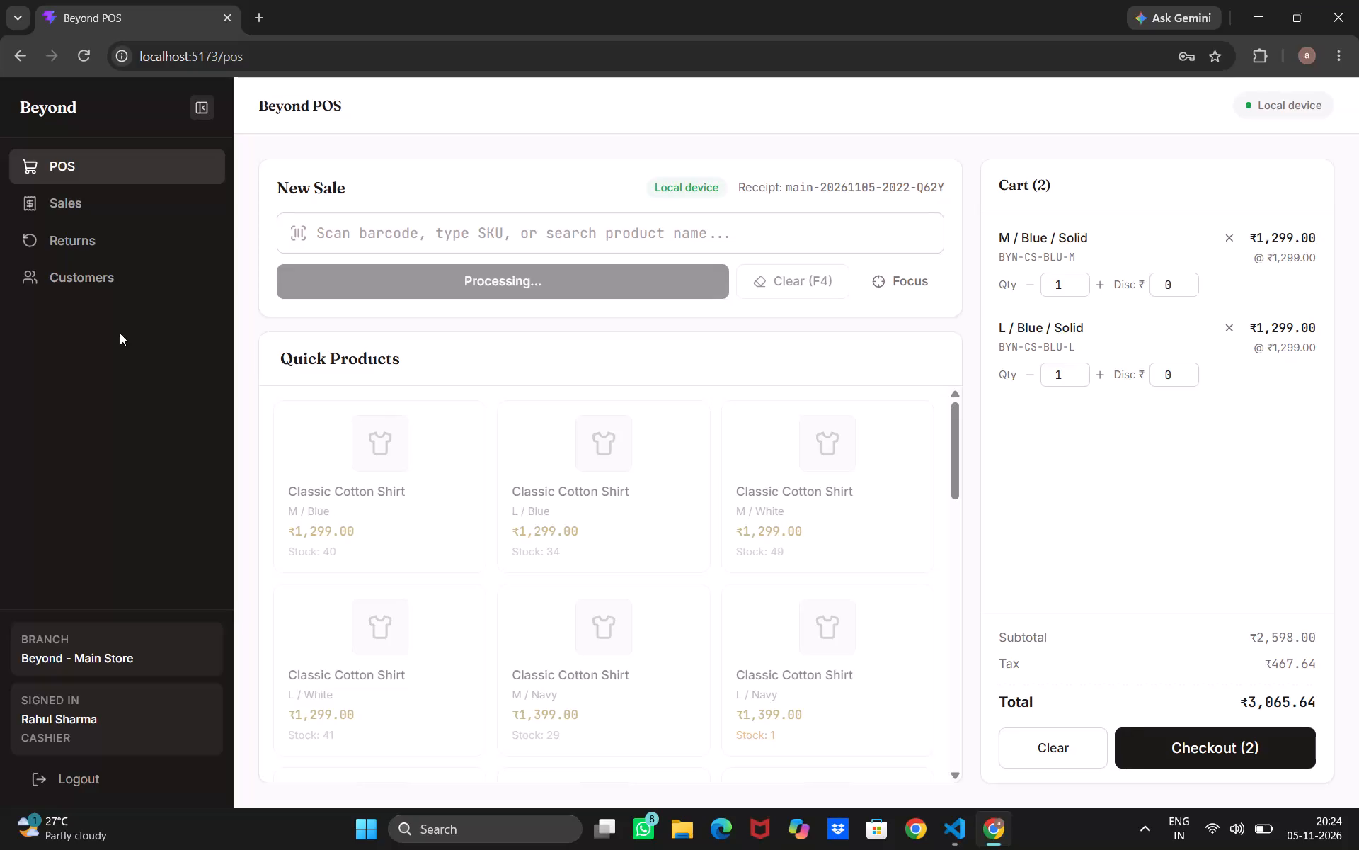
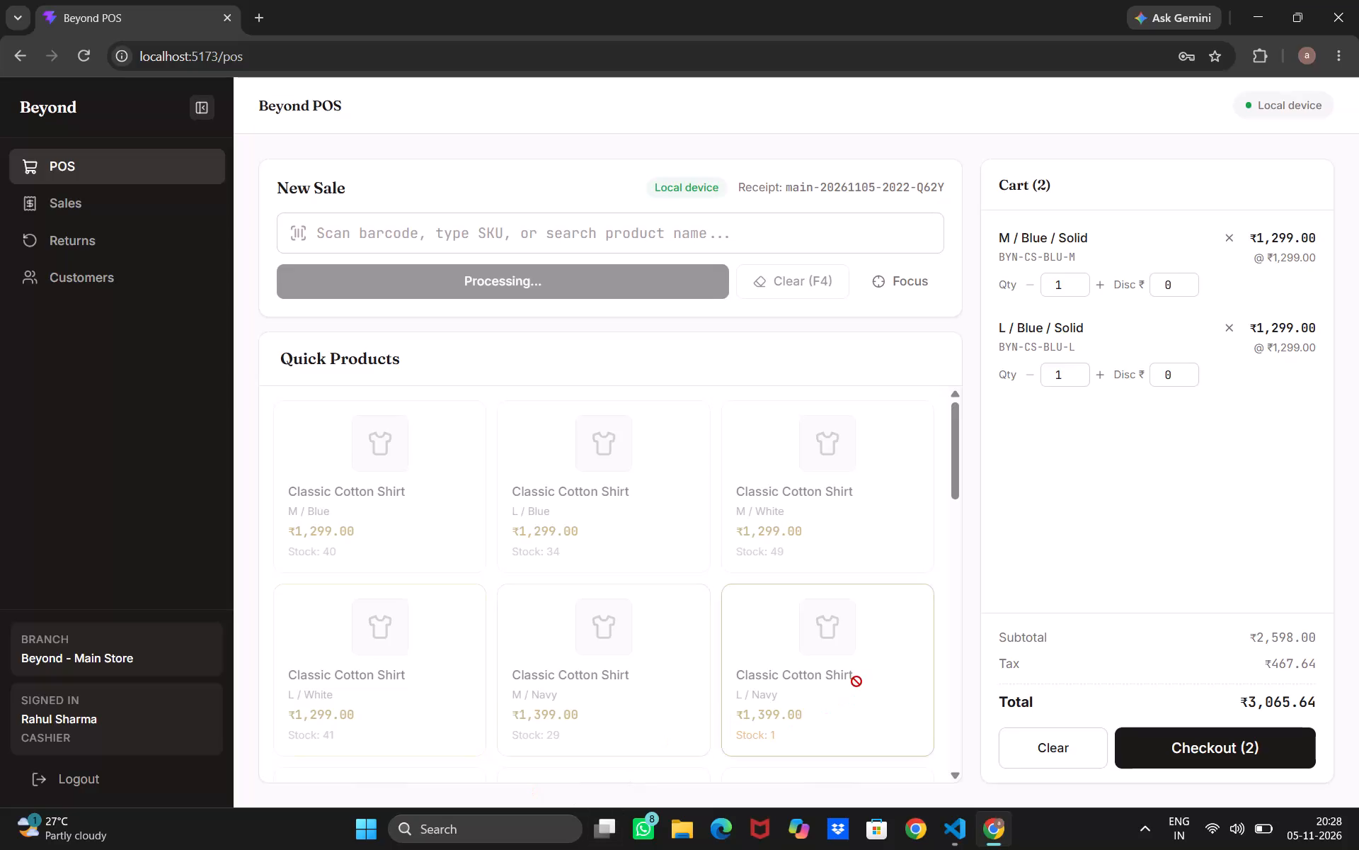
Look through the Quick Products list from the first products to the last ones and back.
{"action": "left_click", "coordinate": [951, 573]}
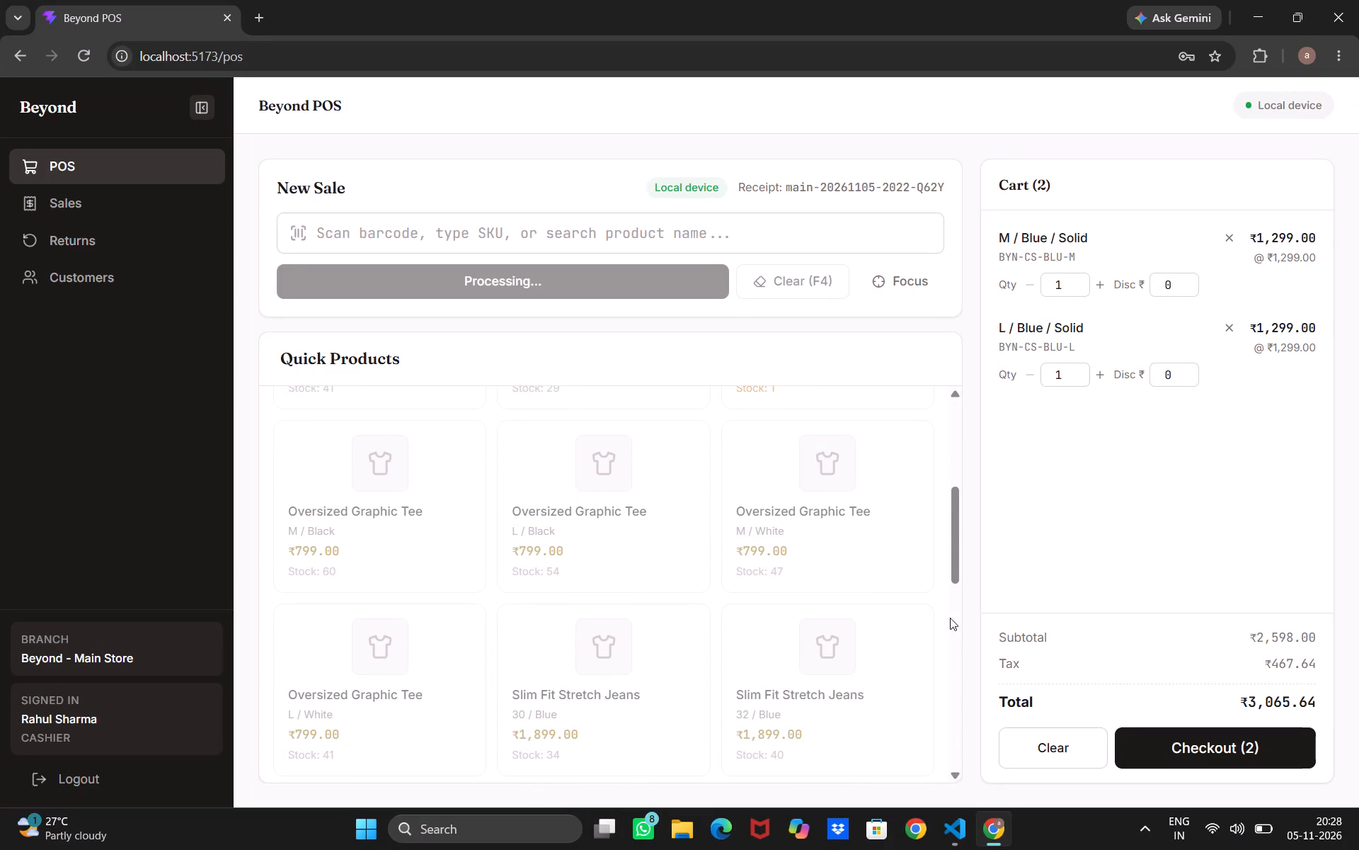
{"action": "triple_click", "coordinate": [951, 695]}
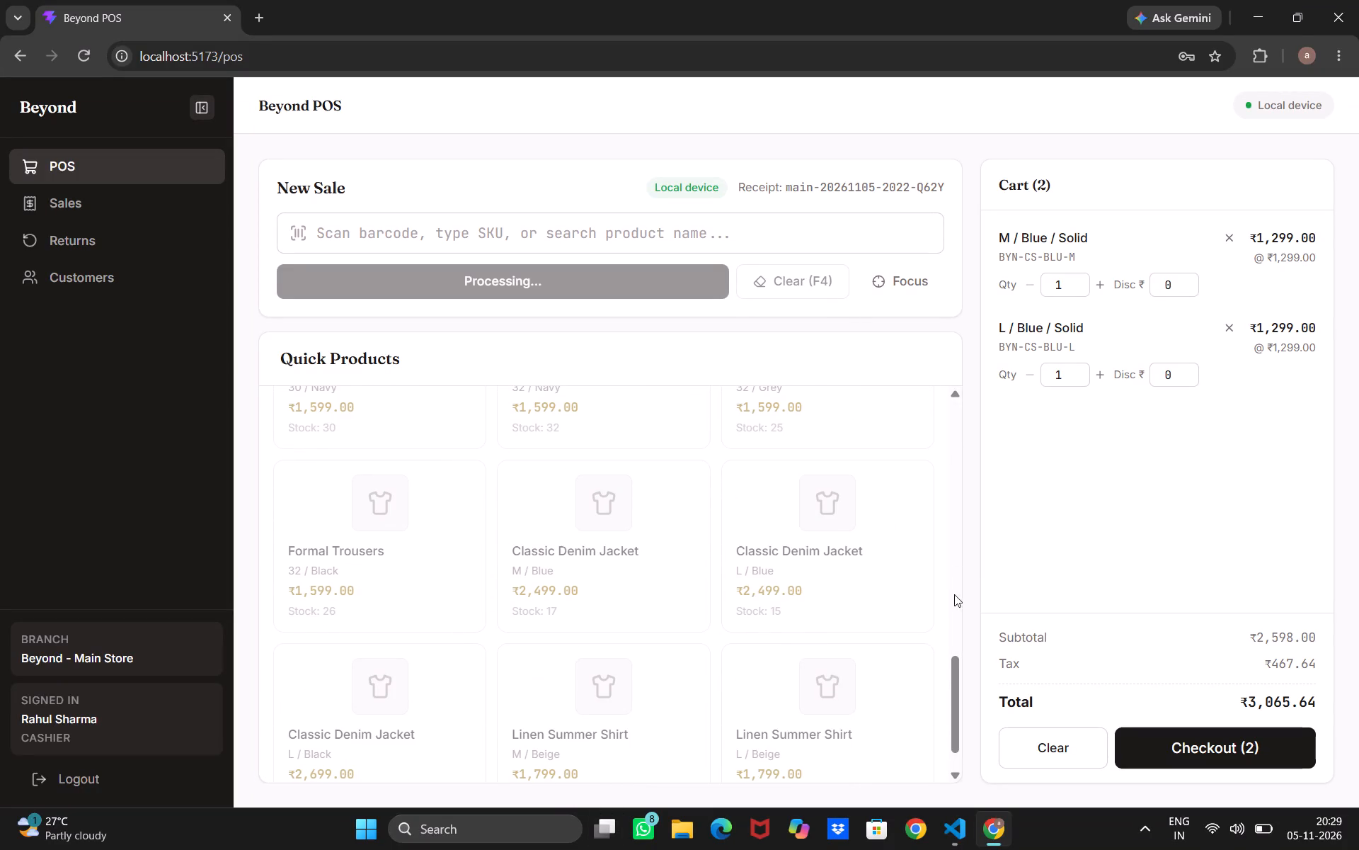
{"action": "left_click", "coordinate": [951, 597]}
{"action": "left_click", "coordinate": [955, 524]}
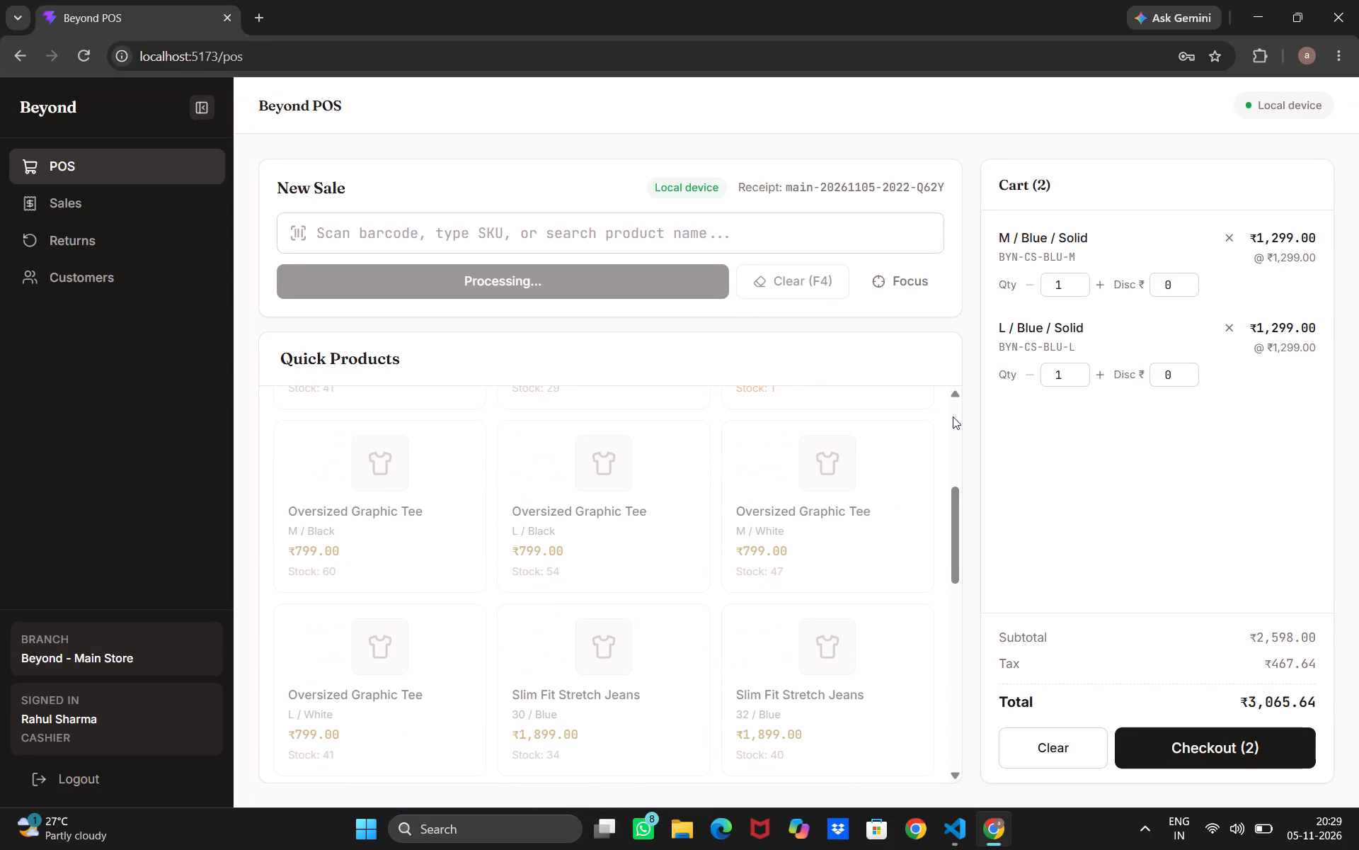
{"action": "left_click", "coordinate": [953, 412]}
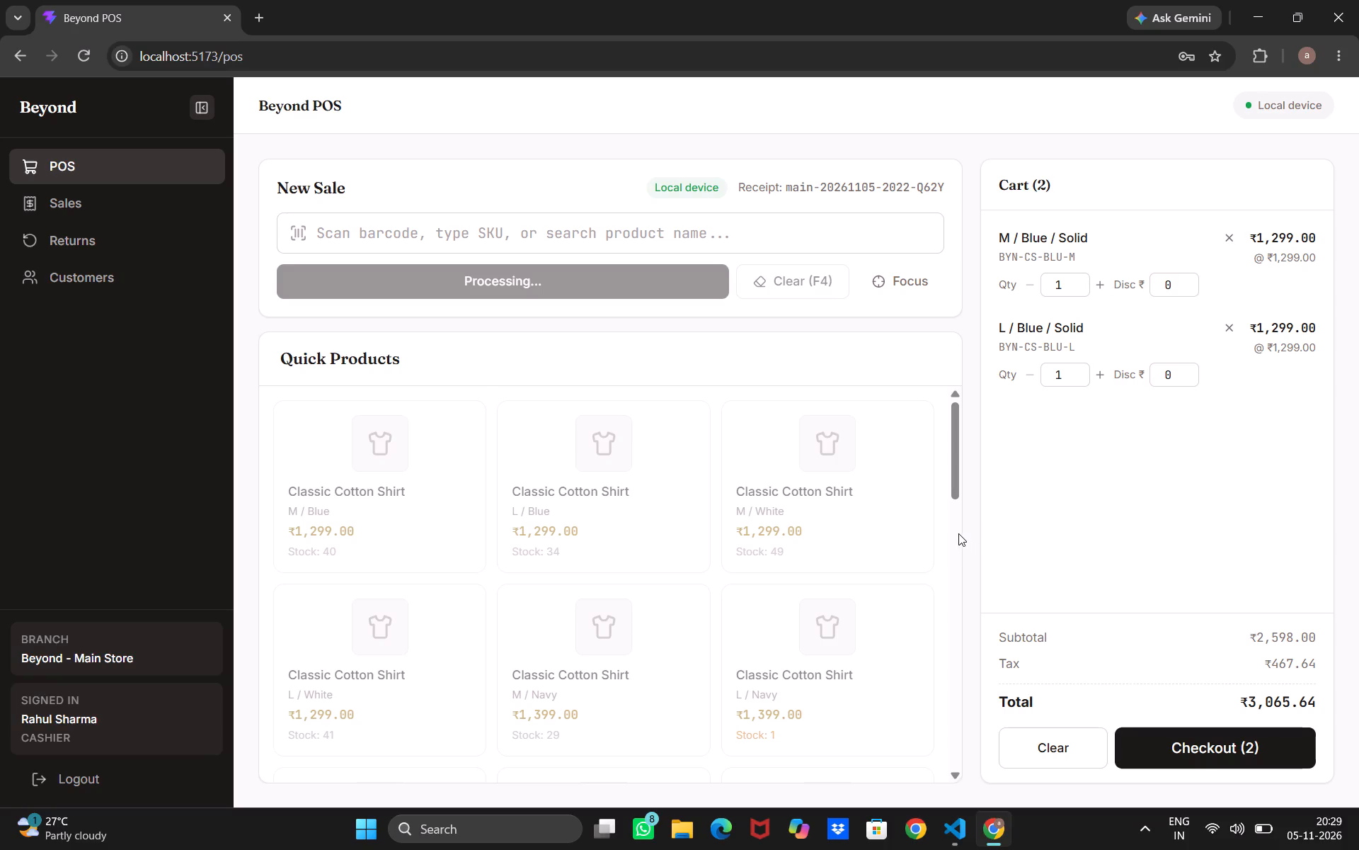
{"action": "left_click", "coordinate": [958, 533]}
{"action": "left_click", "coordinate": [951, 672]}
{"action": "left_click", "coordinate": [951, 672]}
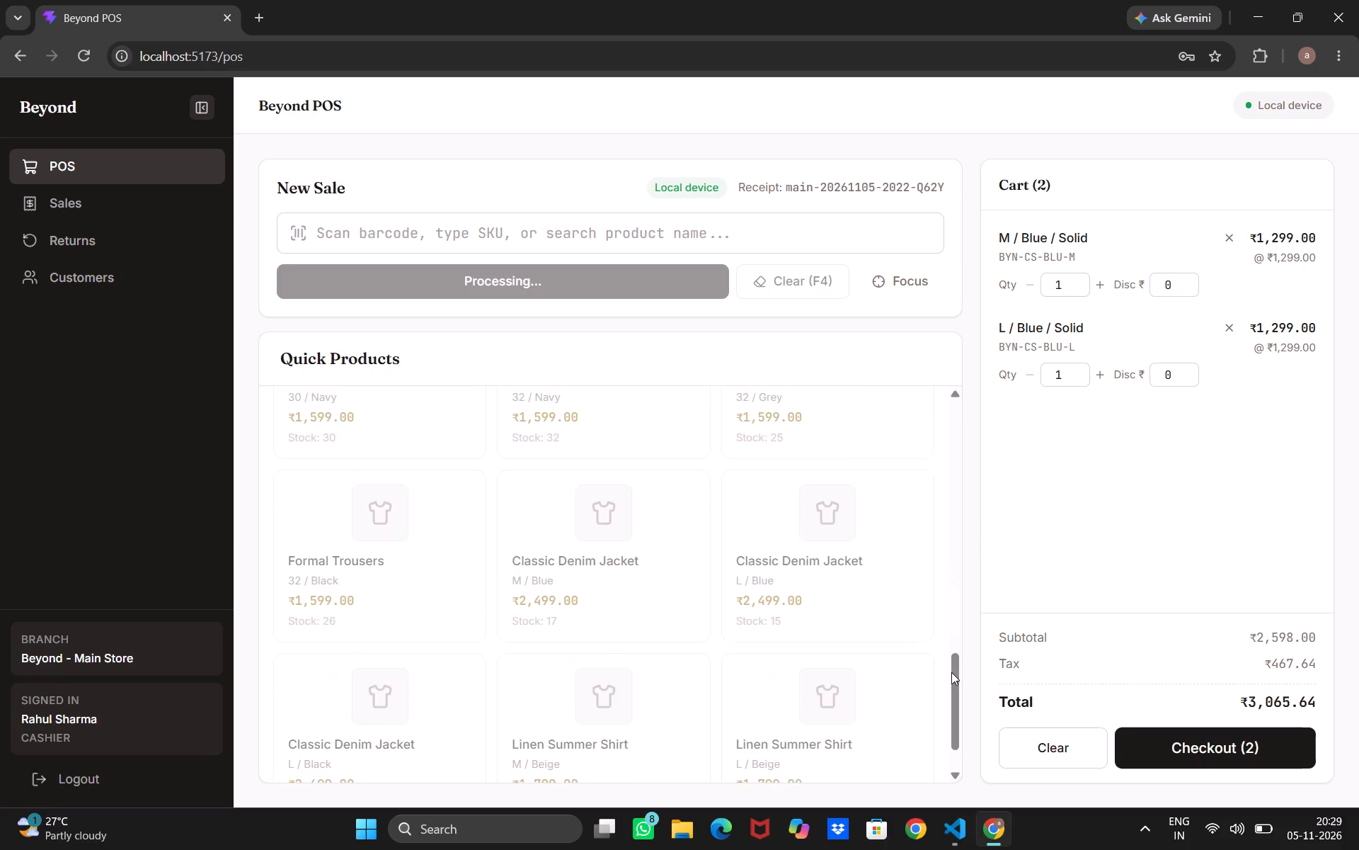
Visit the Returns page and go back to the POS page.
{"action": "left_click", "coordinate": [88, 295]}
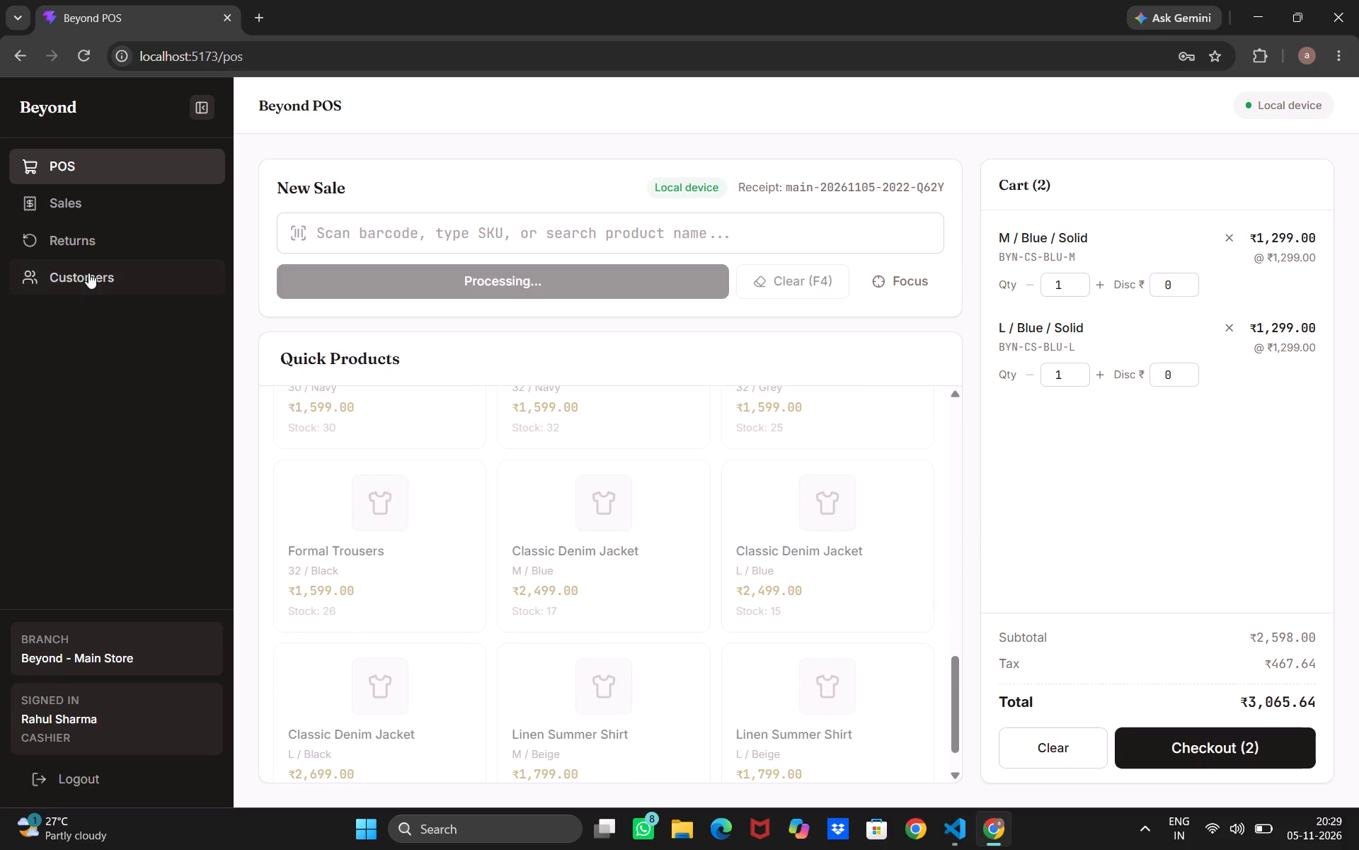
{"action": "left_click", "coordinate": [88, 273]}
{"action": "left_click", "coordinate": [104, 239]}
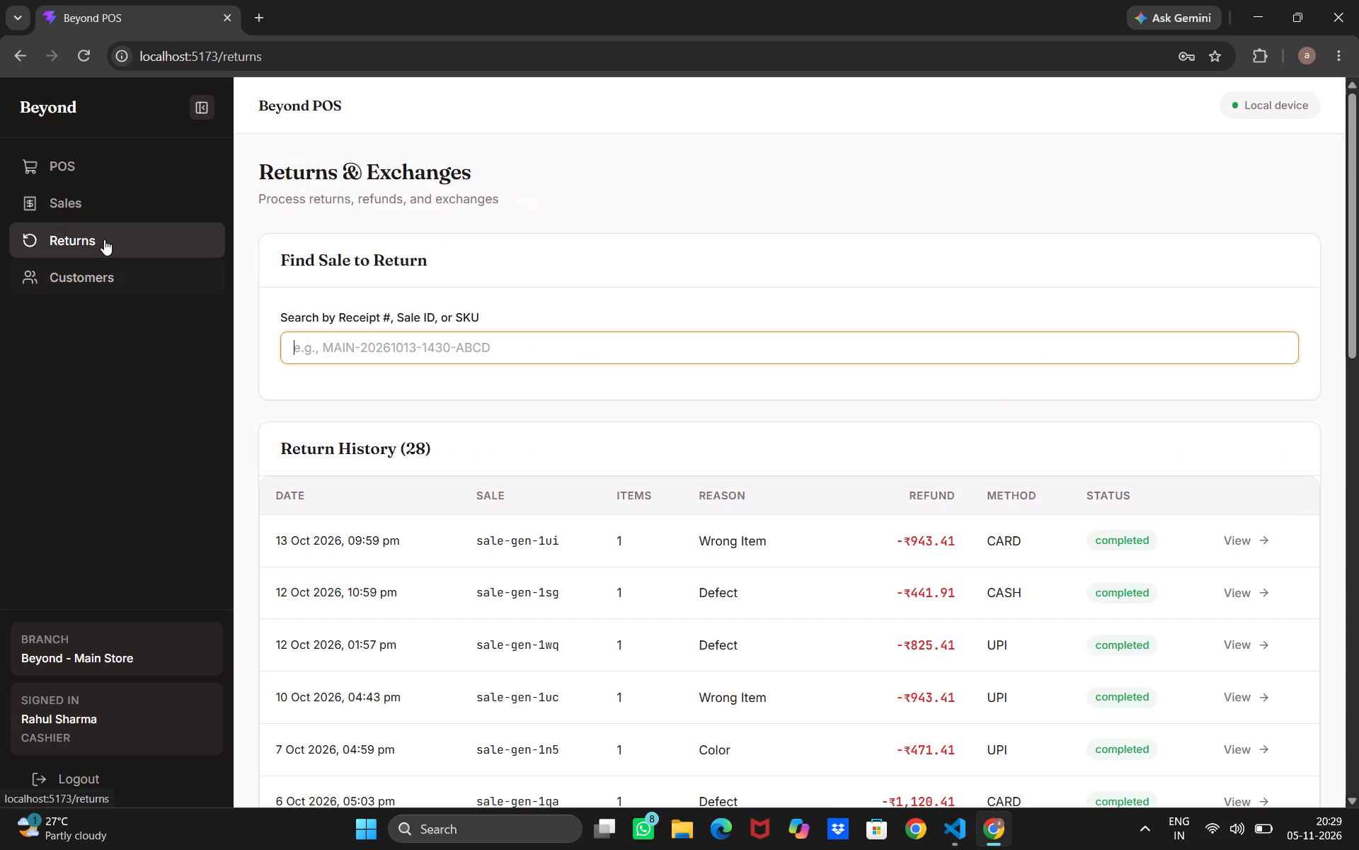
{"action": "left_click", "coordinate": [85, 176]}
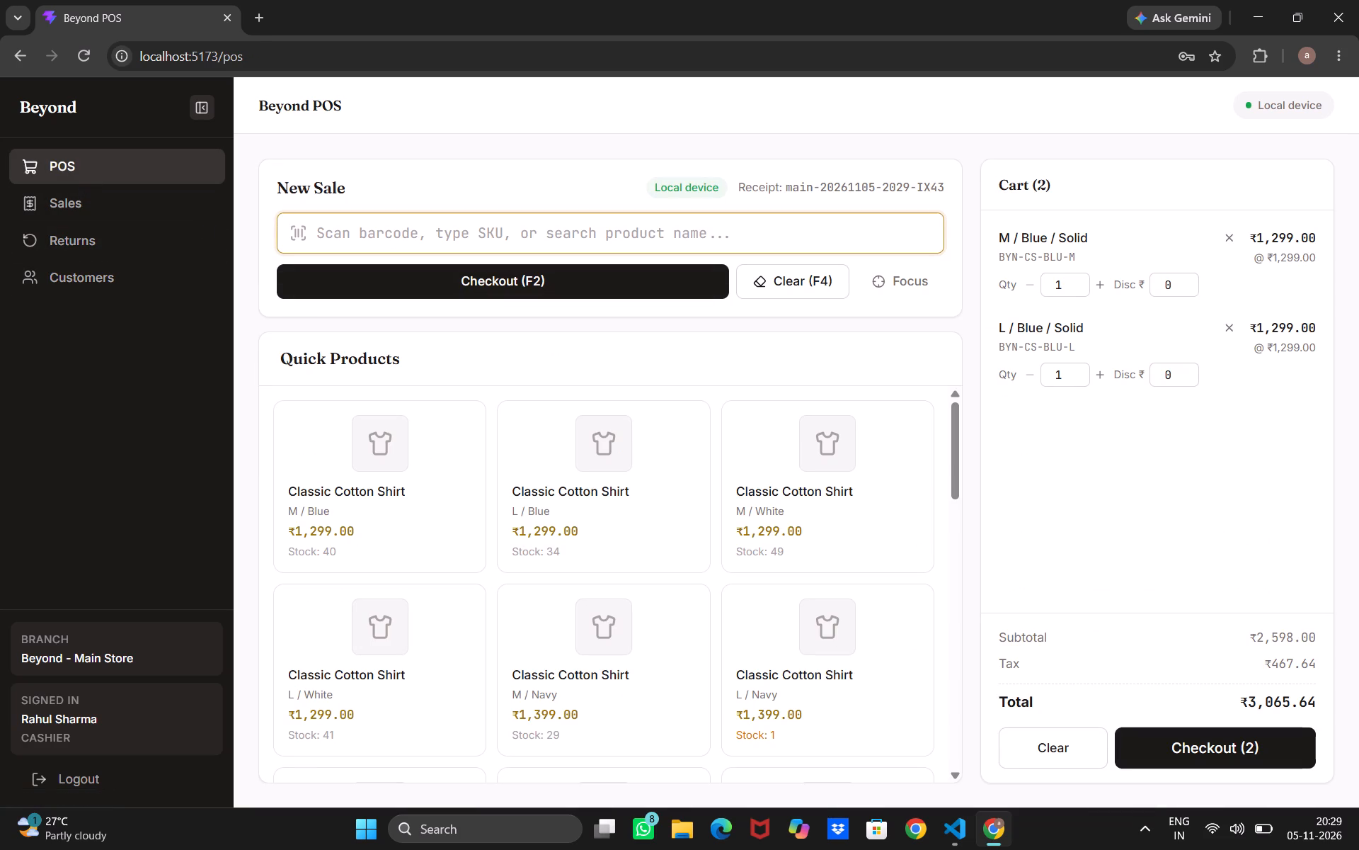
Restart the sale with an emptied cart holding one L / Blue and one M / Blue Classic Cotton Shirt, and proceed to payment.
{"action": "left_click", "coordinate": [1067, 732]}
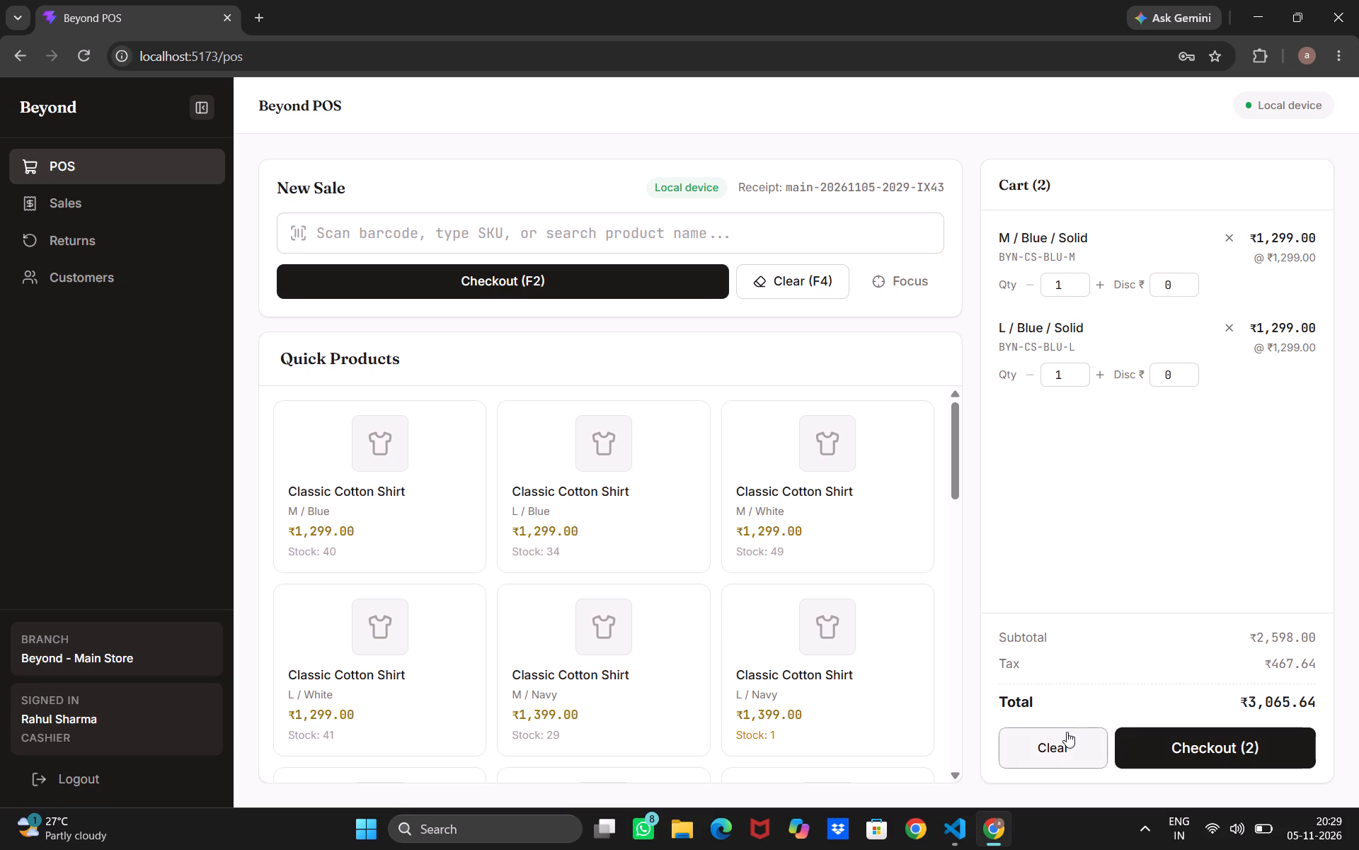
{"action": "left_click", "coordinate": [565, 505]}
{"action": "left_click", "coordinate": [420, 540]}
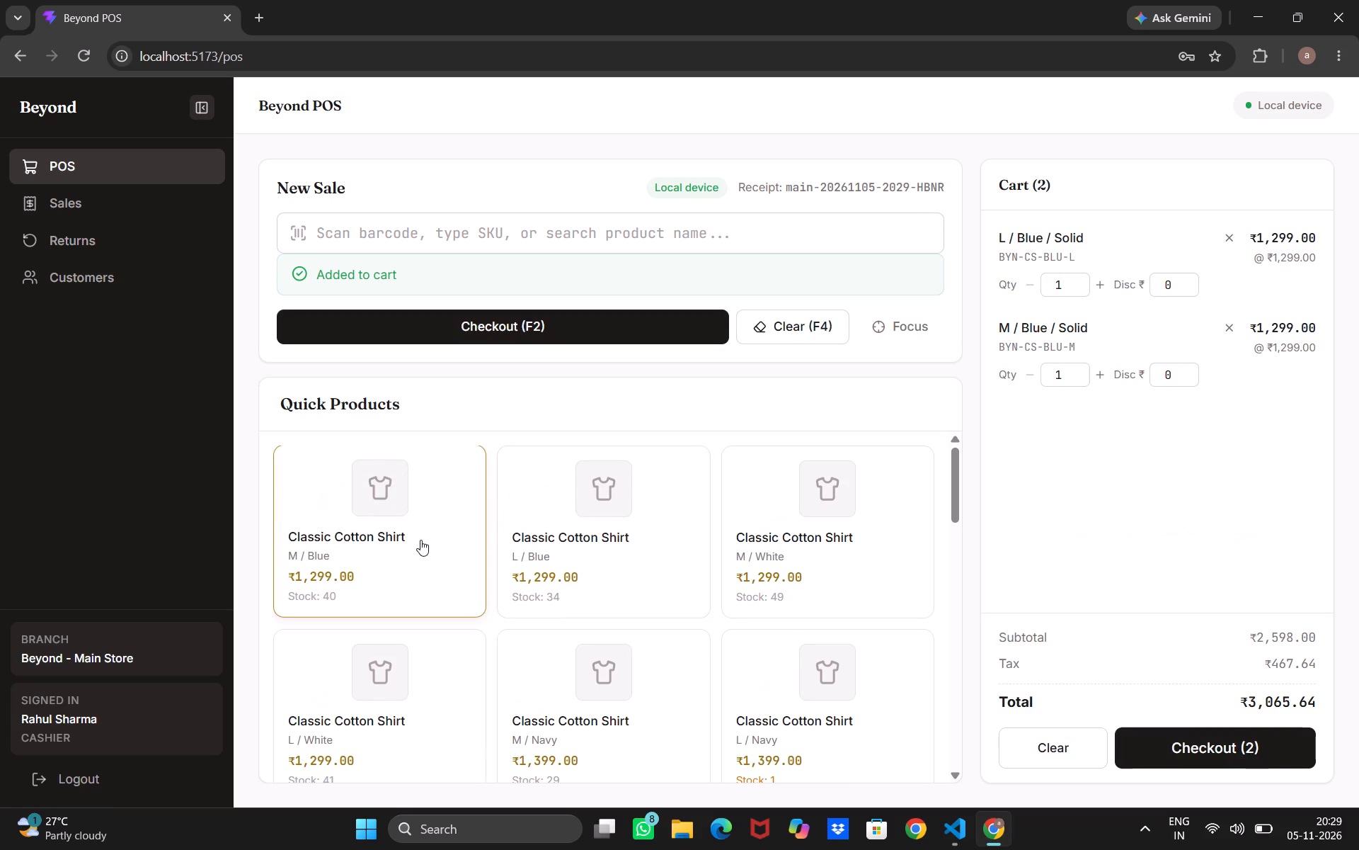
{"action": "left_click", "coordinate": [1186, 756]}
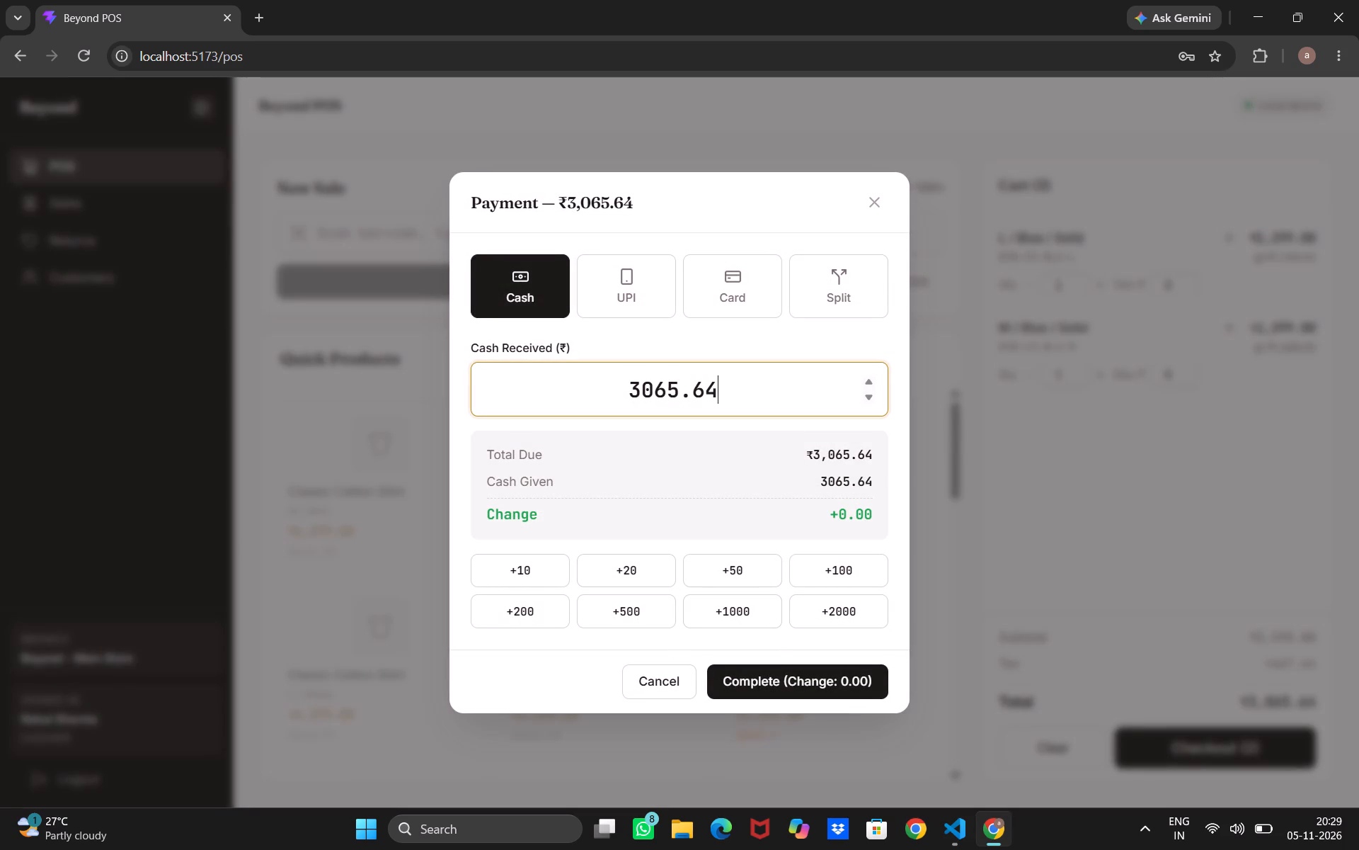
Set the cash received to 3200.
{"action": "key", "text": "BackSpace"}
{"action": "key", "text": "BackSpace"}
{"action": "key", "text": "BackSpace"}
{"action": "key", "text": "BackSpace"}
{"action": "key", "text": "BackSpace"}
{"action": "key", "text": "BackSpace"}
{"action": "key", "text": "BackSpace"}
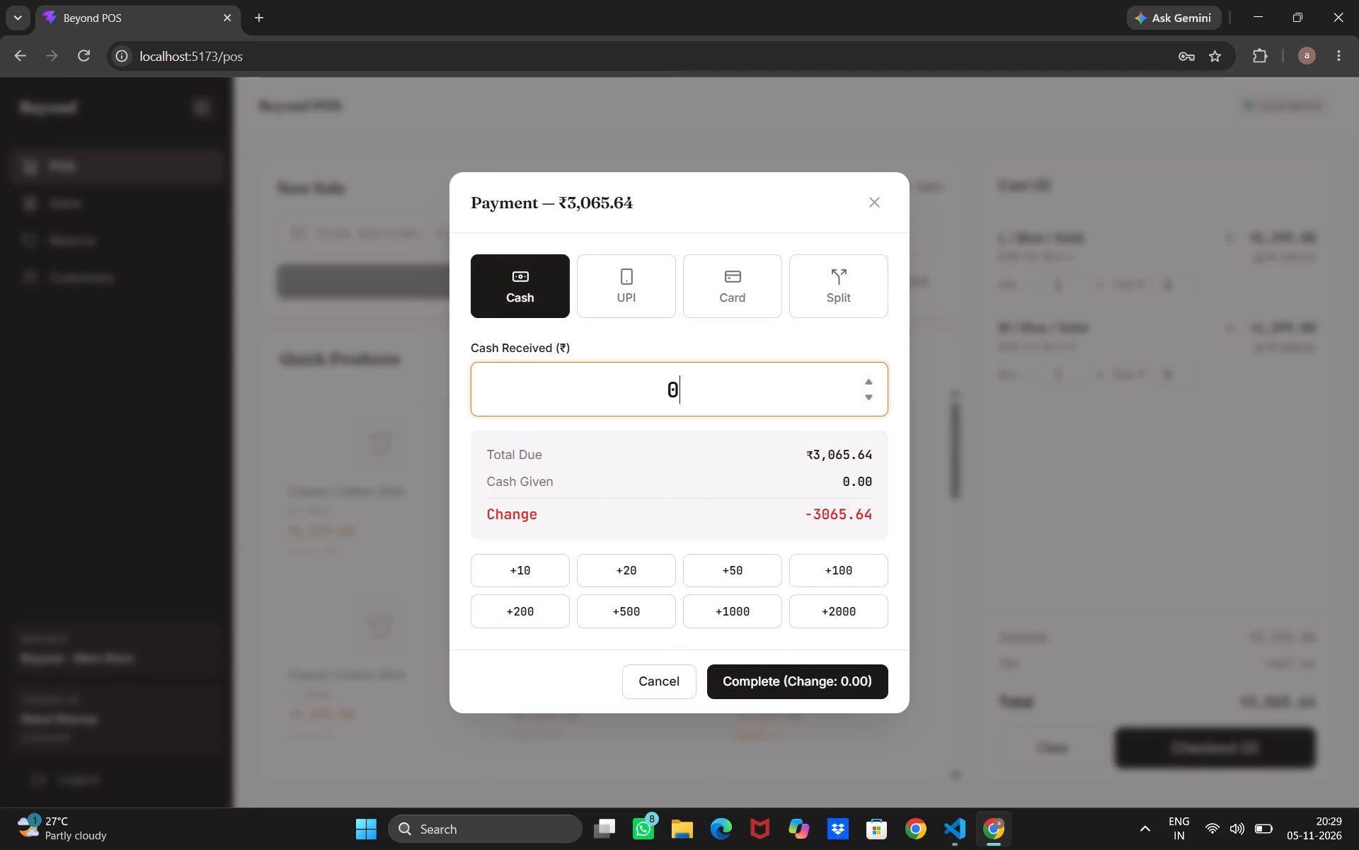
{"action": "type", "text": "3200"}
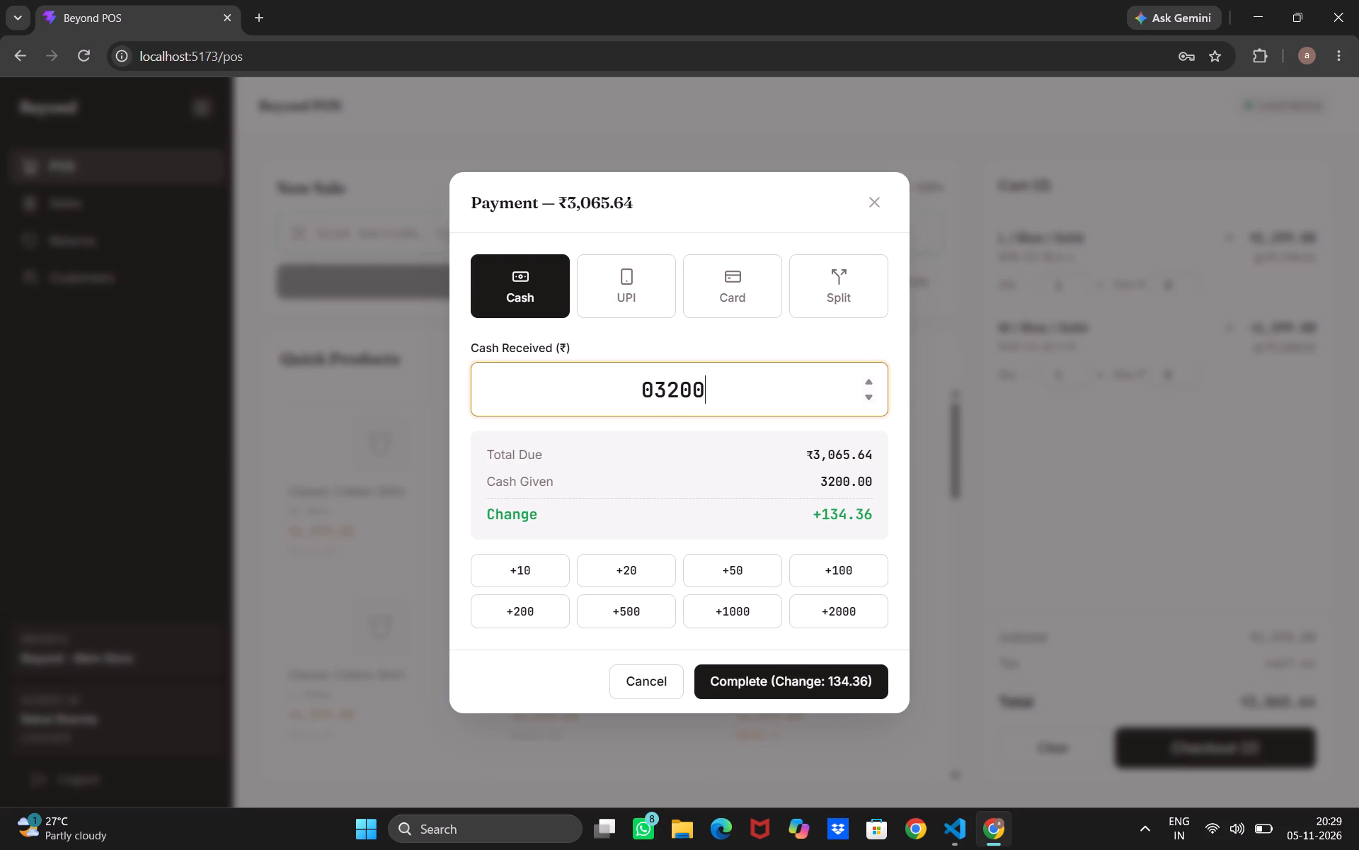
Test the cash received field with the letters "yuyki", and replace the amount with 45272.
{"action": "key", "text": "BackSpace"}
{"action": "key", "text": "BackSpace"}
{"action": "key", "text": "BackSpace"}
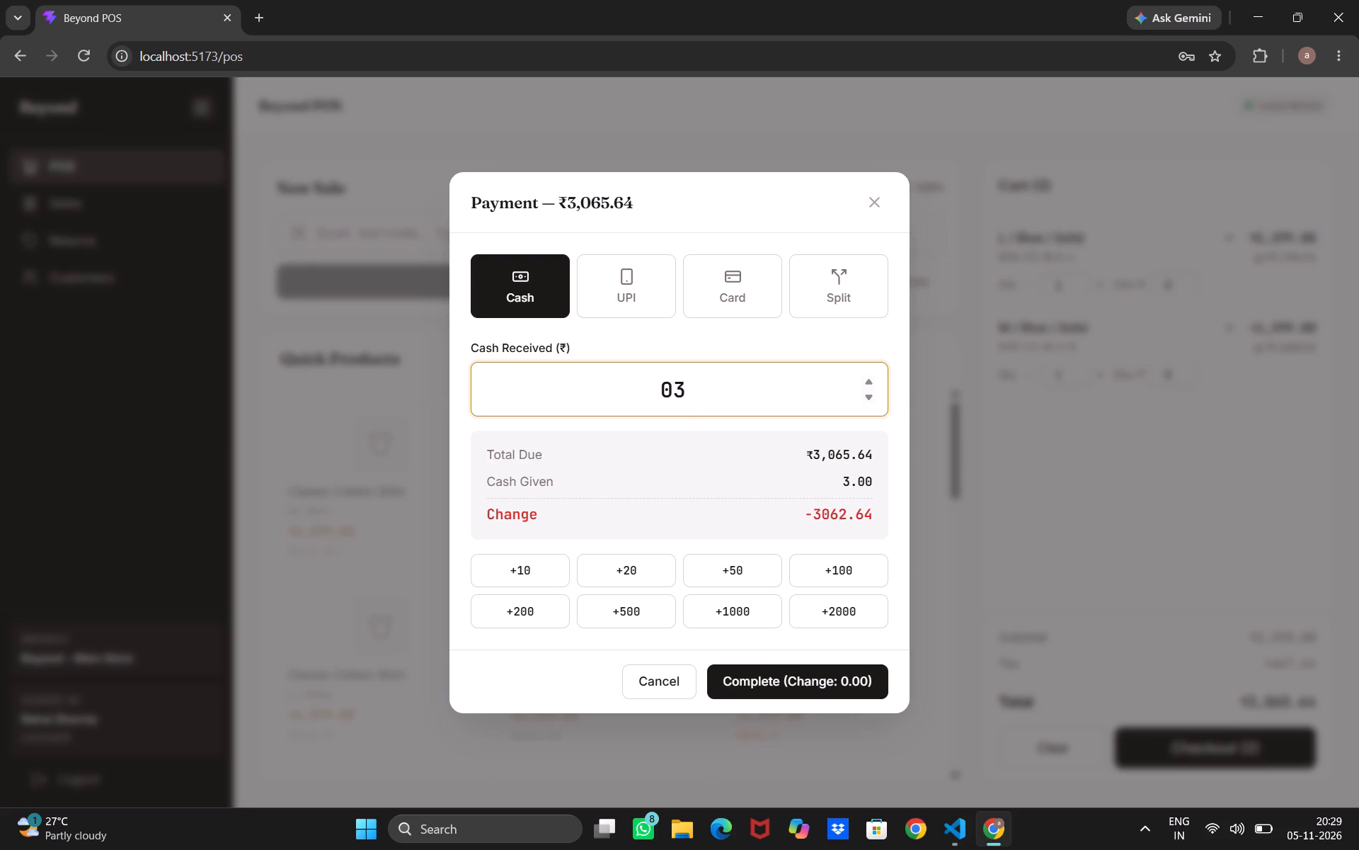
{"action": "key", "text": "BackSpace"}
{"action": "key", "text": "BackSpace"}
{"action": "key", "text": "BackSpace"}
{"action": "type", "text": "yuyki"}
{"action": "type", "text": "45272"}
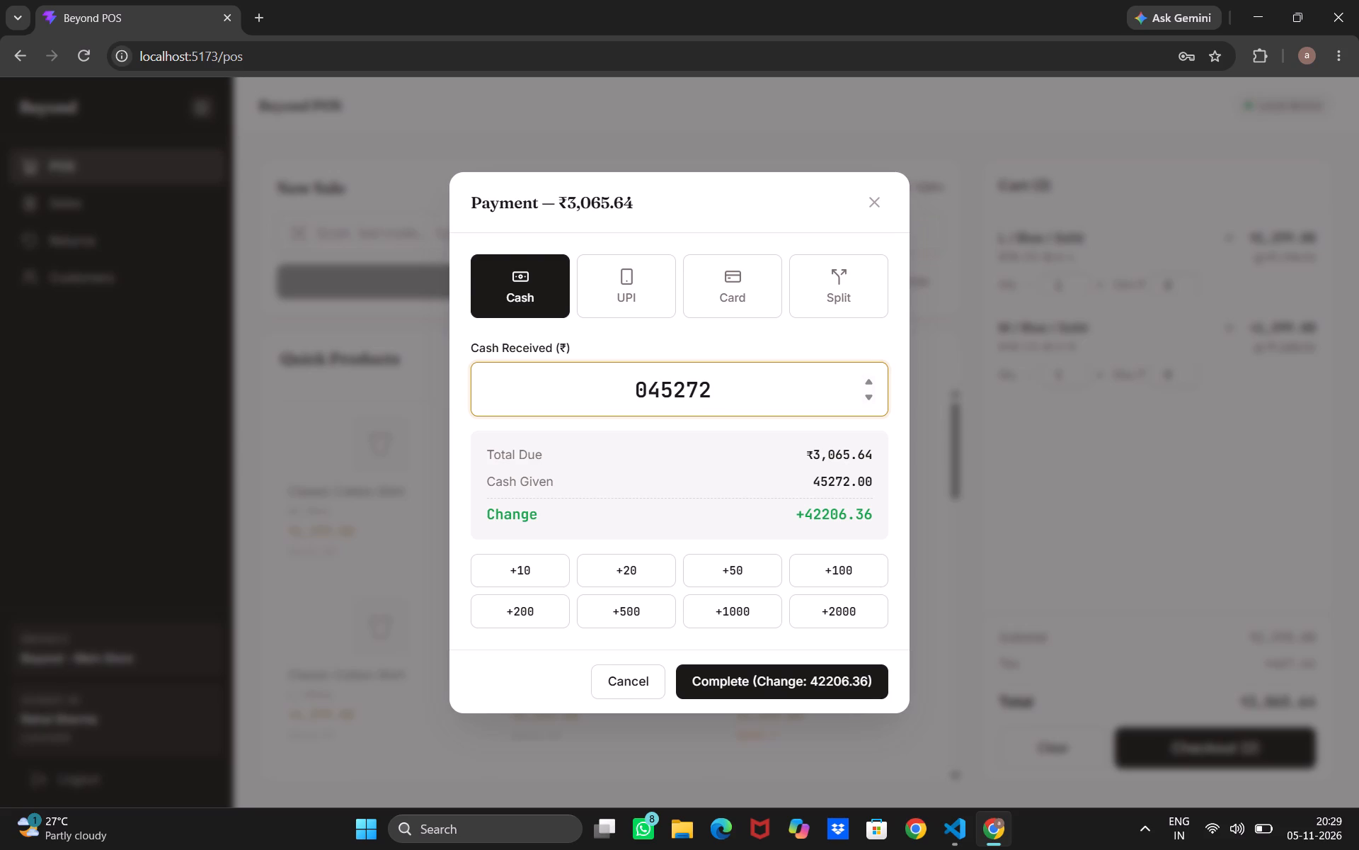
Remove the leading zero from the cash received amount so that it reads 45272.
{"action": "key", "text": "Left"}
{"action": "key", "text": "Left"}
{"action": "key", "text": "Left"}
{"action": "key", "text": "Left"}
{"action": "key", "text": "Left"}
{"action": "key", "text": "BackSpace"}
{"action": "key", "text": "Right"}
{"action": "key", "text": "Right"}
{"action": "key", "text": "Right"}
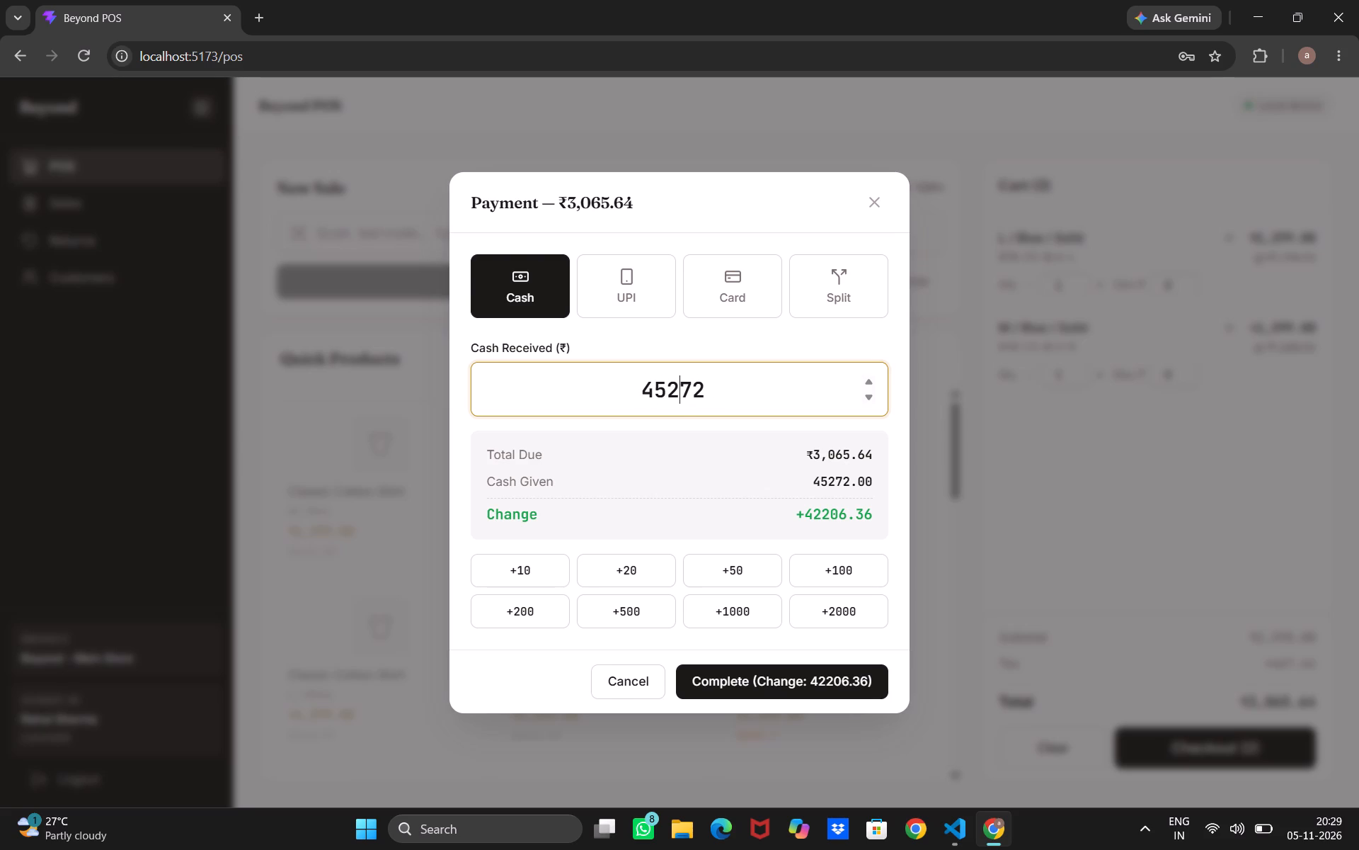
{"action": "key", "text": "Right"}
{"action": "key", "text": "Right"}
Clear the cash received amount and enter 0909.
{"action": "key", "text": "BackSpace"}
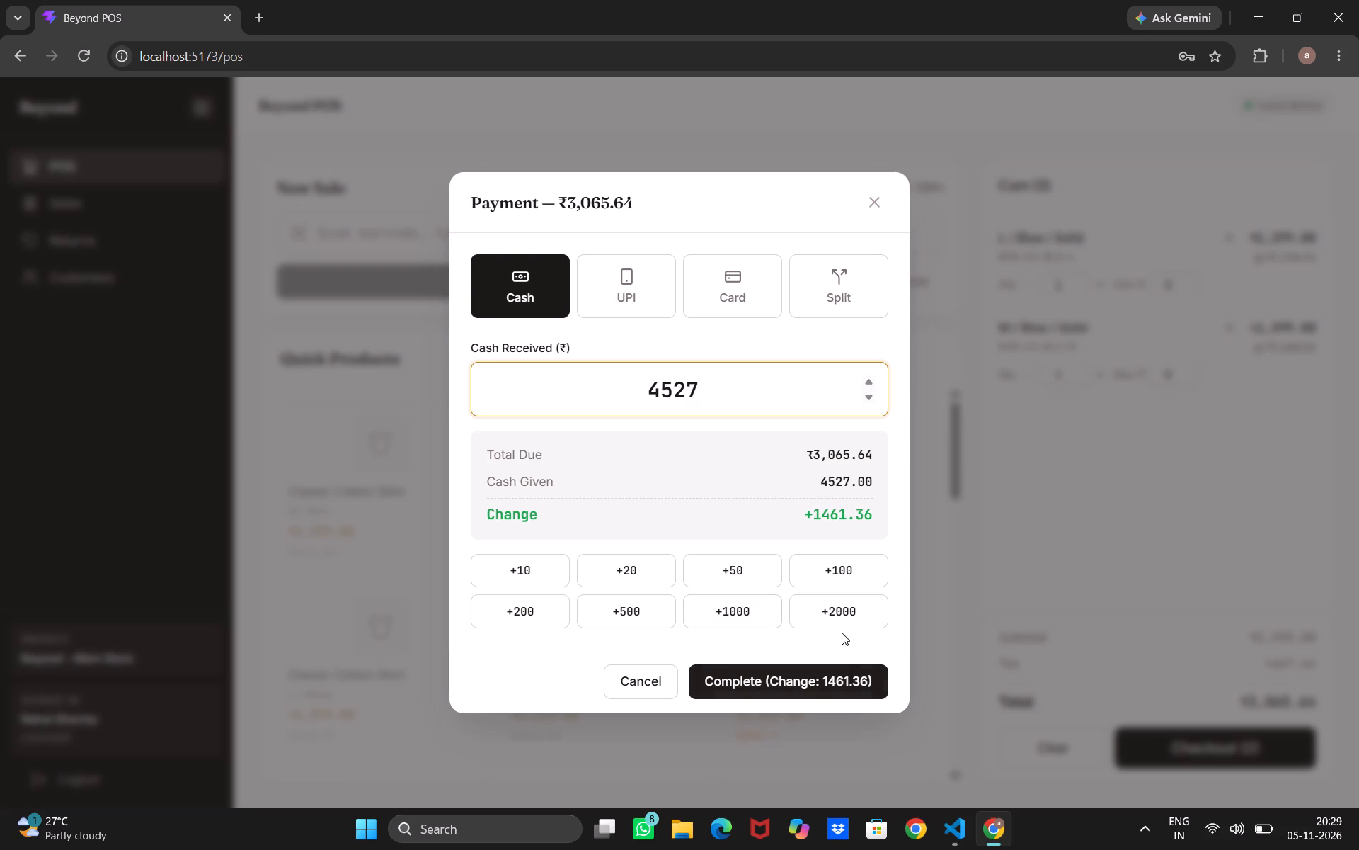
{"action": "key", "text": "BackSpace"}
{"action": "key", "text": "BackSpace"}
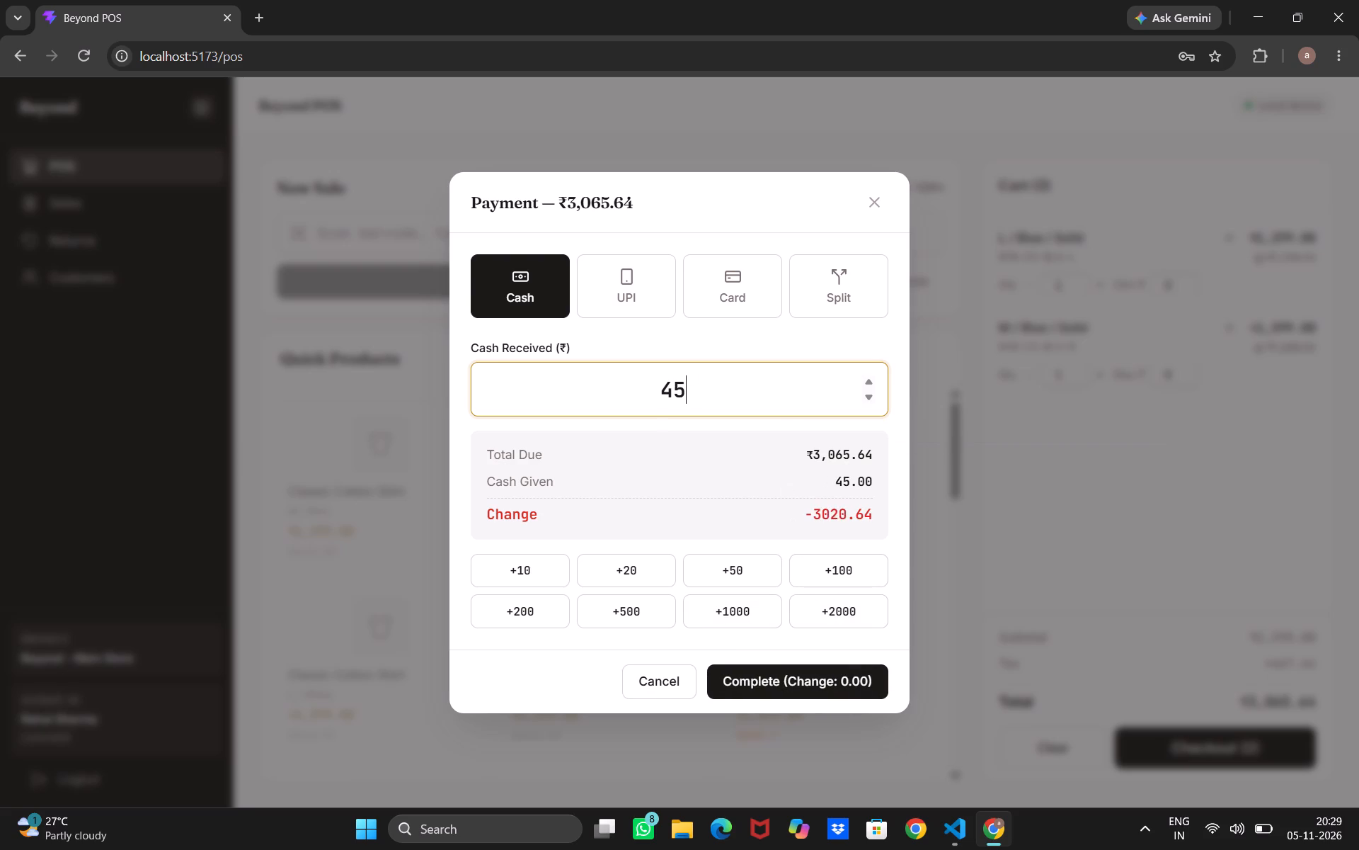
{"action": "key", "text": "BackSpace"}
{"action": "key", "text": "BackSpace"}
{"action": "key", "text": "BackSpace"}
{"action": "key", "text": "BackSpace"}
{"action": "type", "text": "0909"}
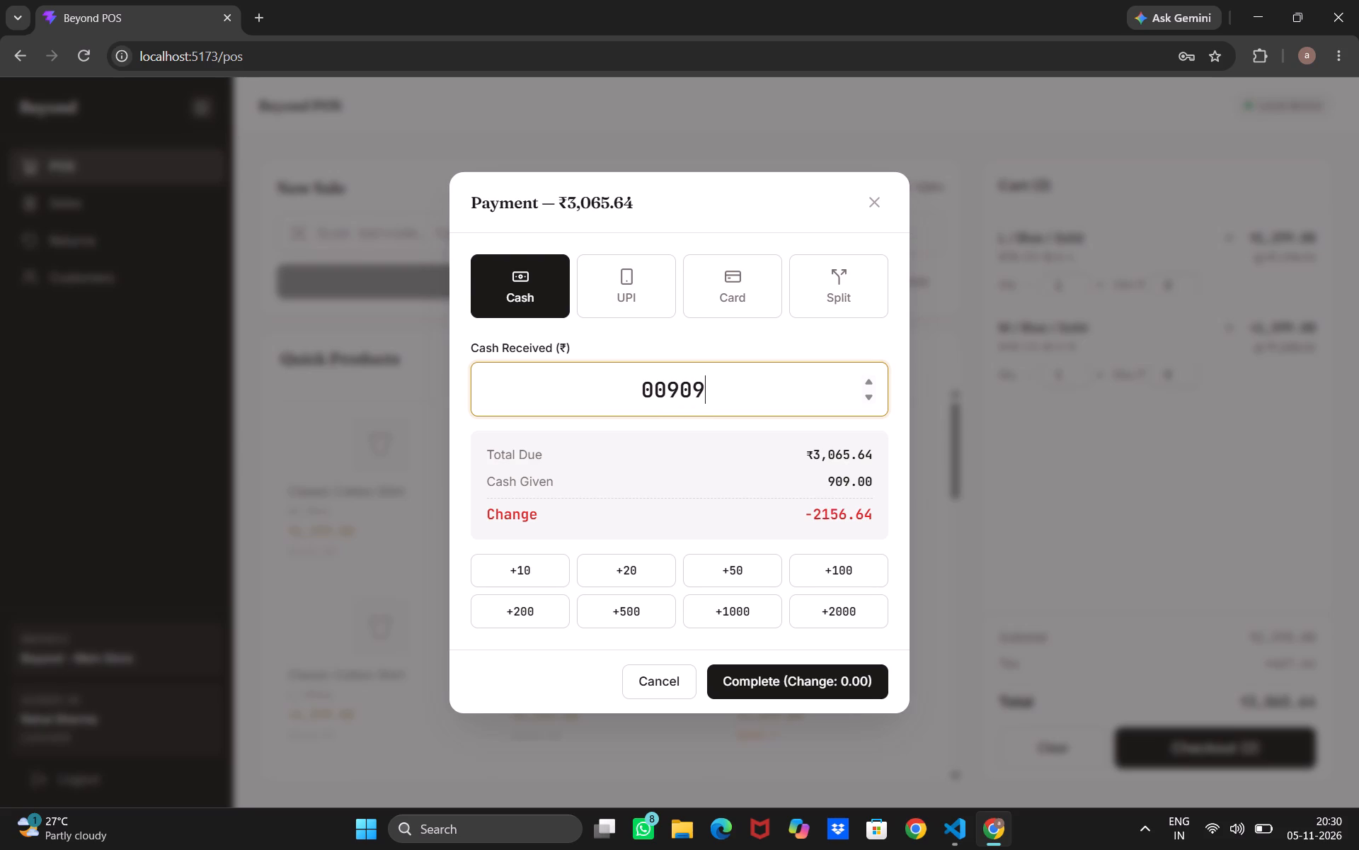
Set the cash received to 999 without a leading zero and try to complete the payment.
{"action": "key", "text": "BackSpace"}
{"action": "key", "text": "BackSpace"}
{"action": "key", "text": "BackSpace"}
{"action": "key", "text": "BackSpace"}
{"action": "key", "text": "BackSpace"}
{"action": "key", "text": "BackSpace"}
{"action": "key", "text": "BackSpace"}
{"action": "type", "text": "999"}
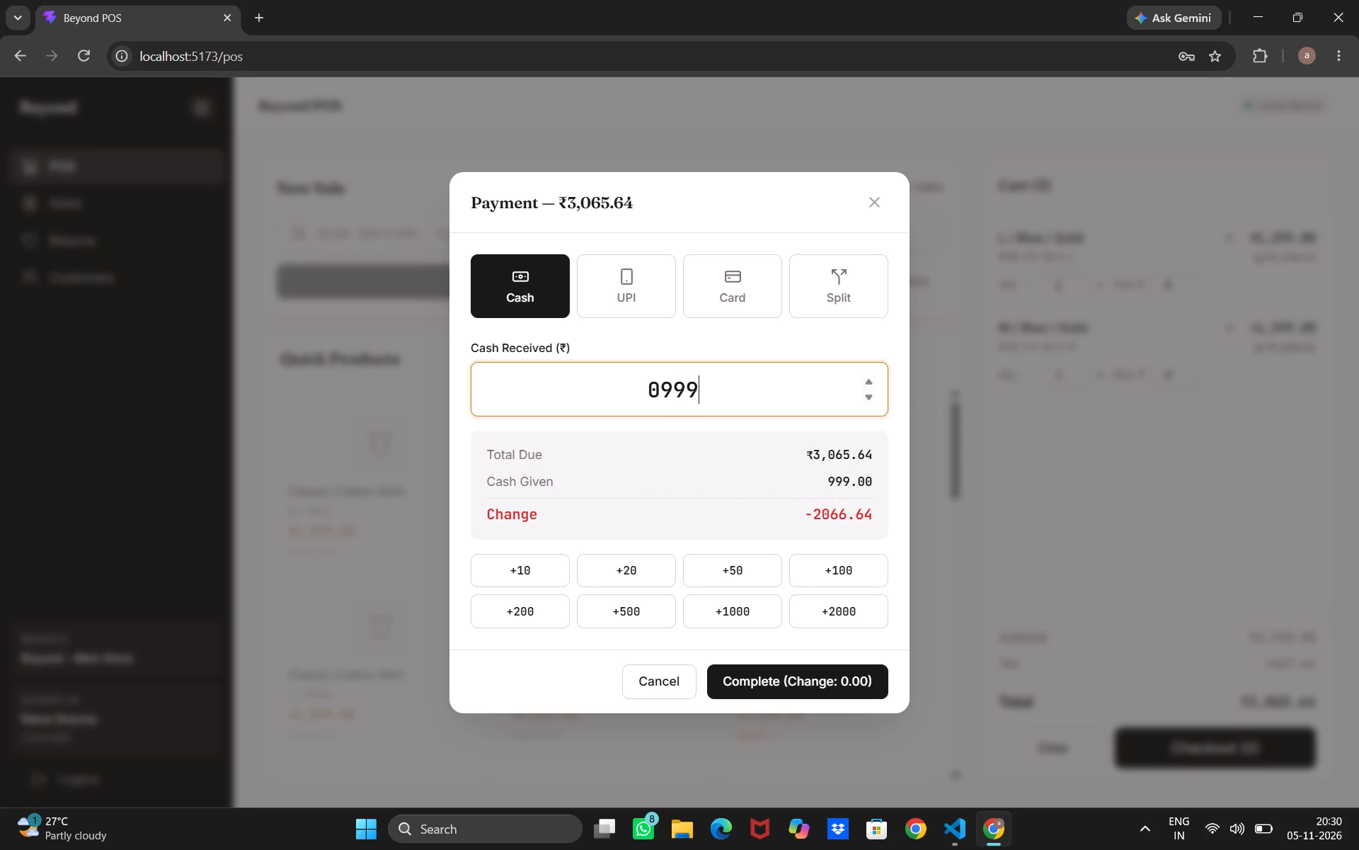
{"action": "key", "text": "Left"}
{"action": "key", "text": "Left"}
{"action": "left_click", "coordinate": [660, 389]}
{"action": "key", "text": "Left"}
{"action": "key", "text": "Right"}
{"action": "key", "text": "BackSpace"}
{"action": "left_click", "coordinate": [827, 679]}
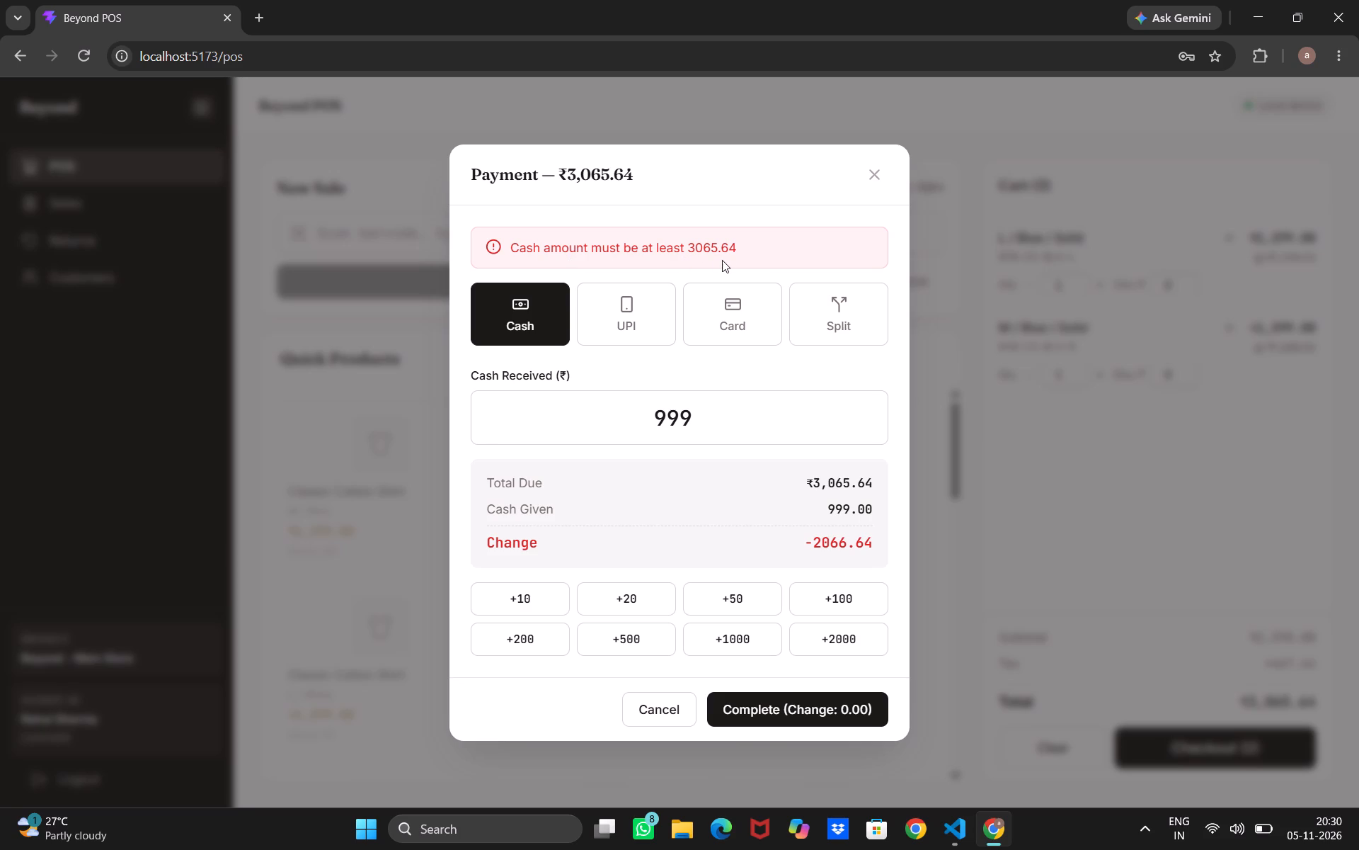
Set the cash received to 3000 without a leading zero and try to complete the payment.
{"action": "left_click", "coordinate": [697, 413]}
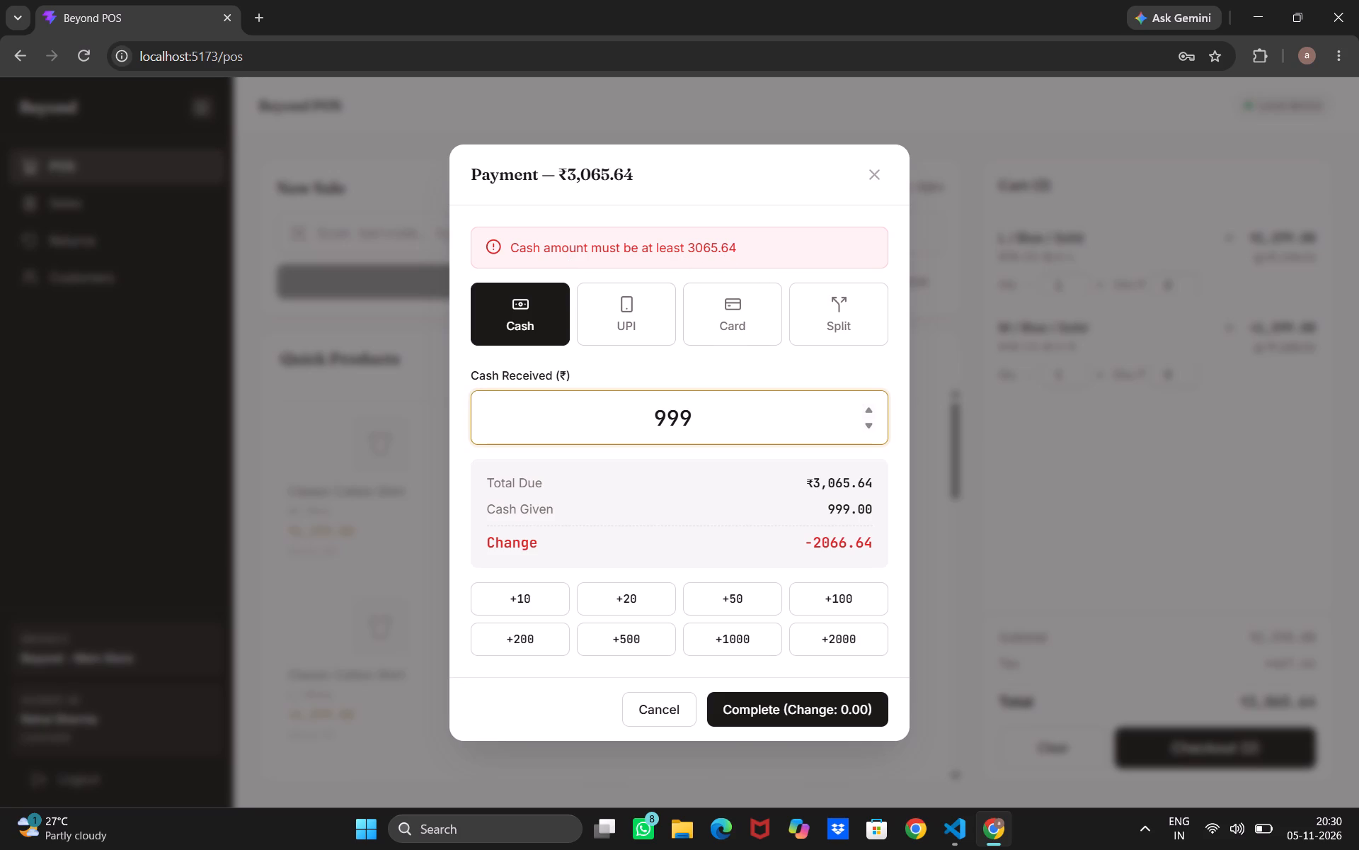
{"action": "key", "text": "BackSpace"}
{"action": "key", "text": "BackSpace"}
{"action": "key", "text": "BackSpace"}
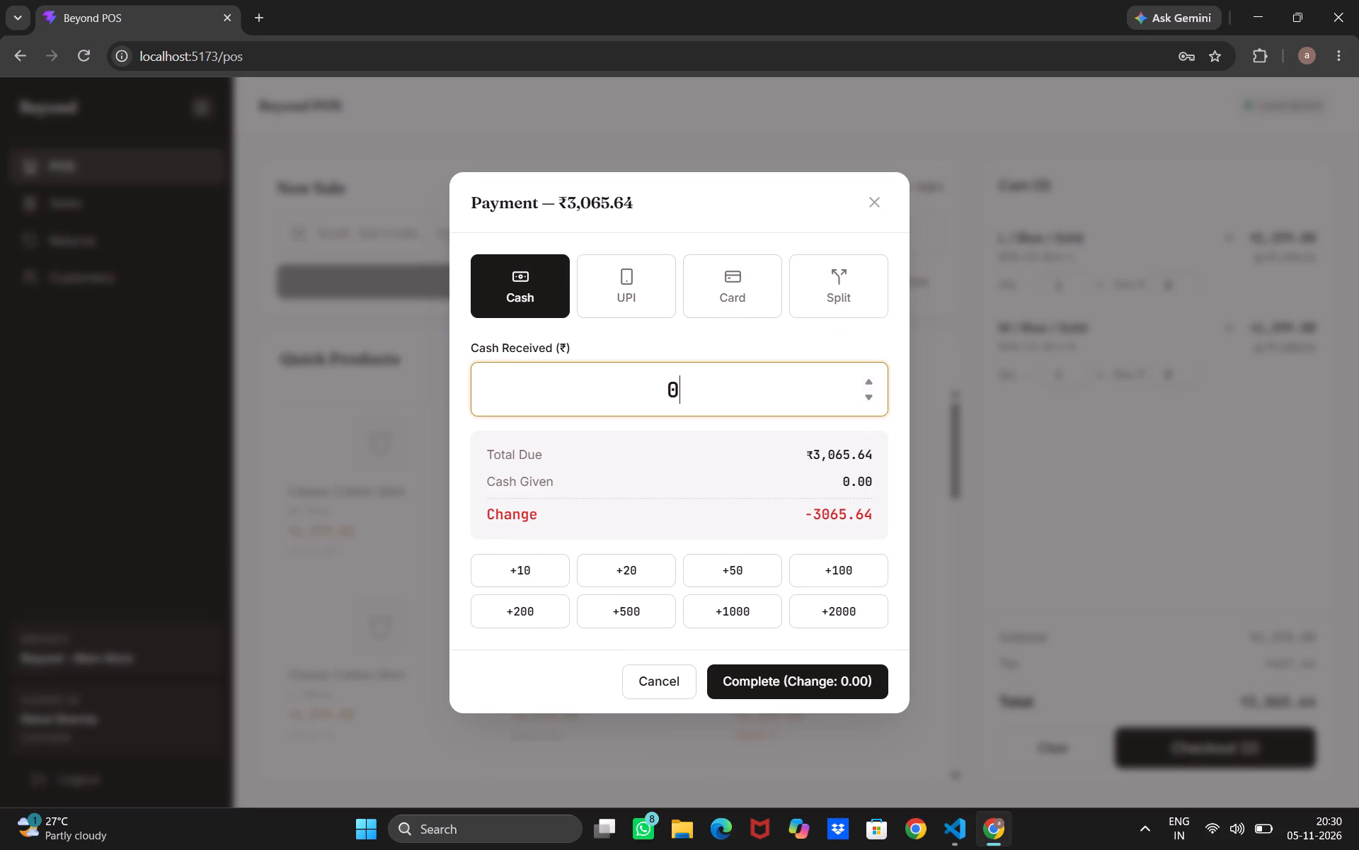
{"action": "key", "text": "BackSpace"}
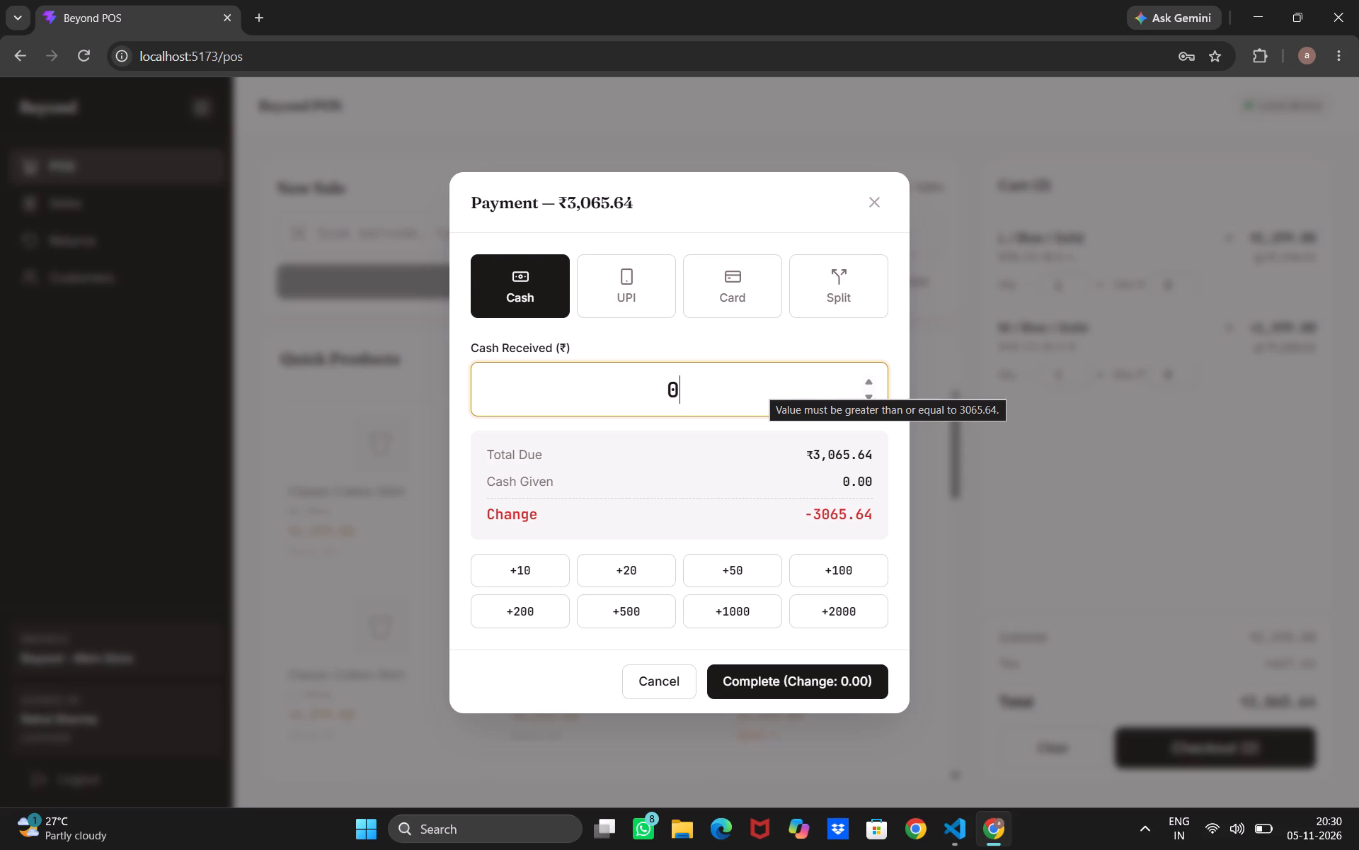
{"action": "type", "text": "30000"}
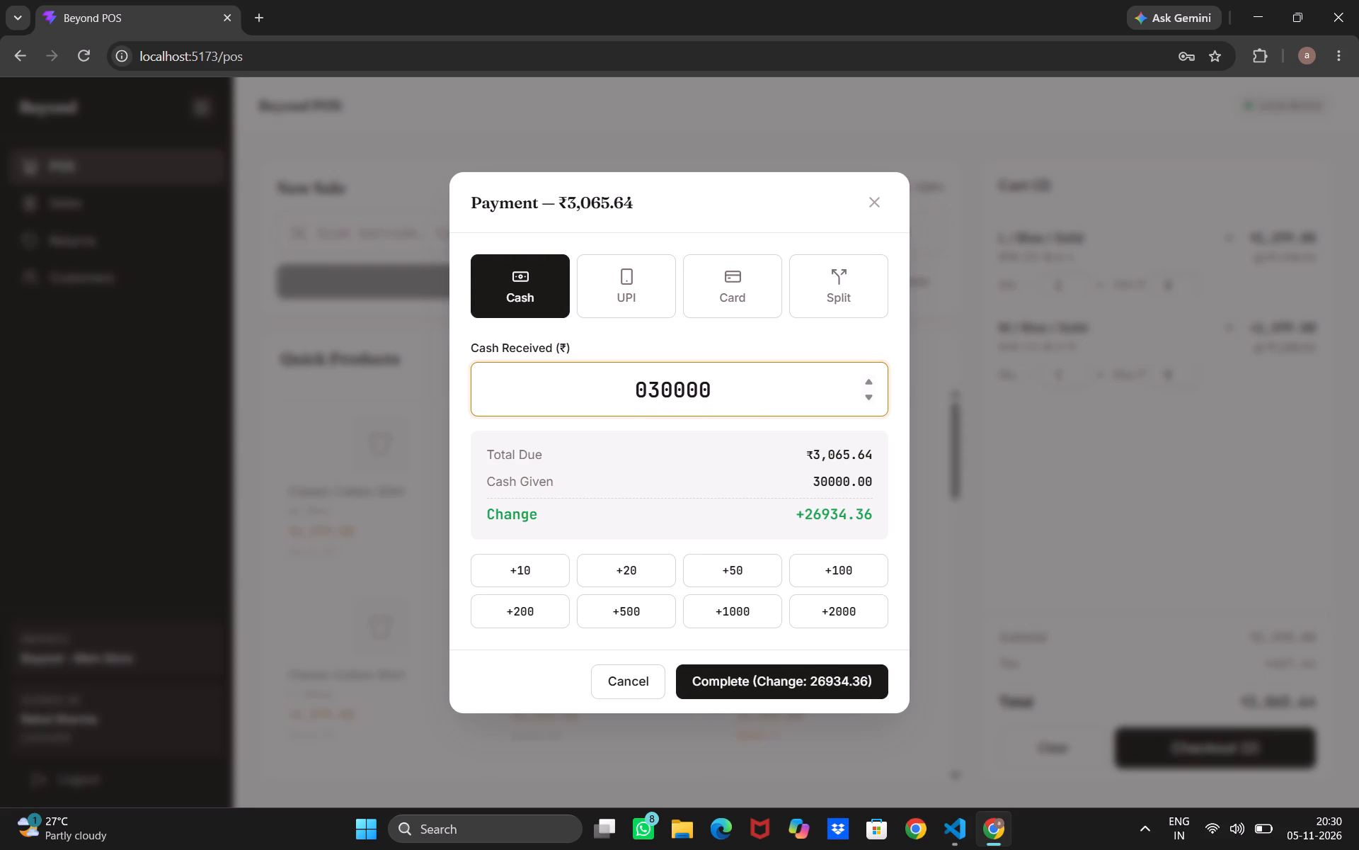
{"action": "key", "text": "BackSpace"}
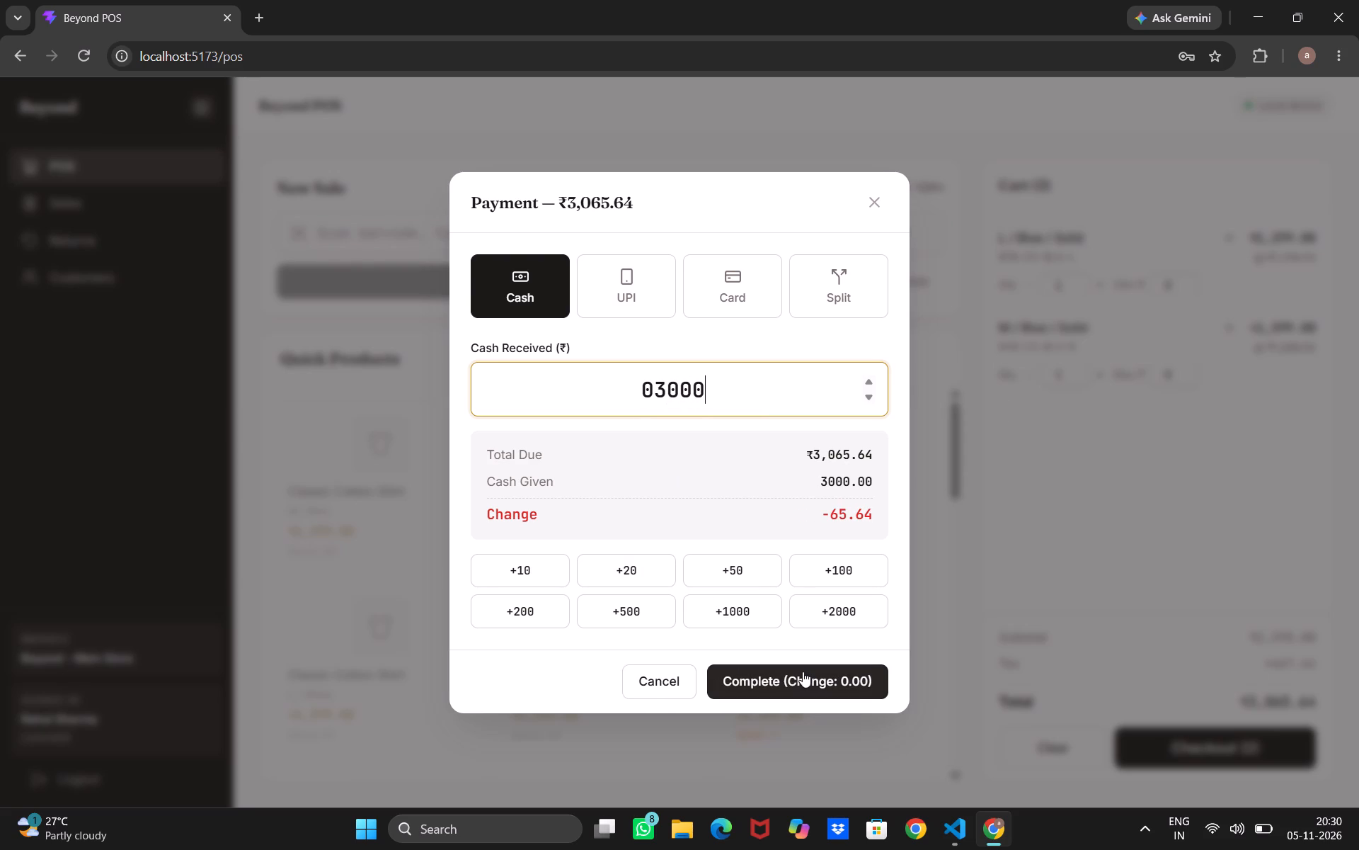
{"action": "left_click", "coordinate": [654, 386]}
{"action": "key", "text": "BackSpace"}
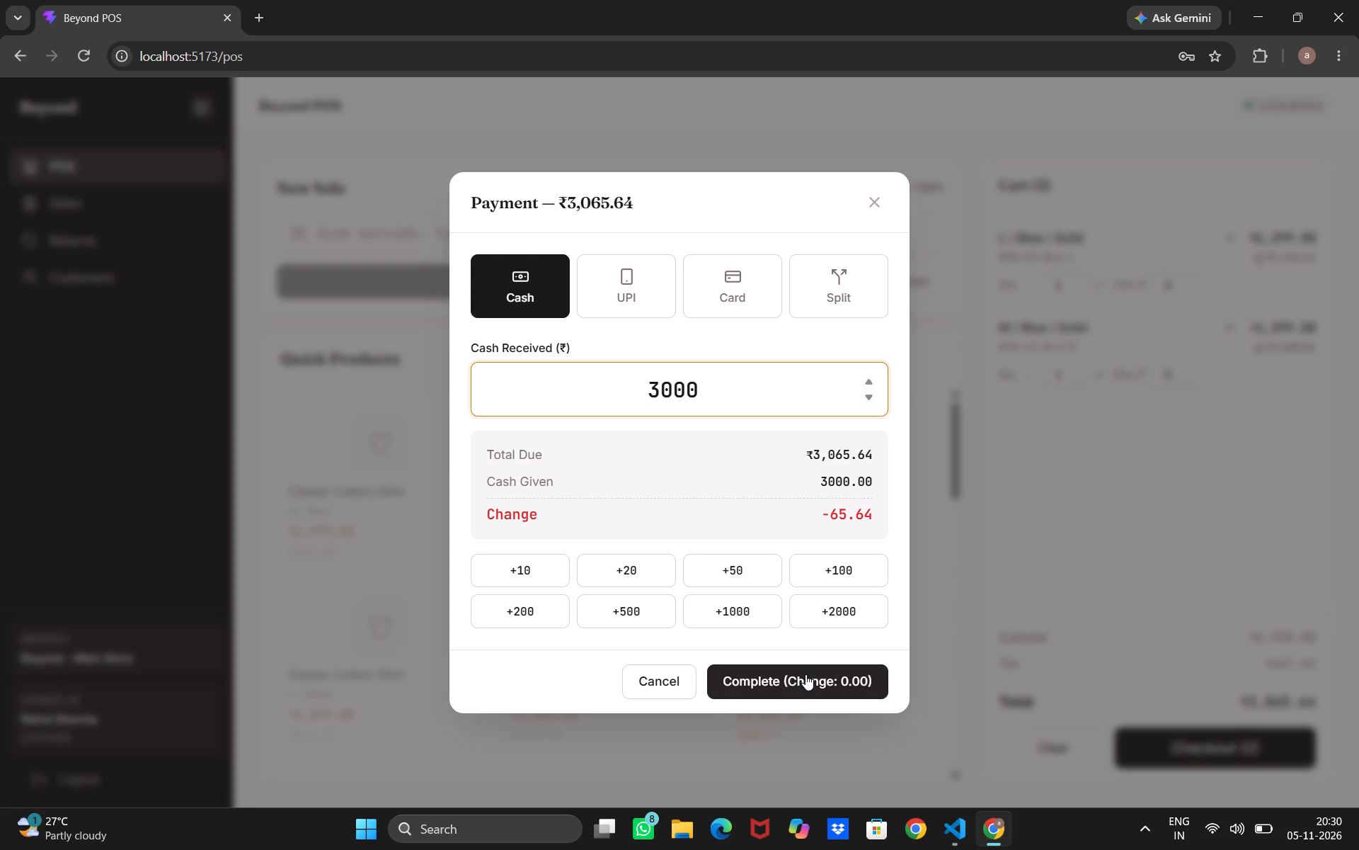
{"action": "left_click", "coordinate": [808, 674]}
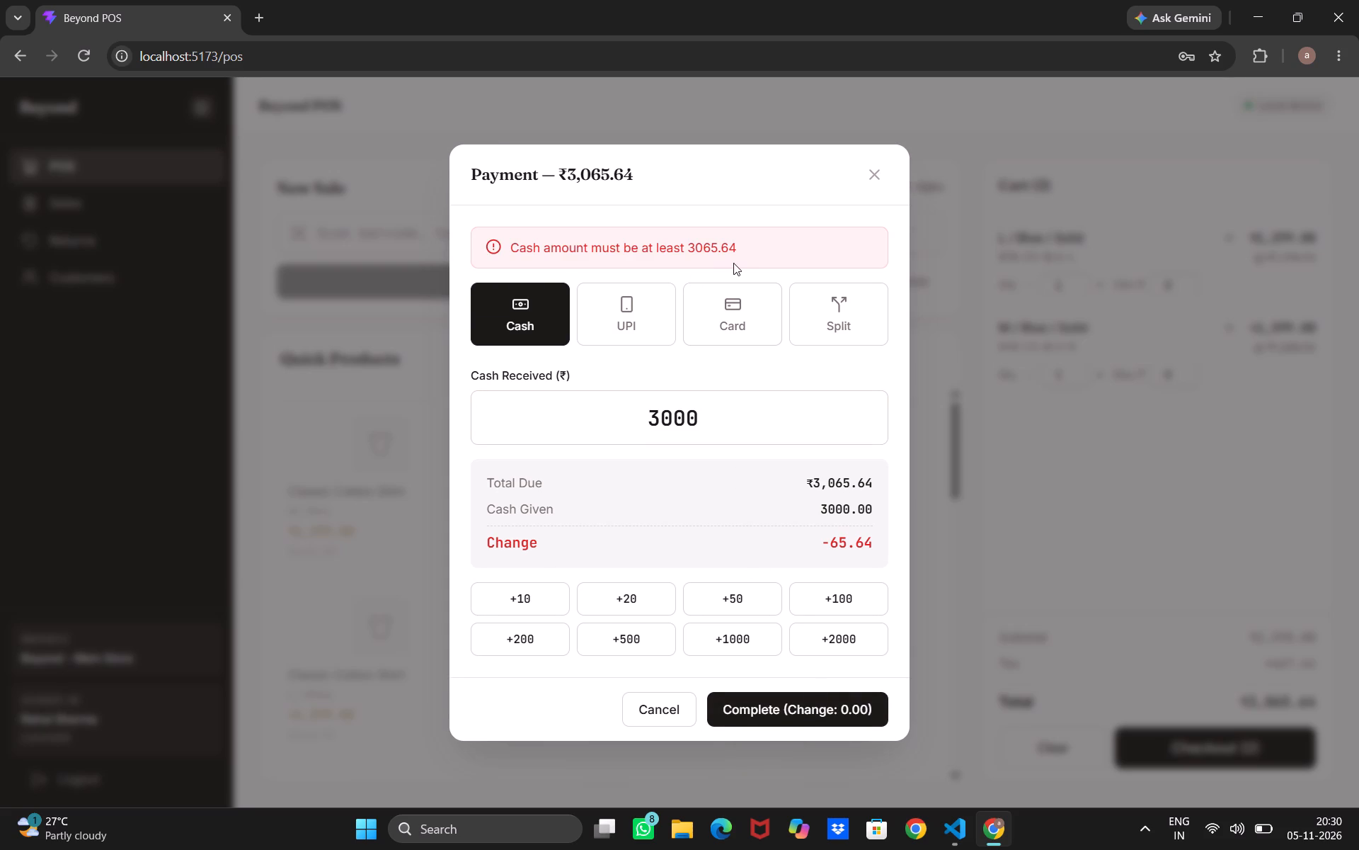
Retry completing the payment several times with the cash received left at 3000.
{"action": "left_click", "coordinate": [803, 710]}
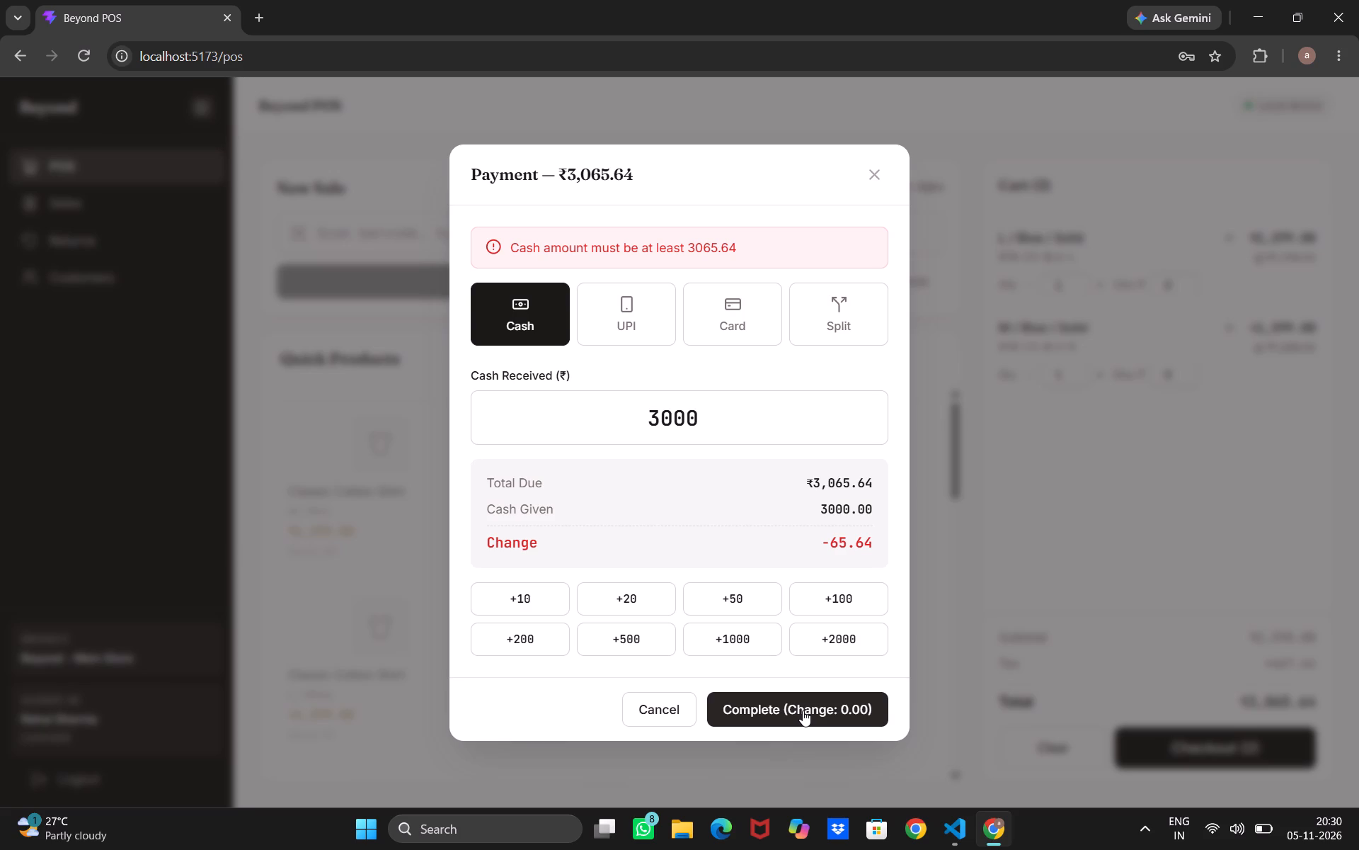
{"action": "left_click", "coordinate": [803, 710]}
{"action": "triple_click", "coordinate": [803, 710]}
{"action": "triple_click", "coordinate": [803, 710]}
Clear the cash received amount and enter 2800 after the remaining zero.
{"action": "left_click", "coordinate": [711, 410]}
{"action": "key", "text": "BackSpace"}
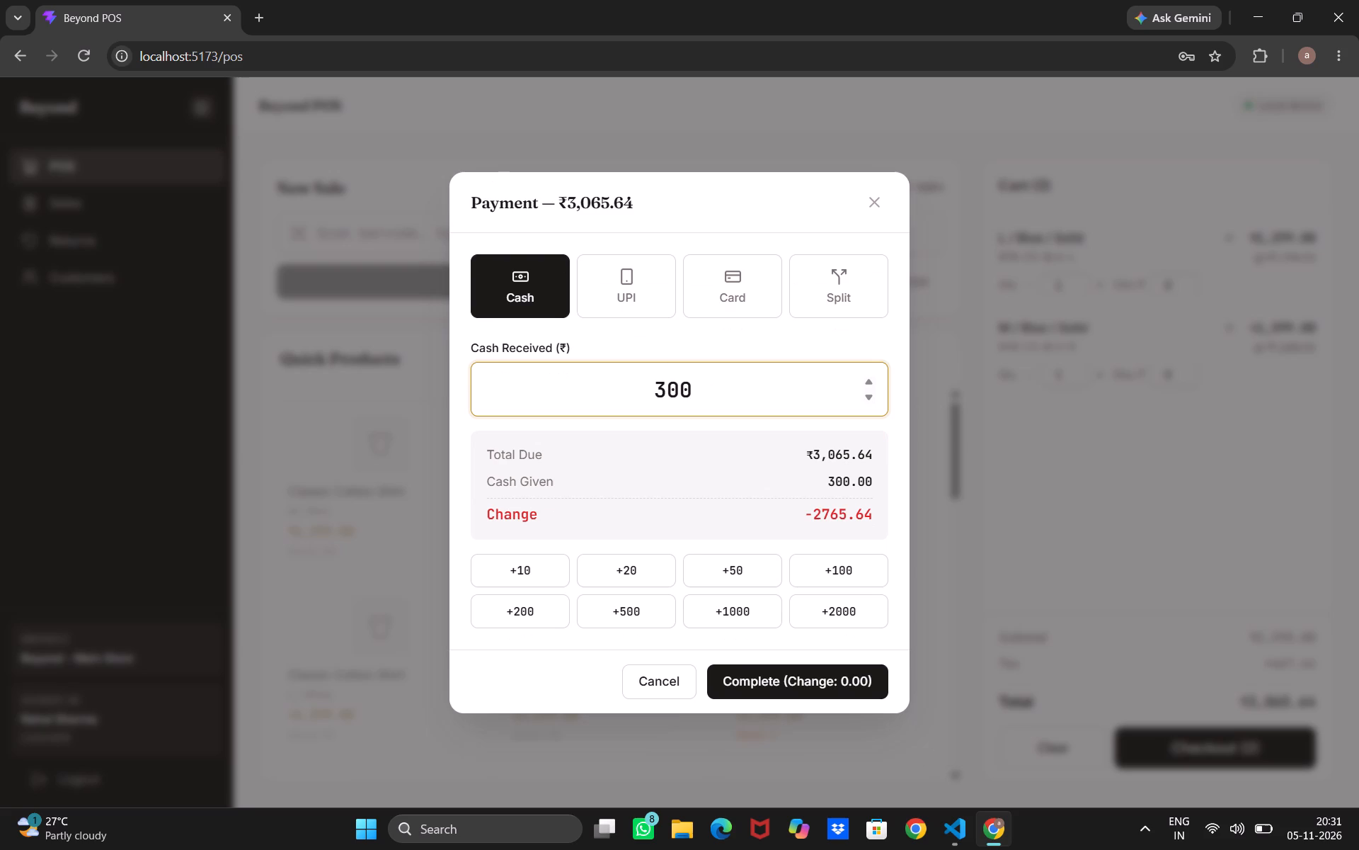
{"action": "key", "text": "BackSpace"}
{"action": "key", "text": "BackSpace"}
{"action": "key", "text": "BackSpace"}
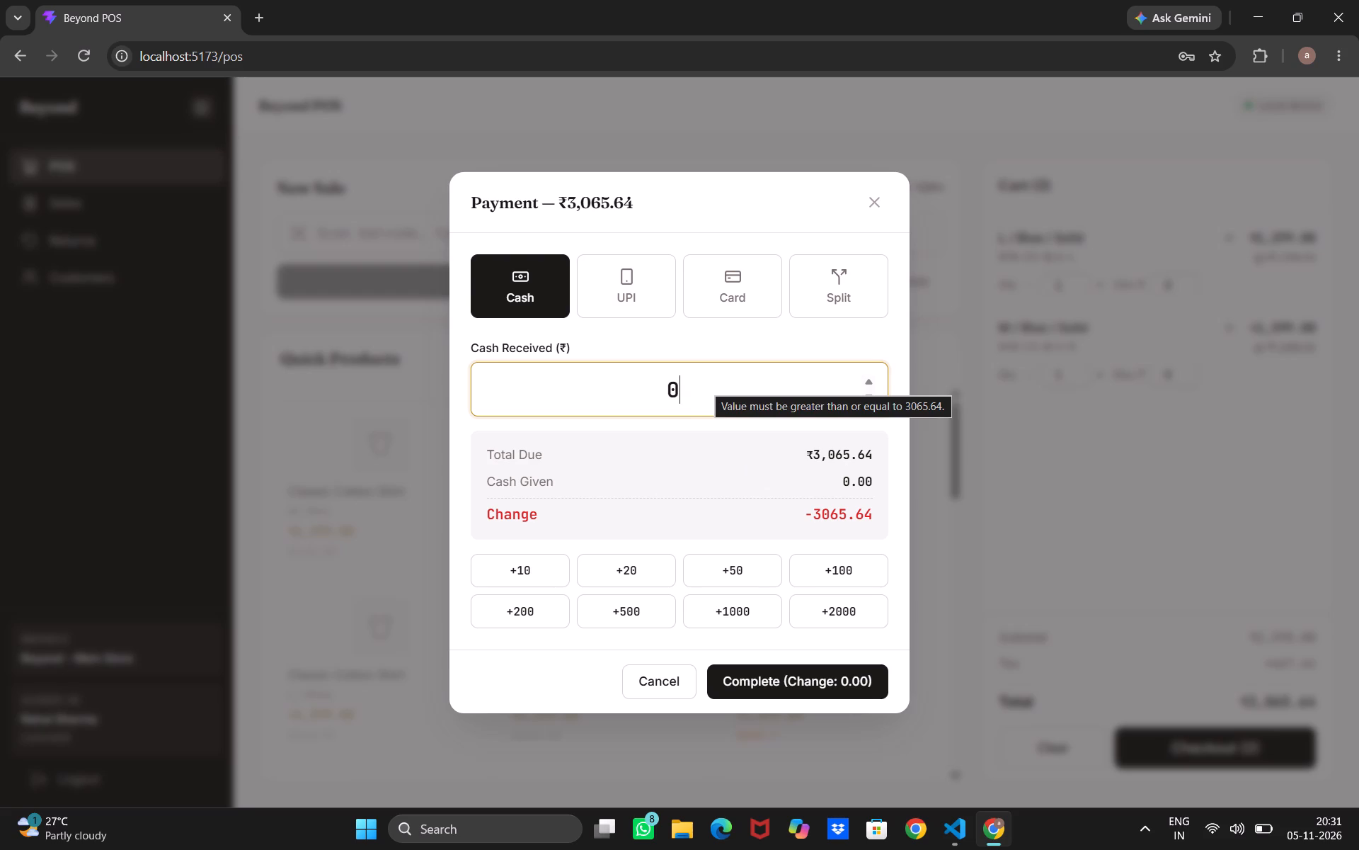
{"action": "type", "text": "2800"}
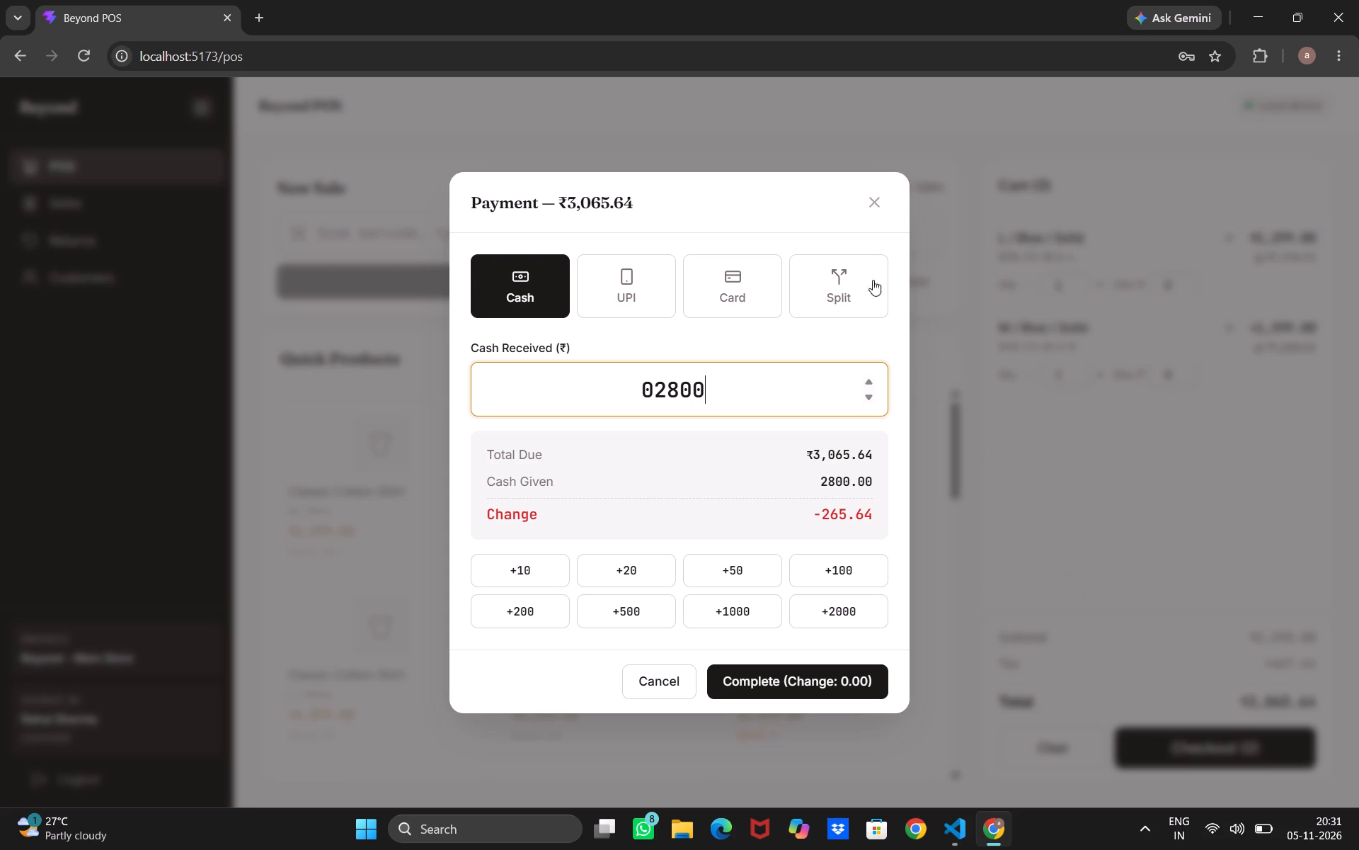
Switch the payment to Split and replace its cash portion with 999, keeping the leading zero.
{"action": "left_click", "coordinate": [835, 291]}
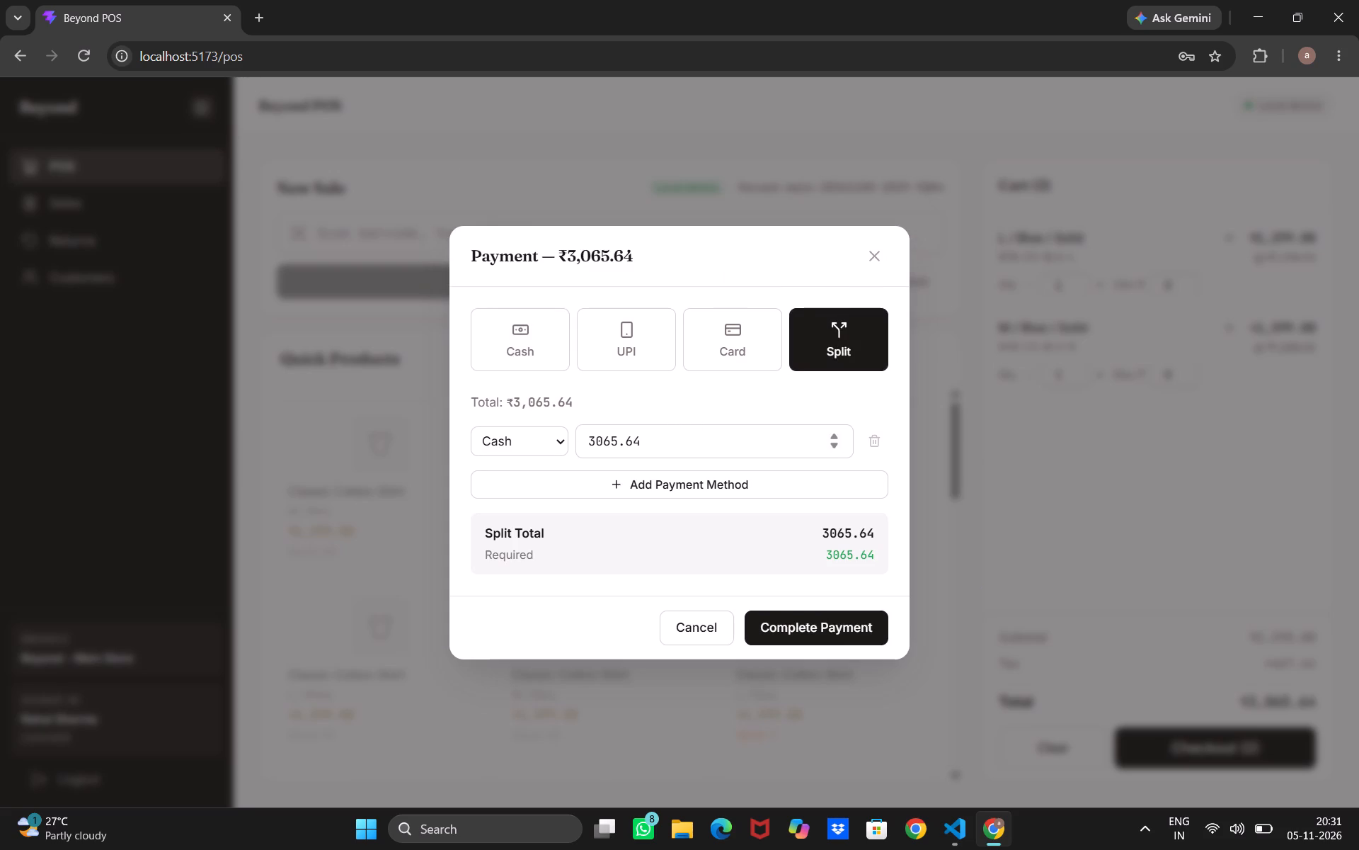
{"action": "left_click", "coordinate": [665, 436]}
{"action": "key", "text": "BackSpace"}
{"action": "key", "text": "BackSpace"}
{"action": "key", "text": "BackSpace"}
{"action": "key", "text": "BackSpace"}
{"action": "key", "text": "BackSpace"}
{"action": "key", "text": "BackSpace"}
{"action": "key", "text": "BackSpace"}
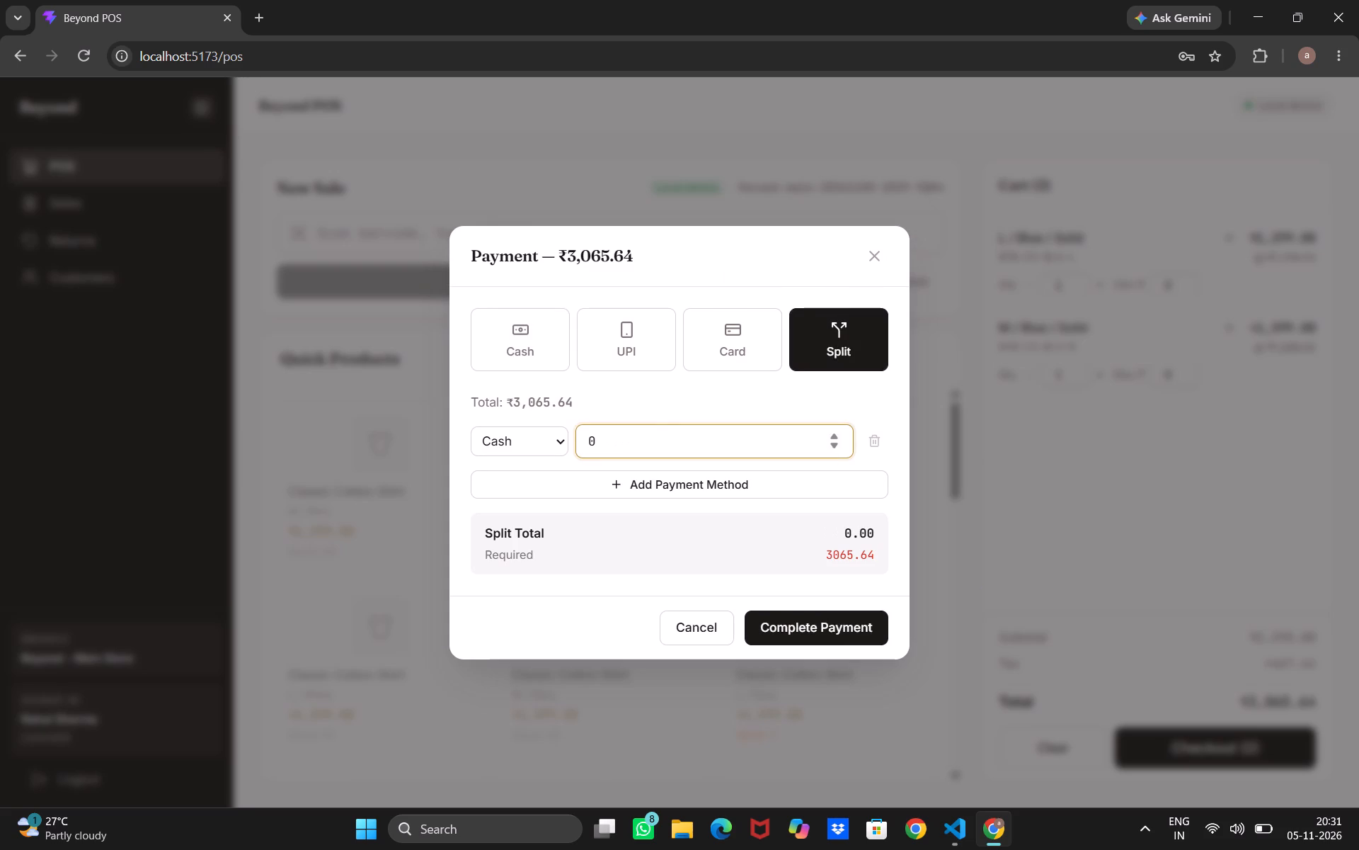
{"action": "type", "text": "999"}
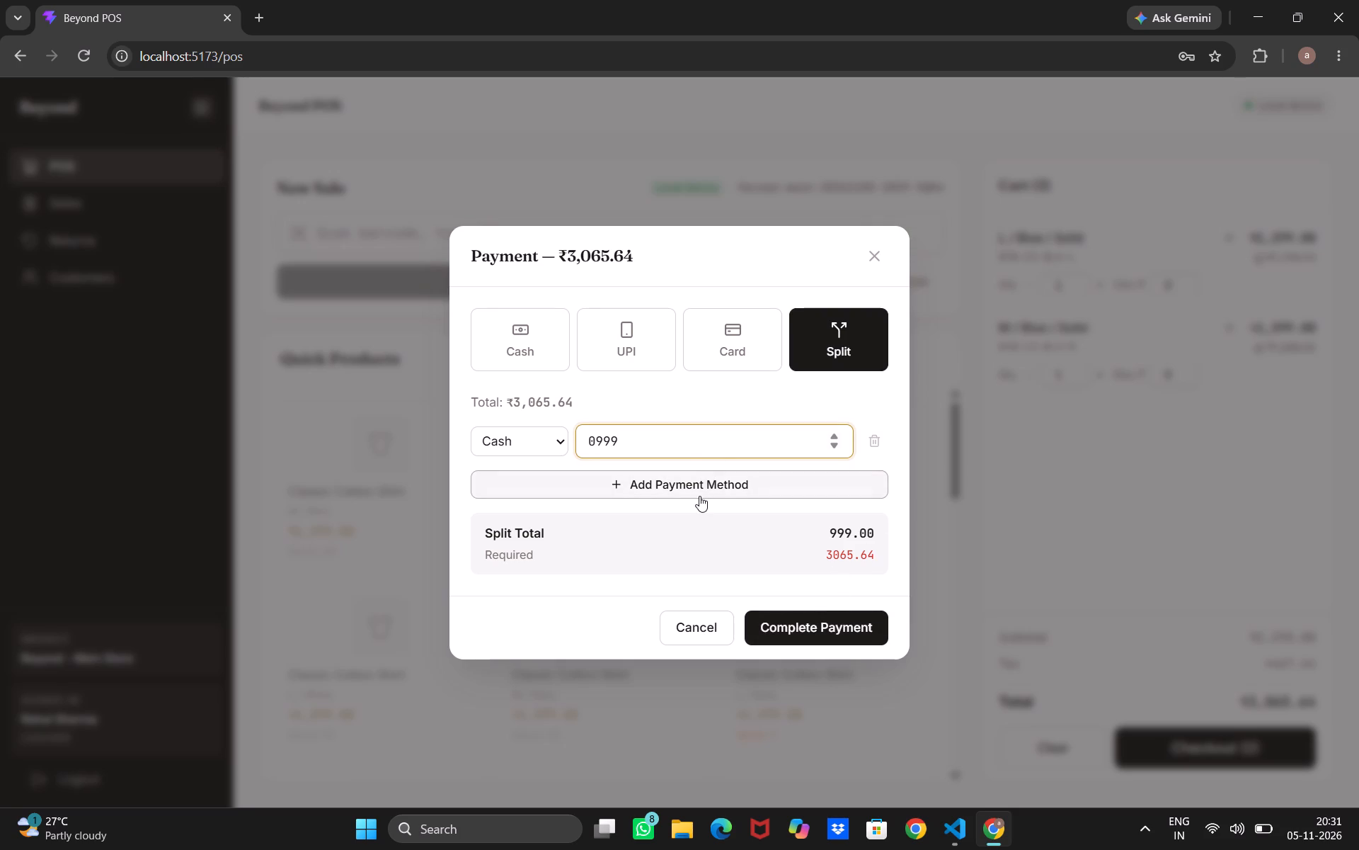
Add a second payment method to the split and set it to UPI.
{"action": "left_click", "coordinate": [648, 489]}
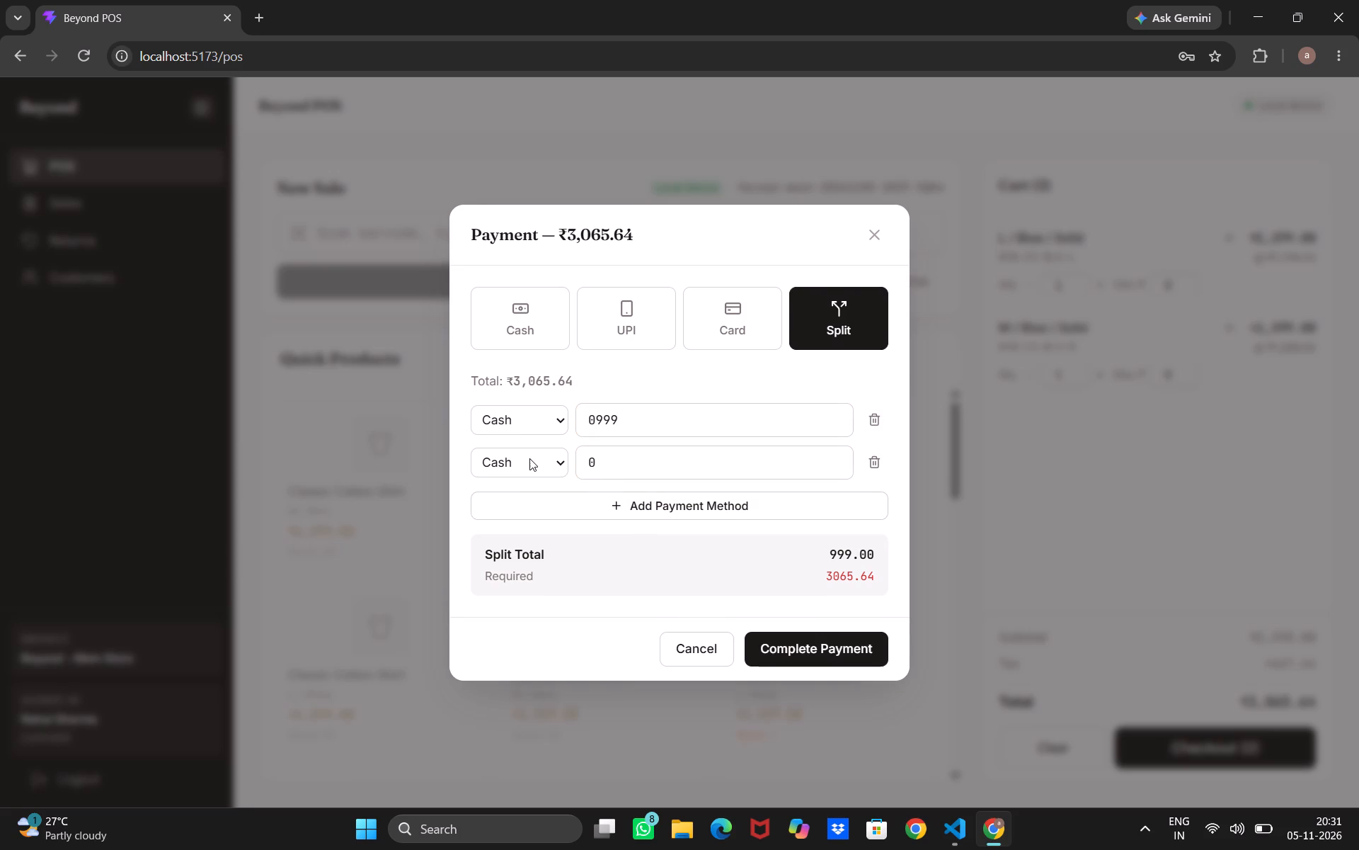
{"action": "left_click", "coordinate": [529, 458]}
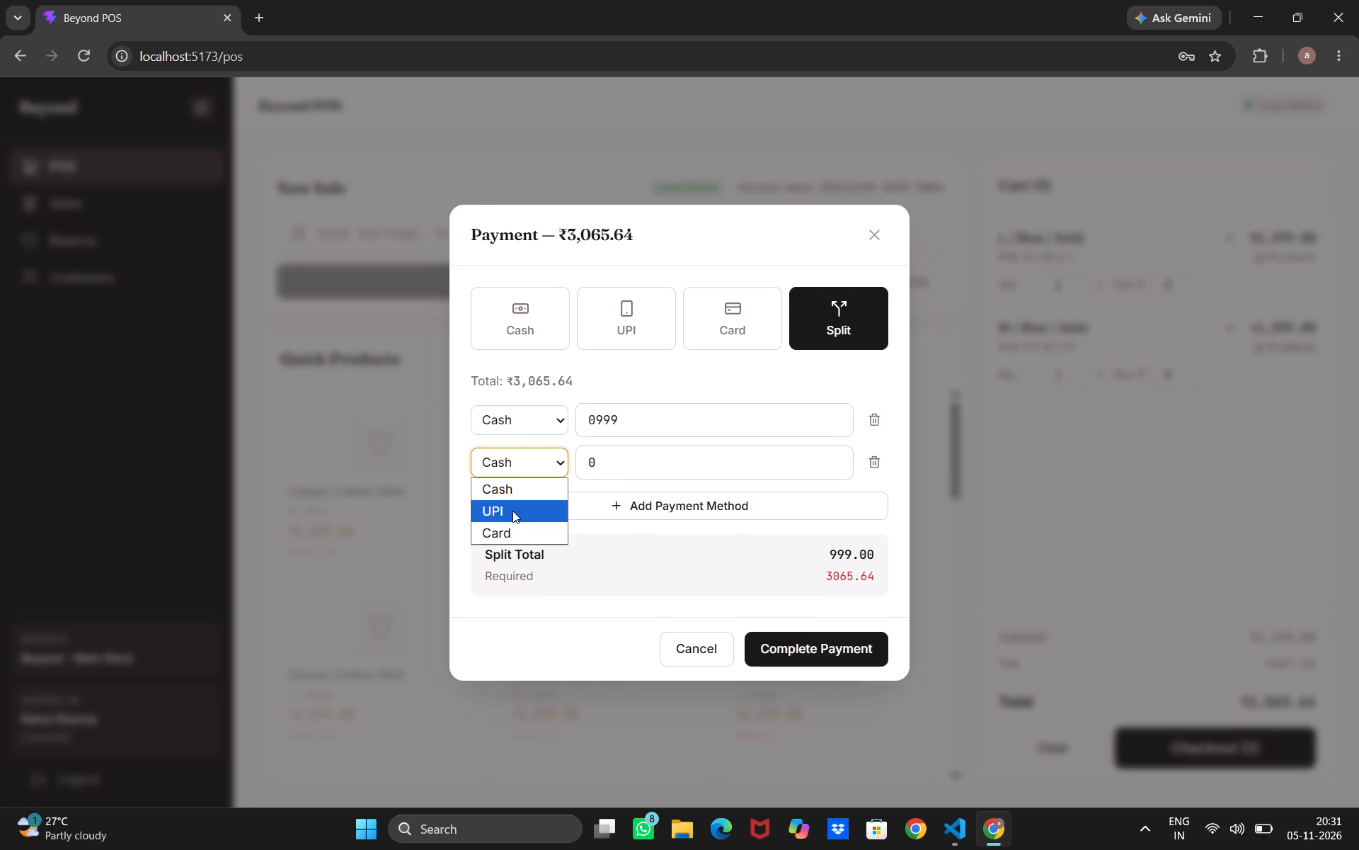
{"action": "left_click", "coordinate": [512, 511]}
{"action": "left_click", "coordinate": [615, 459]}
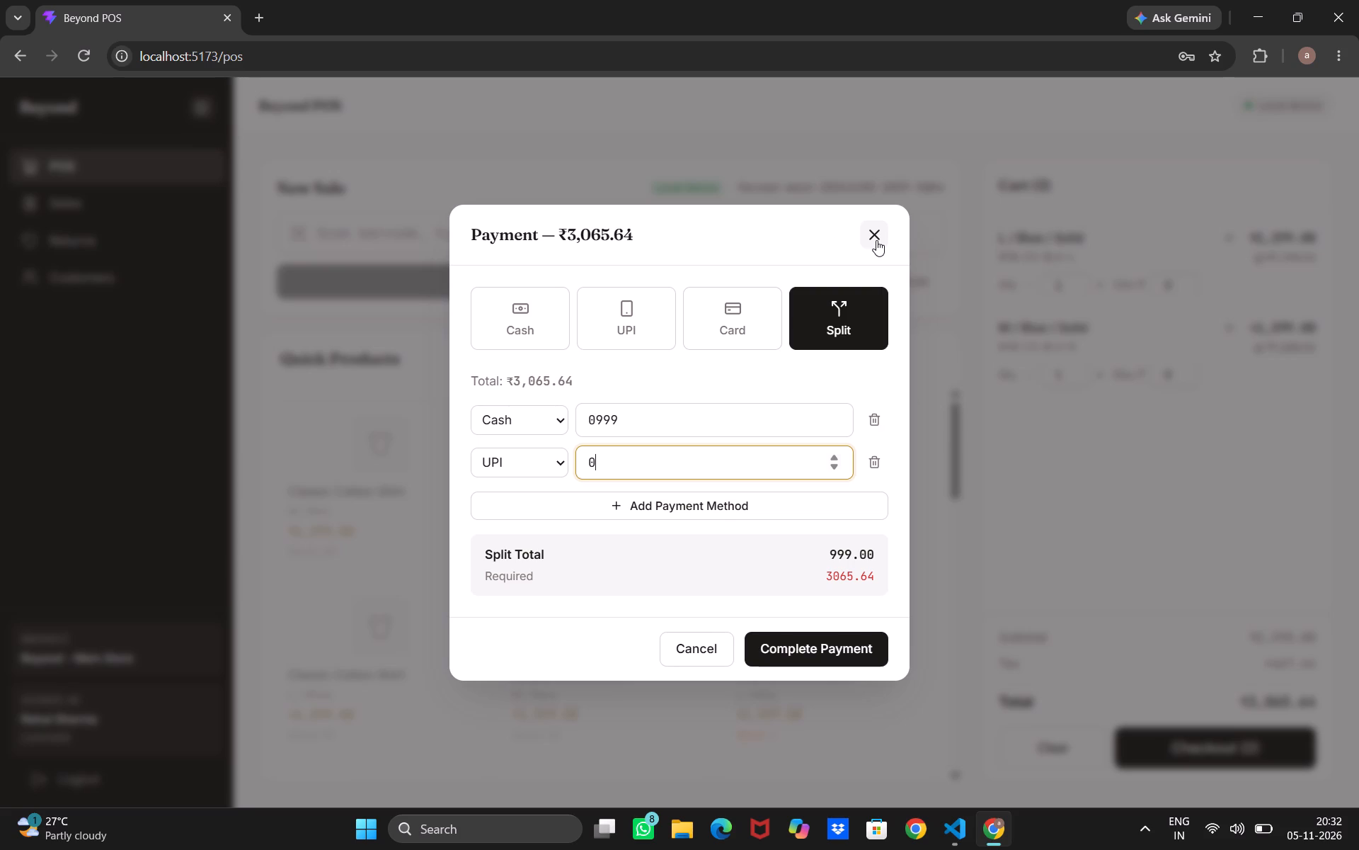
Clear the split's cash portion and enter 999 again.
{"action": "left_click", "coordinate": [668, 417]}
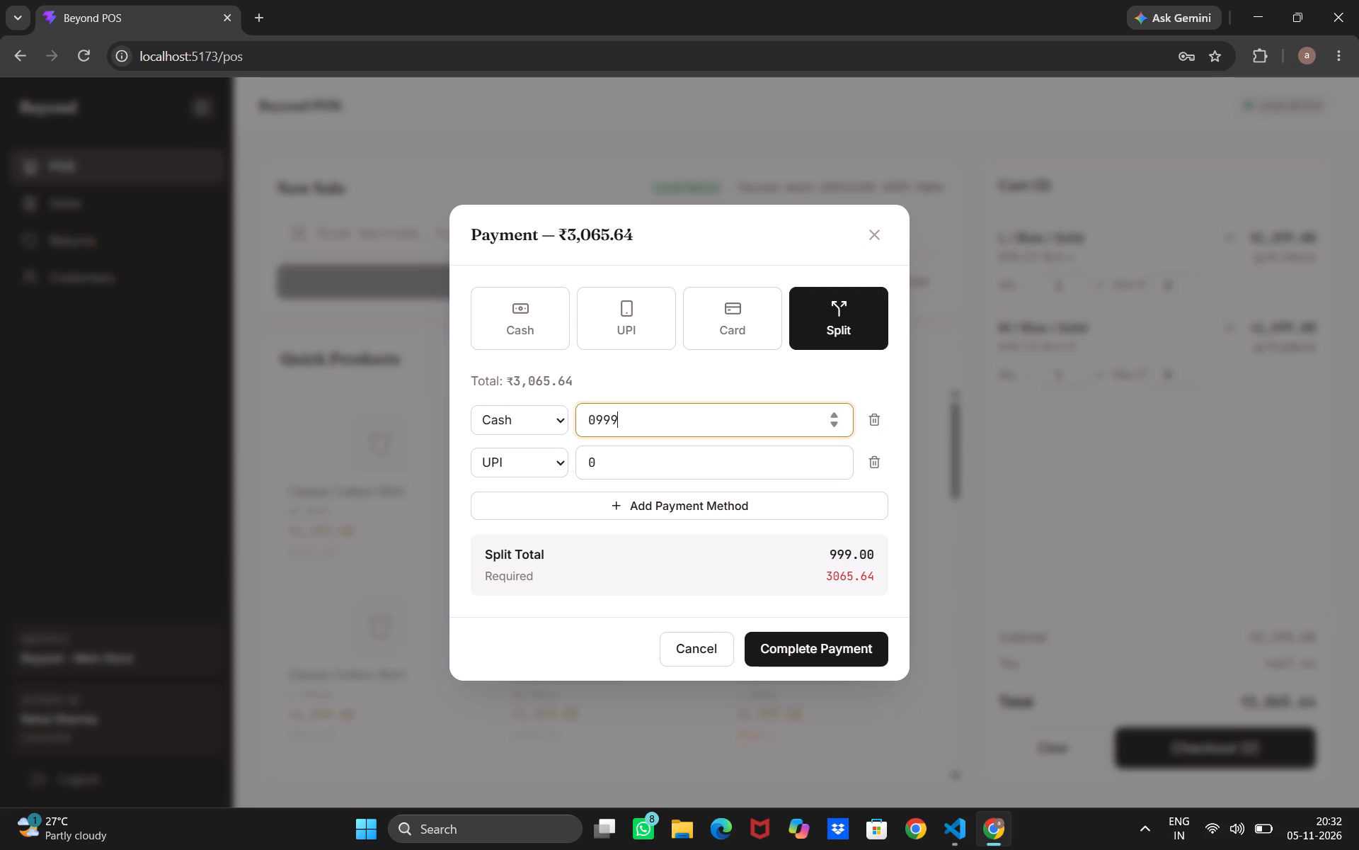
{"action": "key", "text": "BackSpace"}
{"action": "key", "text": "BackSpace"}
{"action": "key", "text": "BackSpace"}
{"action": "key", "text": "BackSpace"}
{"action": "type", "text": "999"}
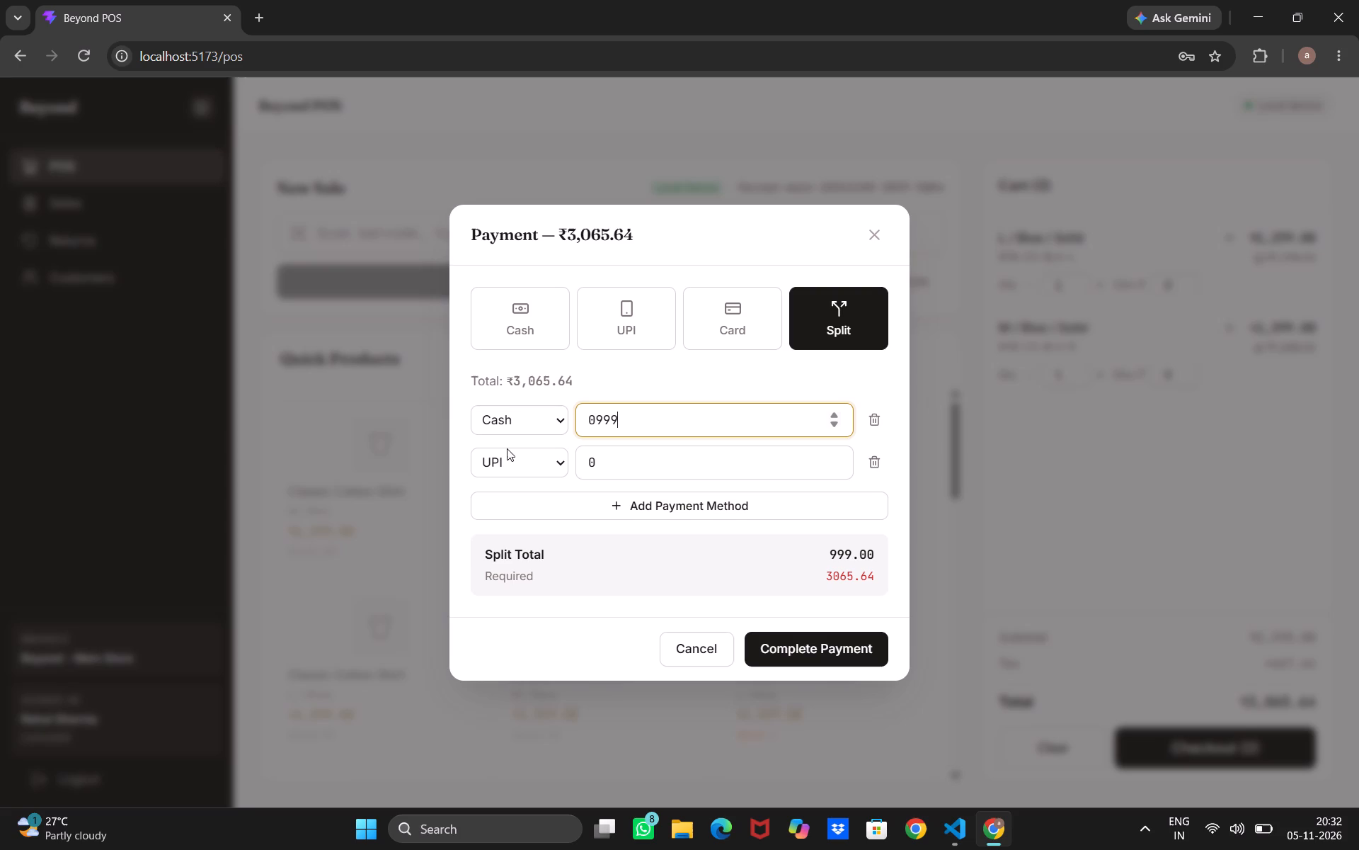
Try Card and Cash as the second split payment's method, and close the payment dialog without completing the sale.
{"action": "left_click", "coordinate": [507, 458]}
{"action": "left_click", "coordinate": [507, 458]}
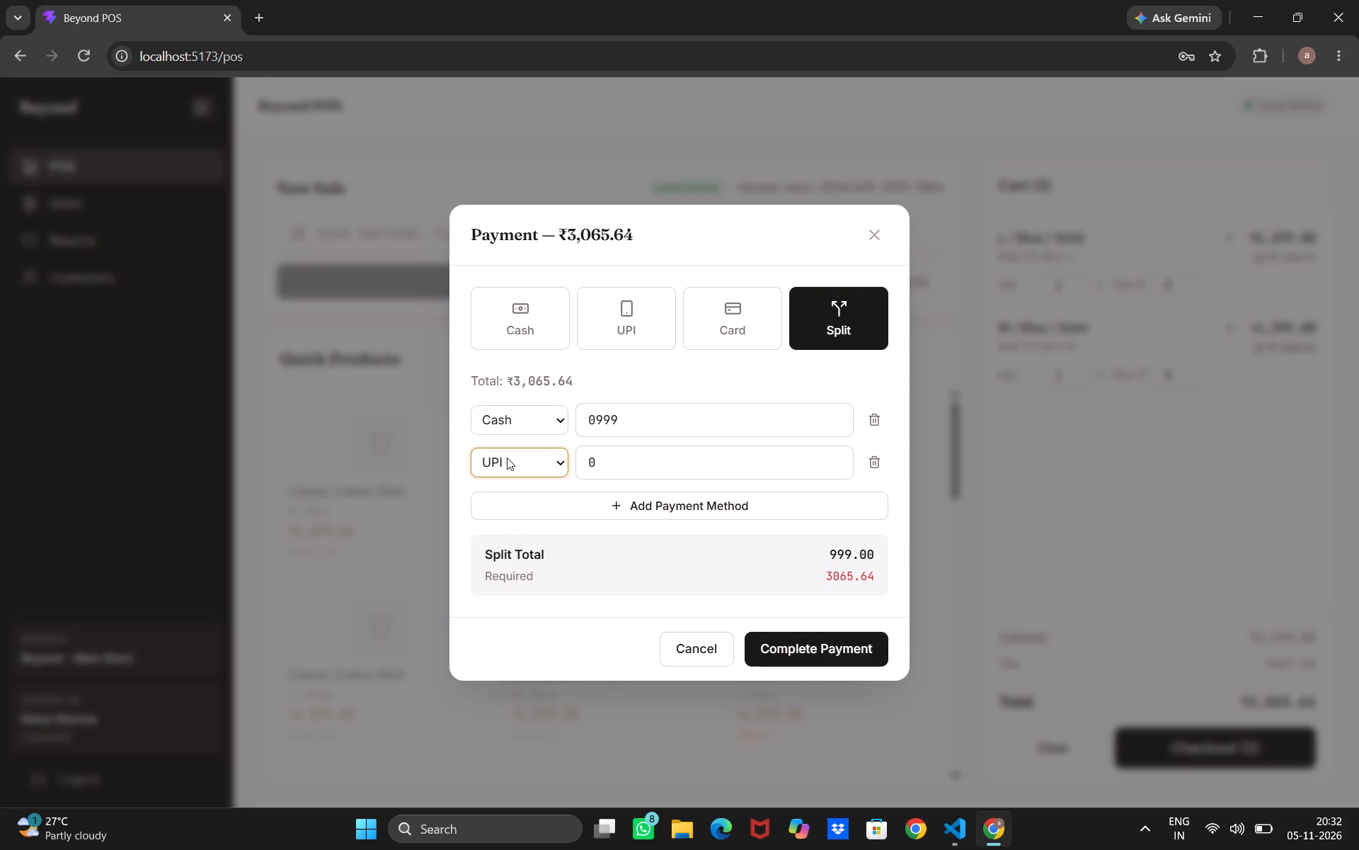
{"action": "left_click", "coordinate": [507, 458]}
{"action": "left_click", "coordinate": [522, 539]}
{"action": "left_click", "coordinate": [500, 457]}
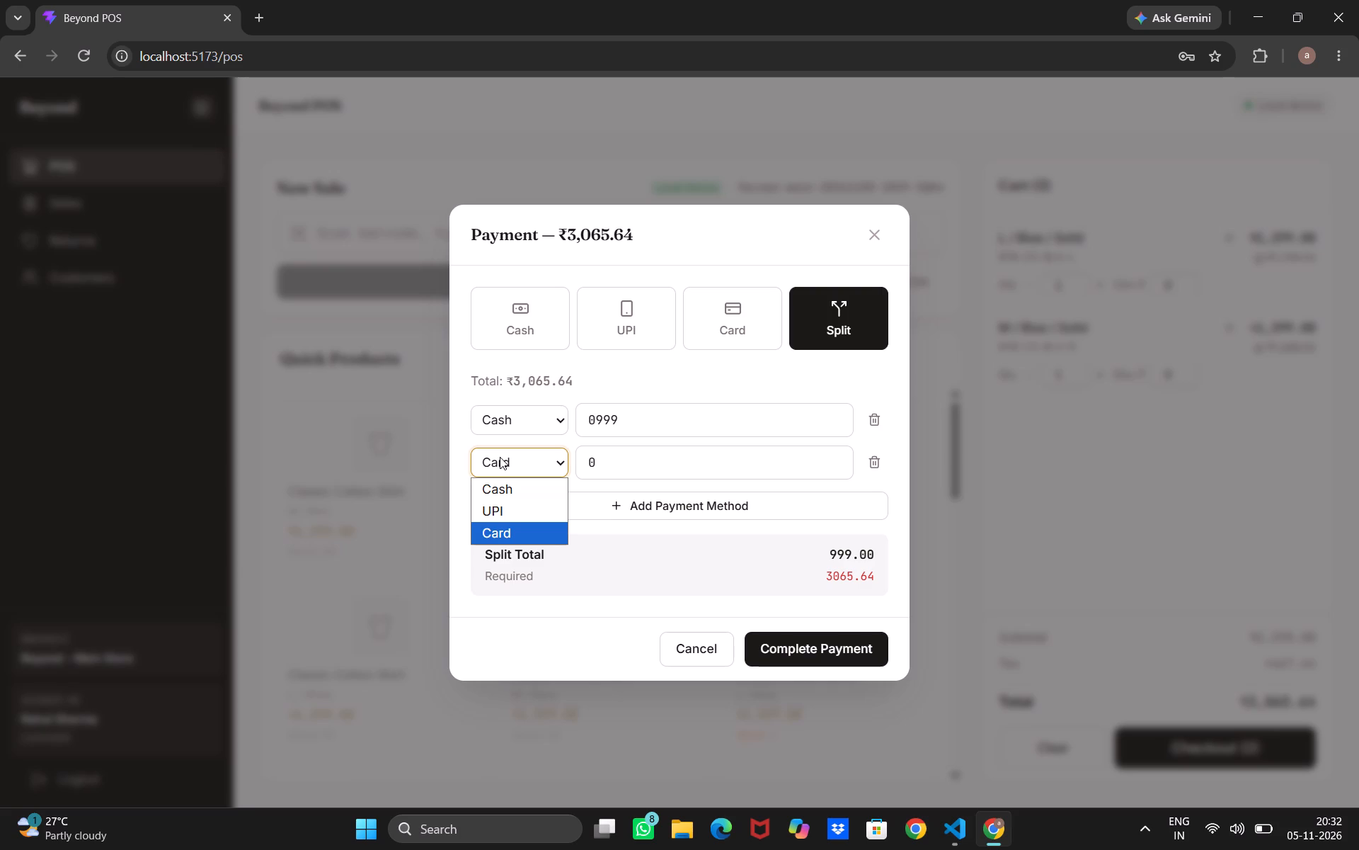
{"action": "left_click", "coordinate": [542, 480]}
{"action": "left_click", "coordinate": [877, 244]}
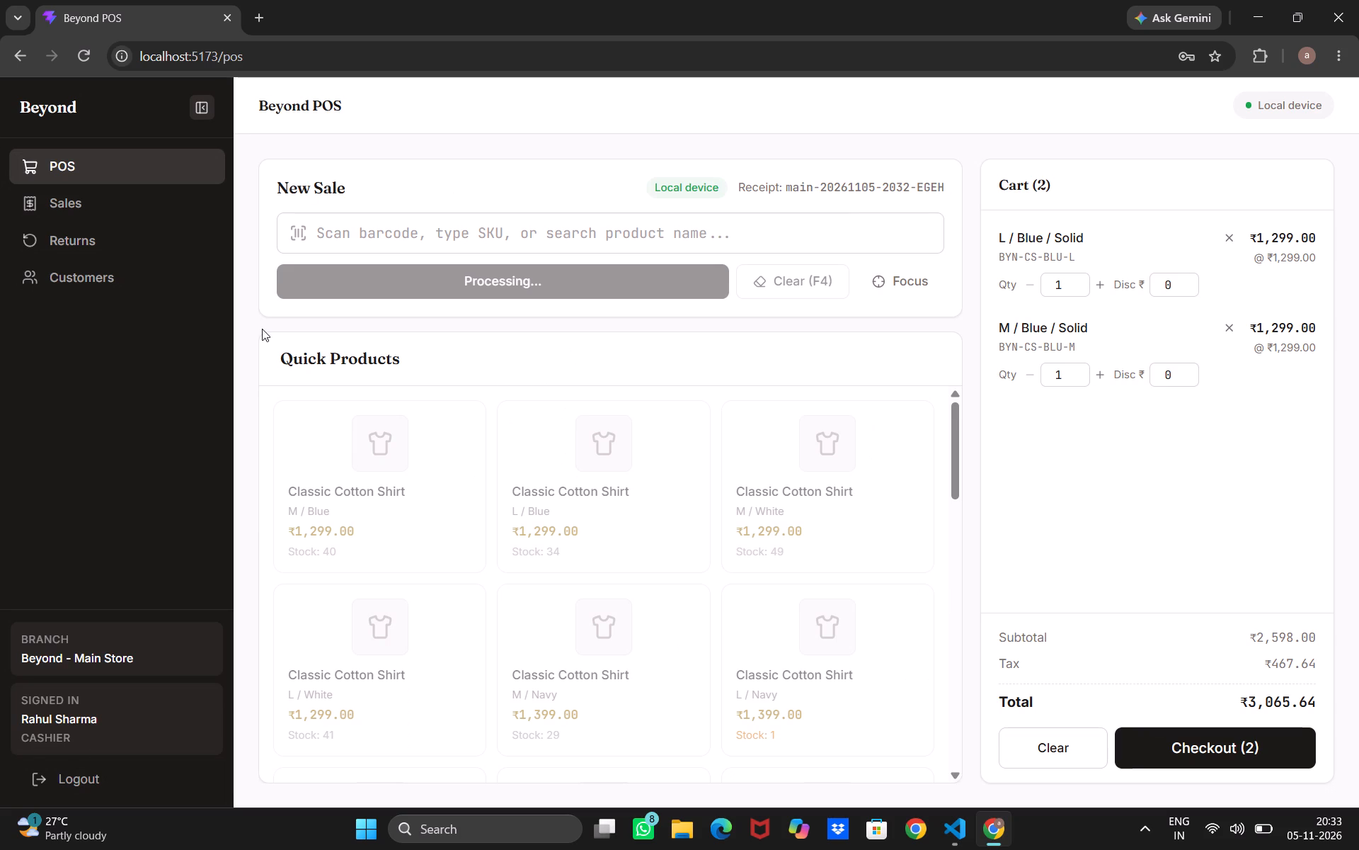
Review the cashier's Returns & Exchanges page and its return history, comparing it with the Sales History page.
{"action": "left_click", "coordinate": [105, 232]}
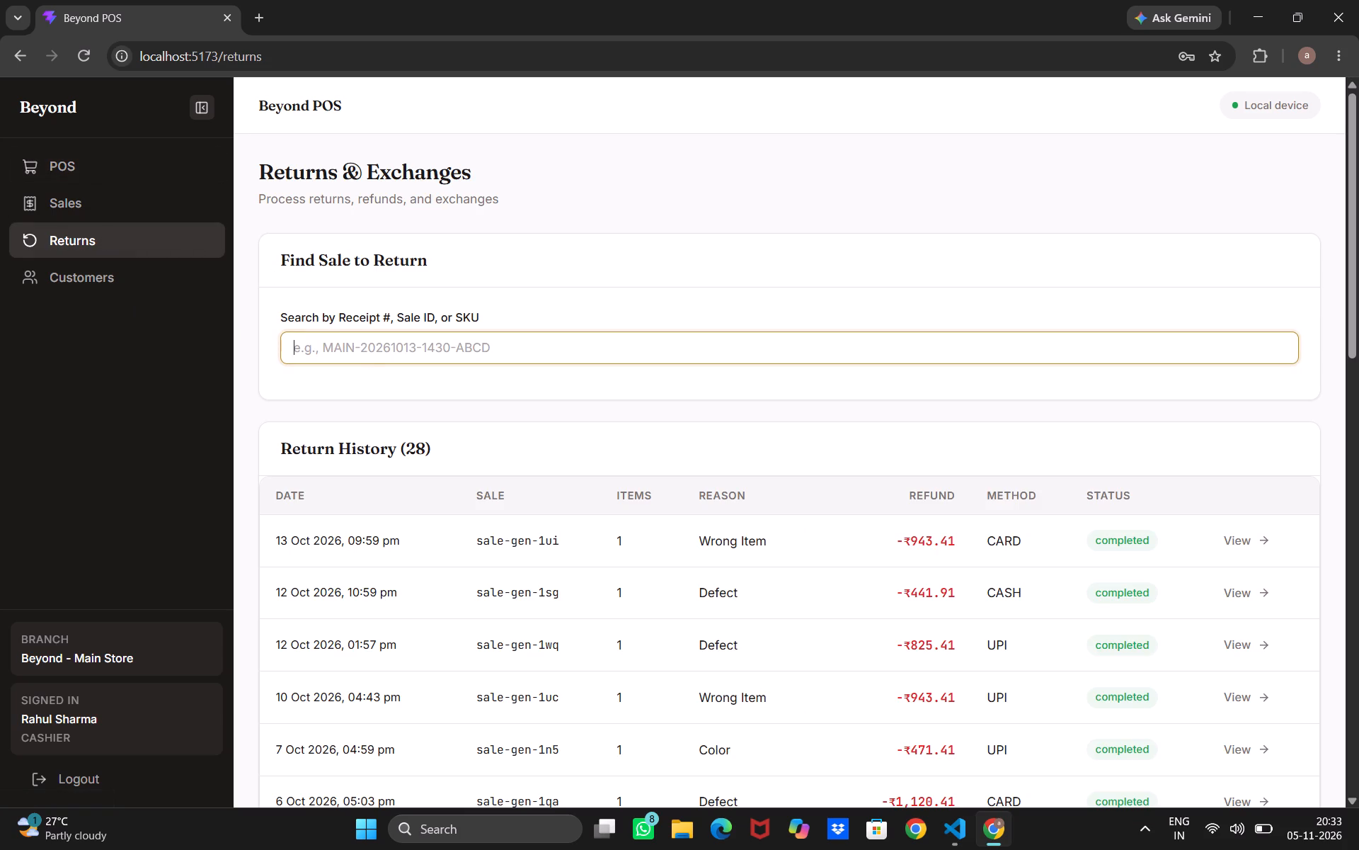
{"action": "left_click", "coordinate": [376, 351]}
{"action": "left_click", "coordinate": [103, 208]}
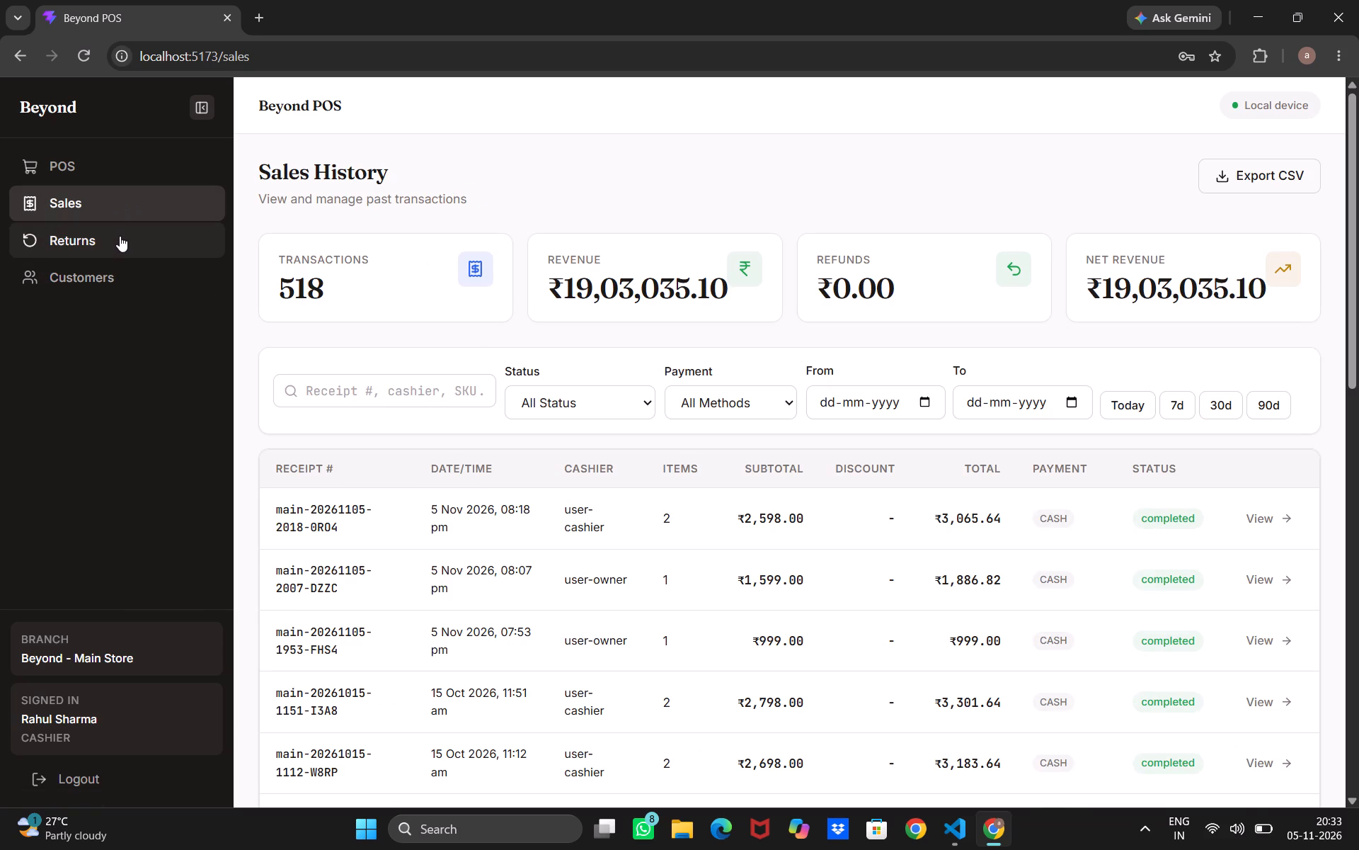
{"action": "left_click", "coordinate": [120, 236]}
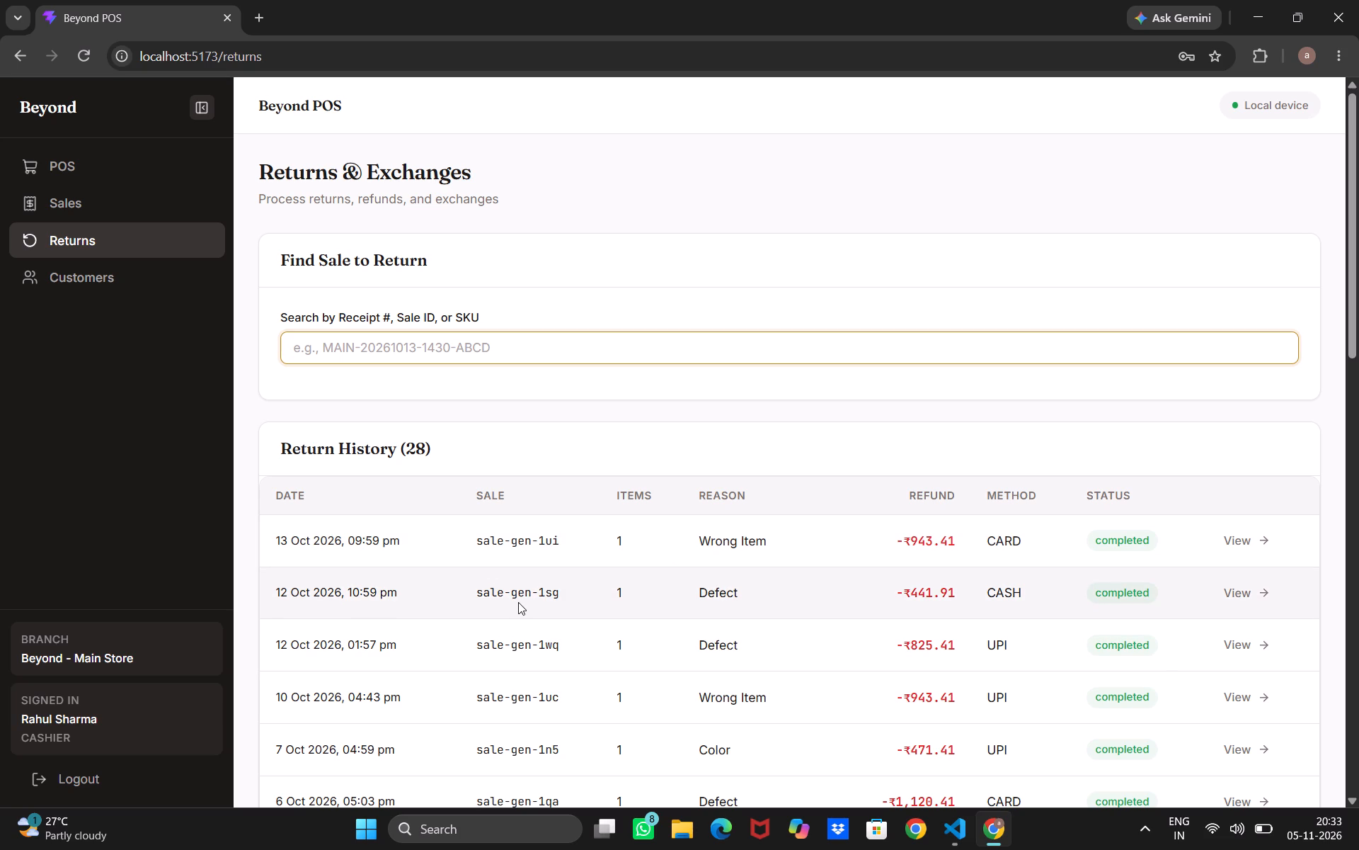
{"action": "left_click", "coordinate": [521, 562]}
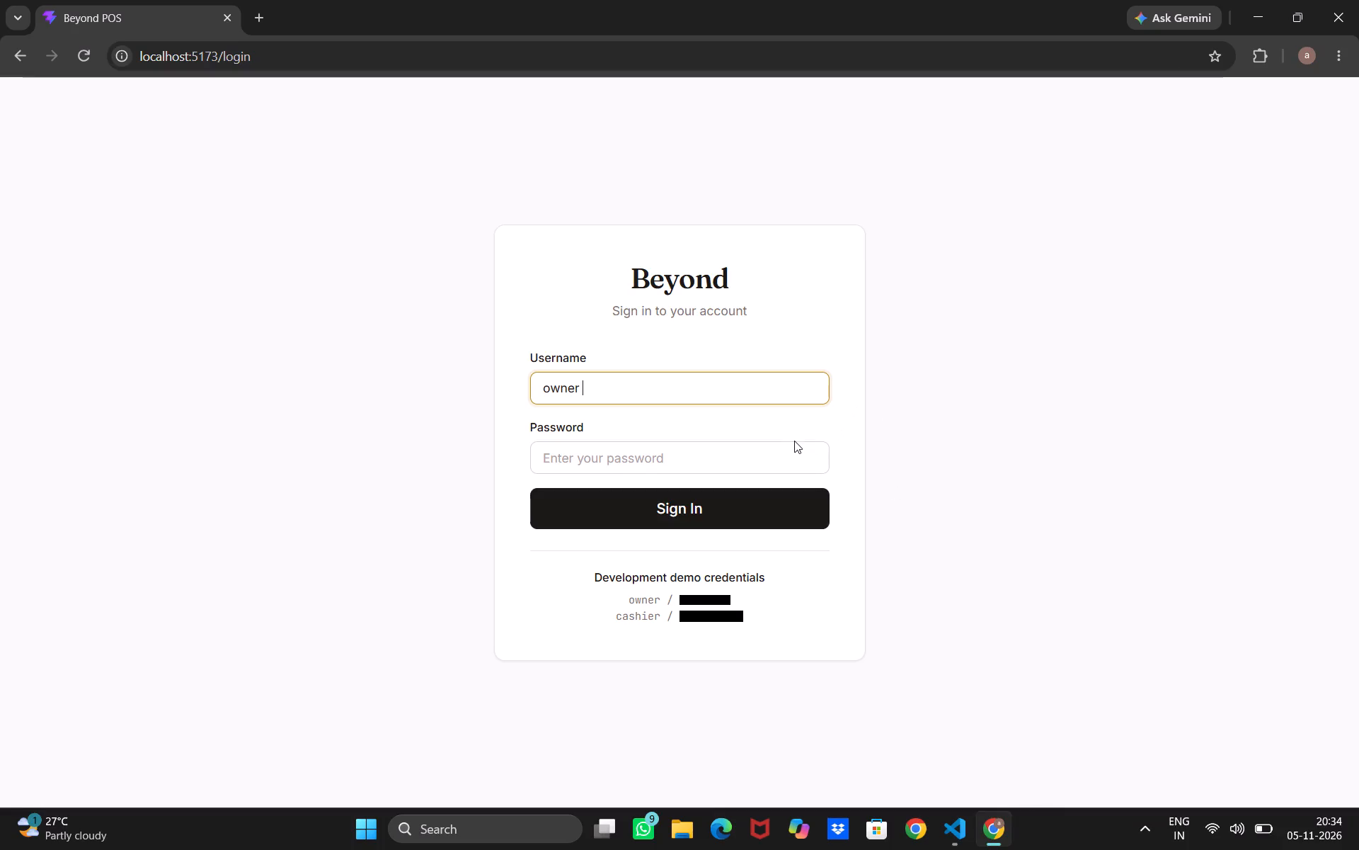
Enter the owner account's password from the clipboard history and sign in to Beyond POS as owner.
{"action": "left_click", "coordinate": [774, 459]}
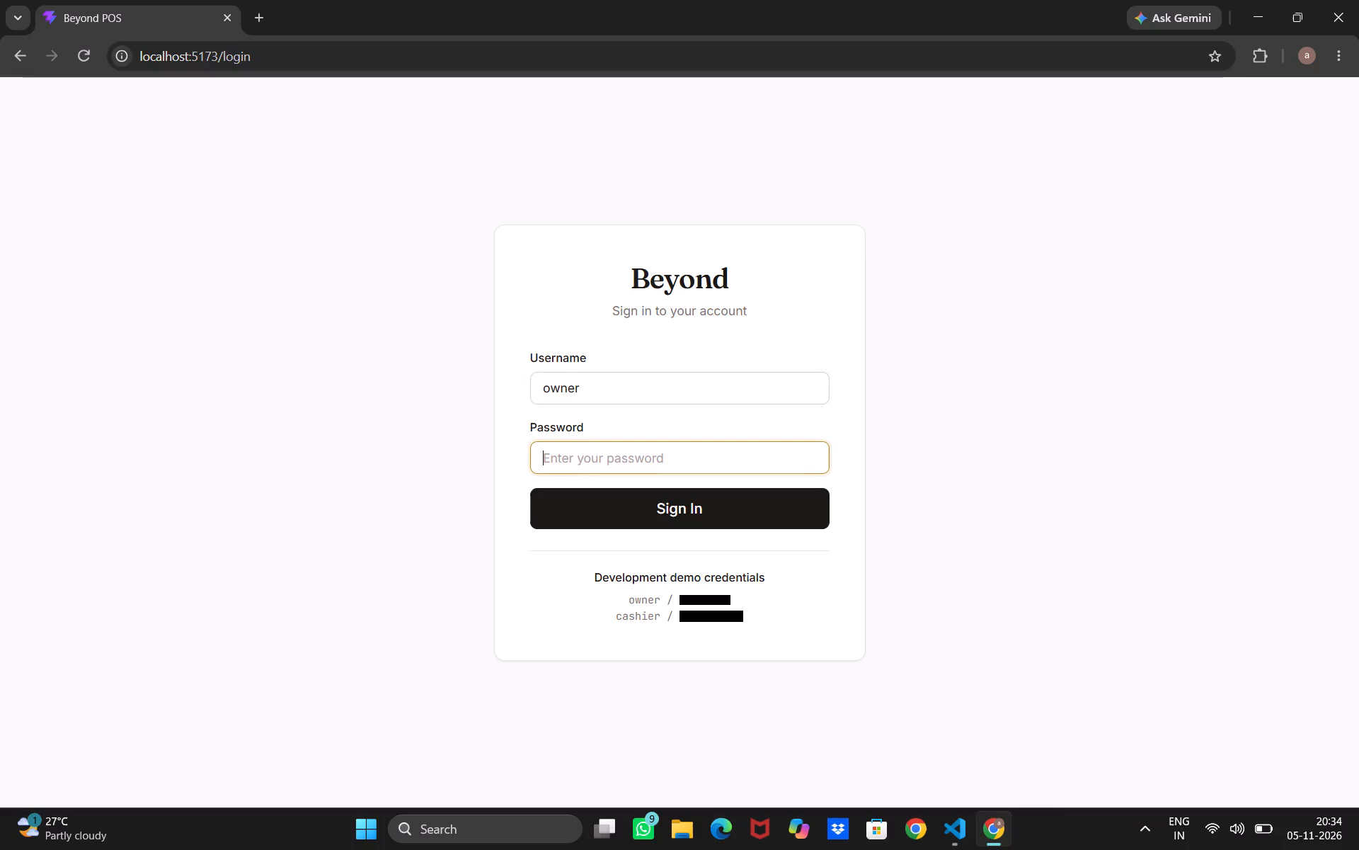
{"action": "key", "text": "super+v"}
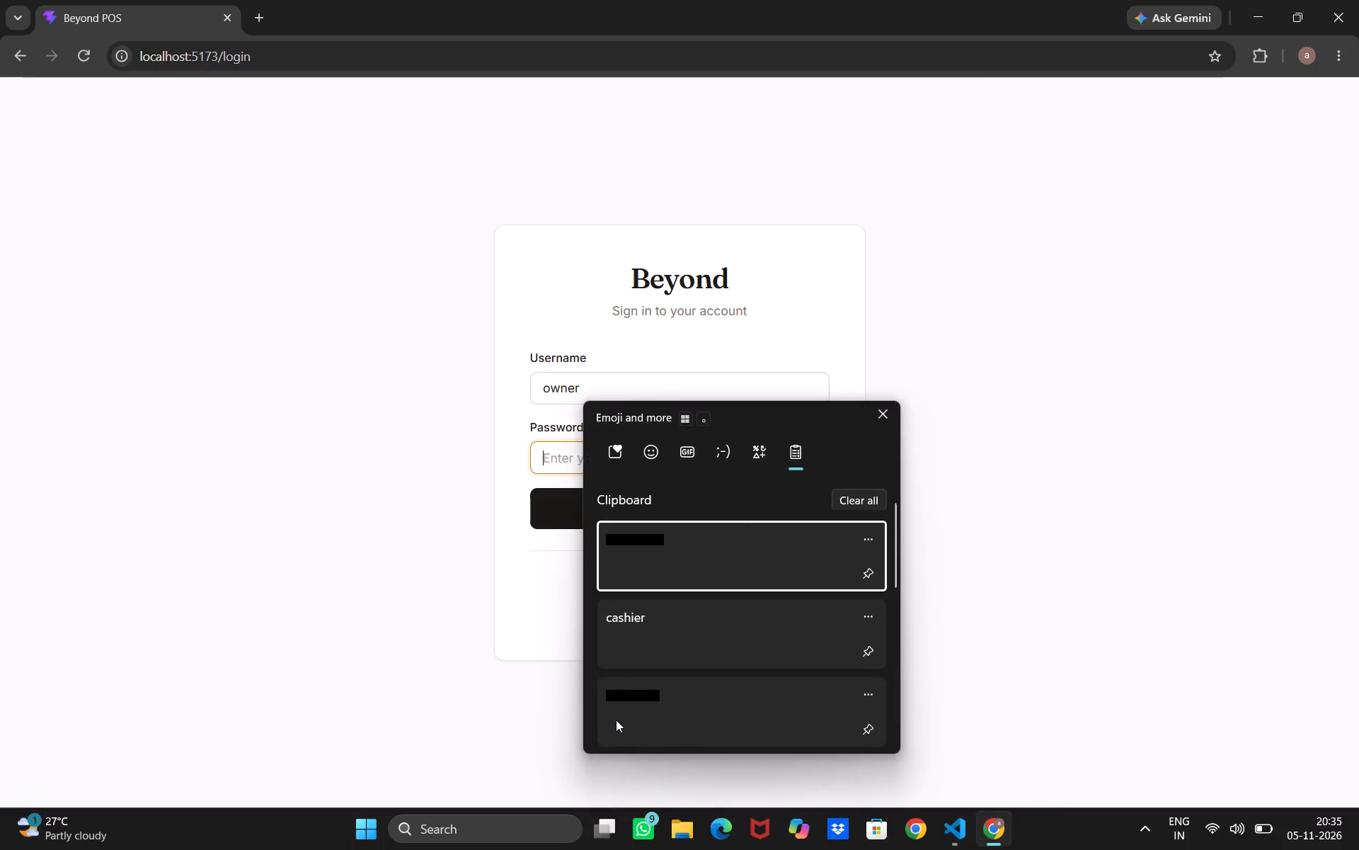
{"action": "left_click", "coordinate": [616, 720]}
{"action": "key", "text": "ctrl+v"}
{"action": "left_click", "coordinate": [716, 520]}
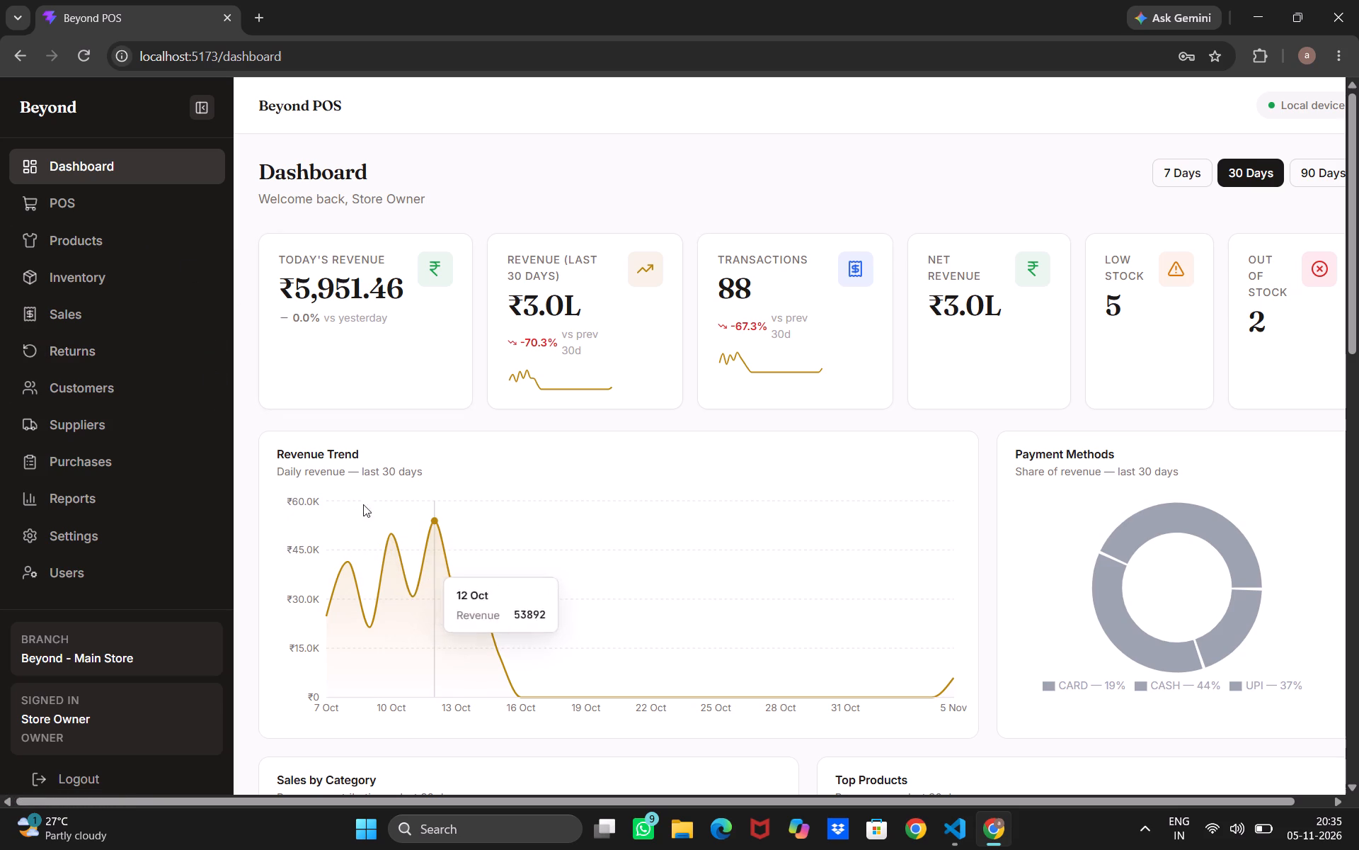
View the owner account's POS page and return to the Dashboard.
{"action": "left_click", "coordinate": [142, 200]}
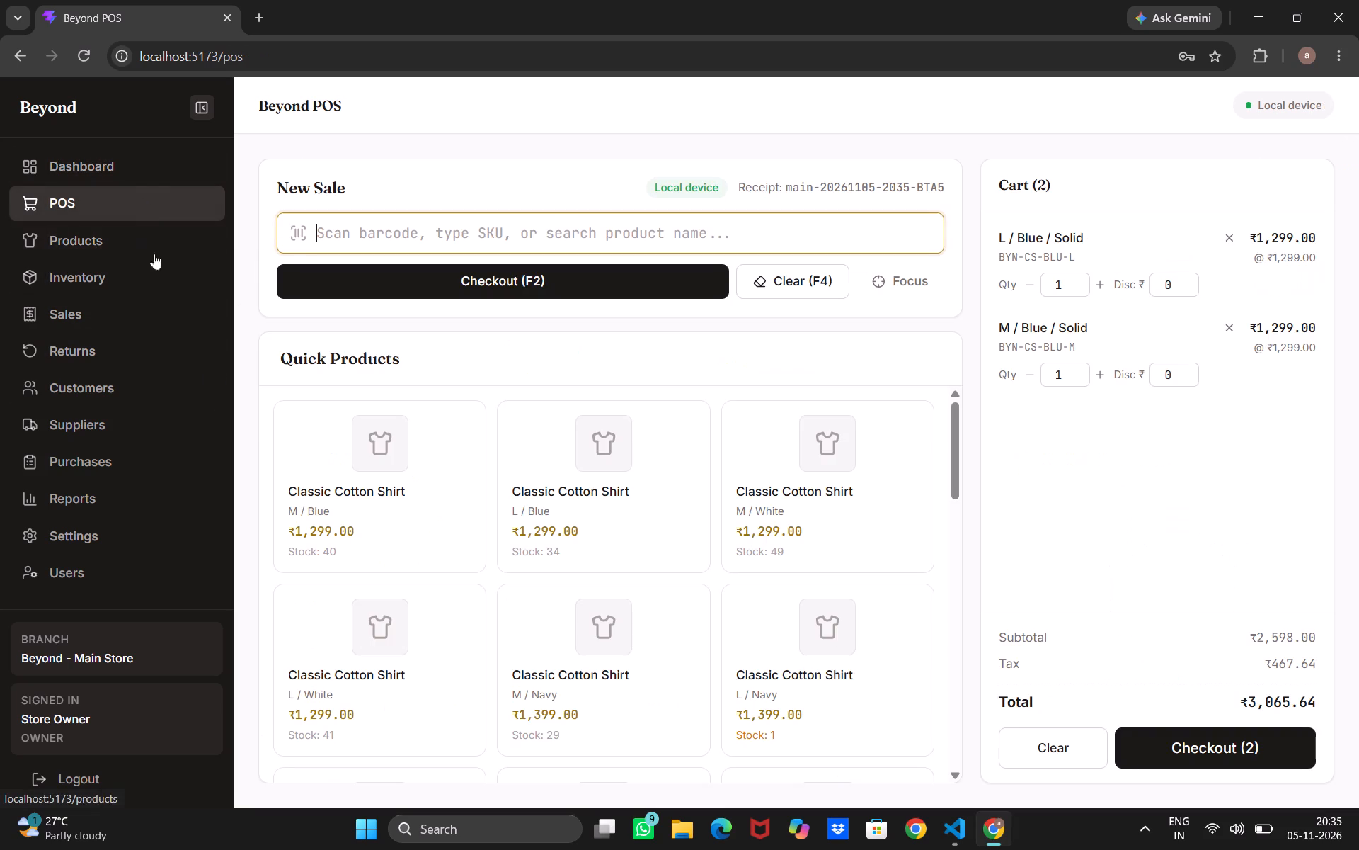
{"action": "left_click", "coordinate": [127, 159]}
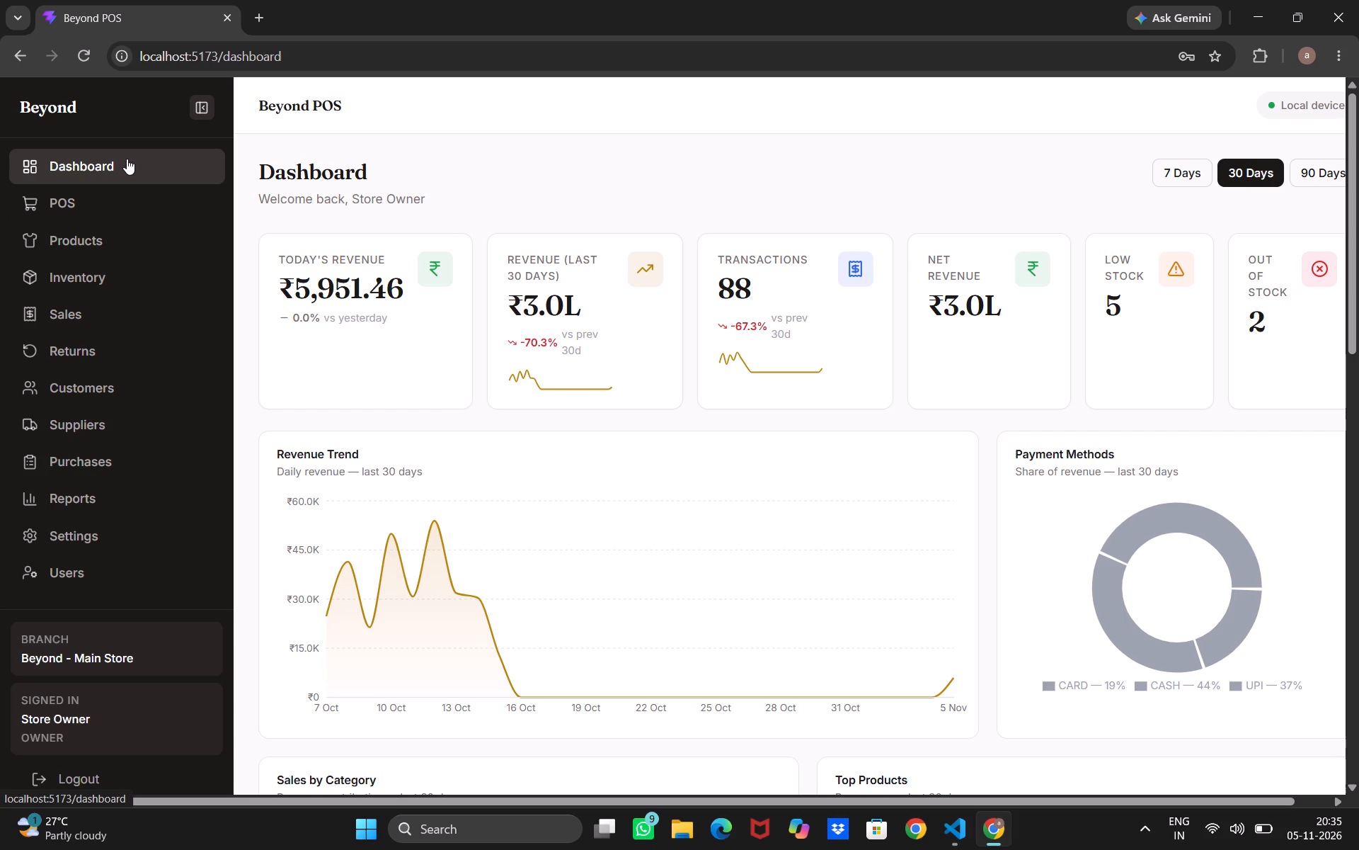
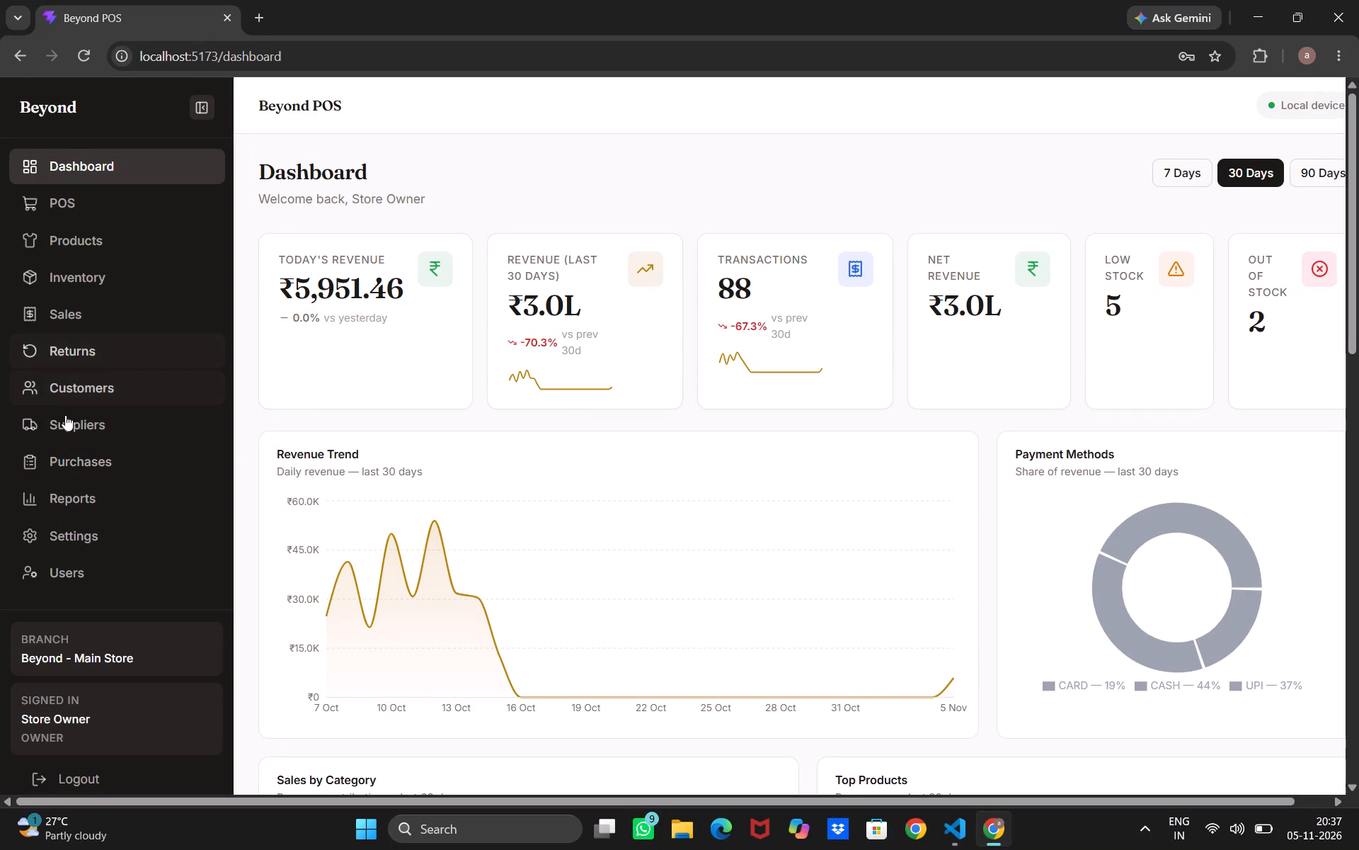
Open the Purchases page.
{"action": "left_click", "coordinate": [40, 458]}
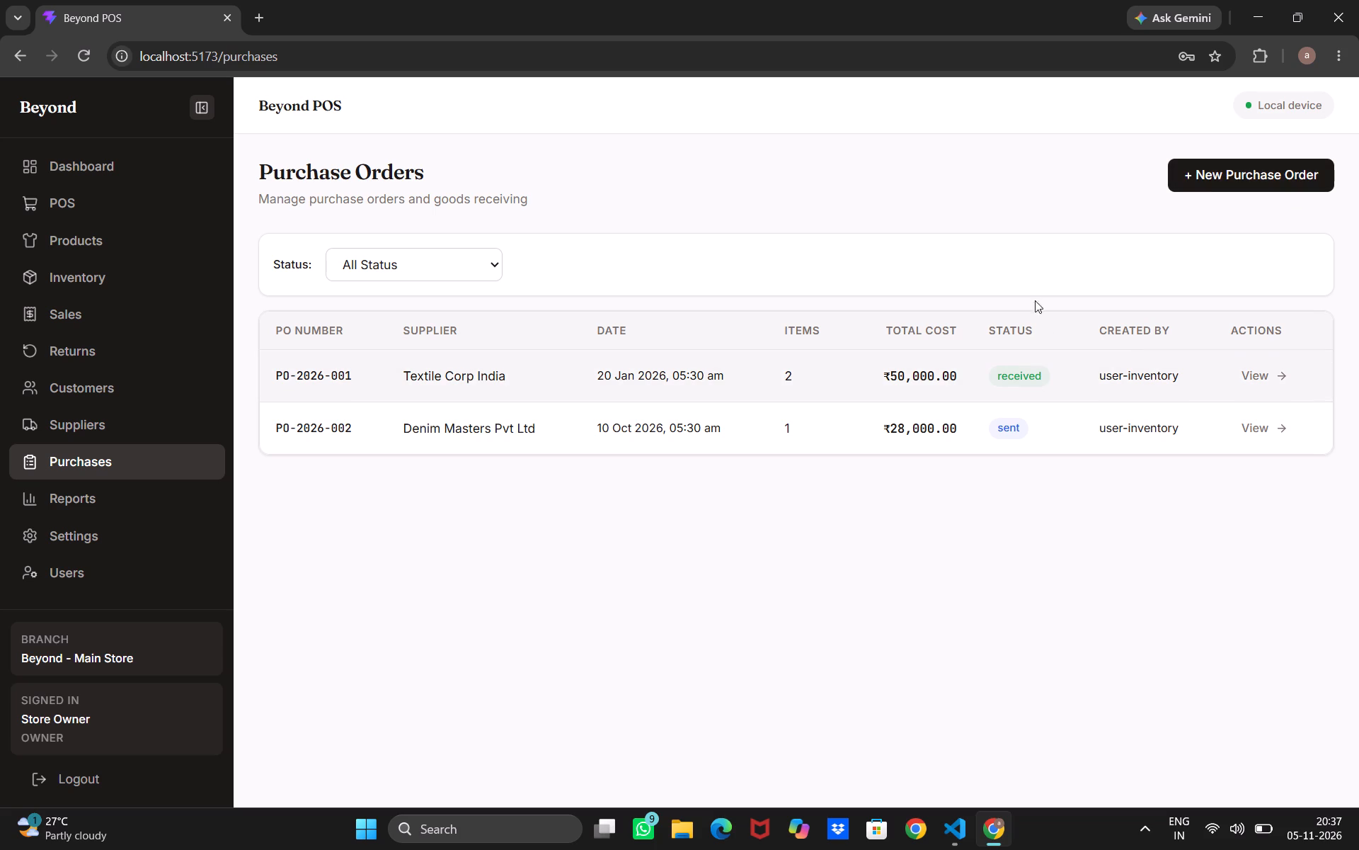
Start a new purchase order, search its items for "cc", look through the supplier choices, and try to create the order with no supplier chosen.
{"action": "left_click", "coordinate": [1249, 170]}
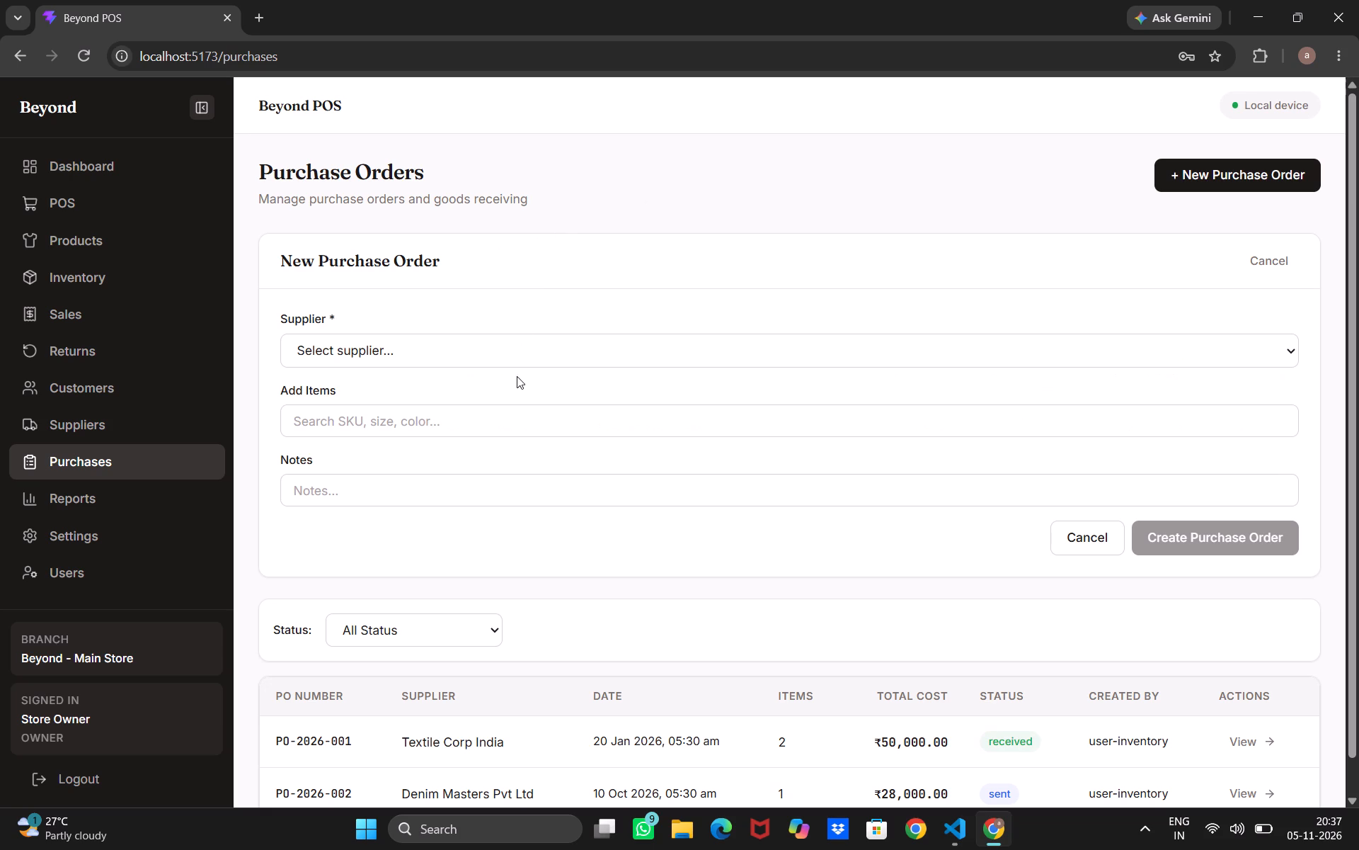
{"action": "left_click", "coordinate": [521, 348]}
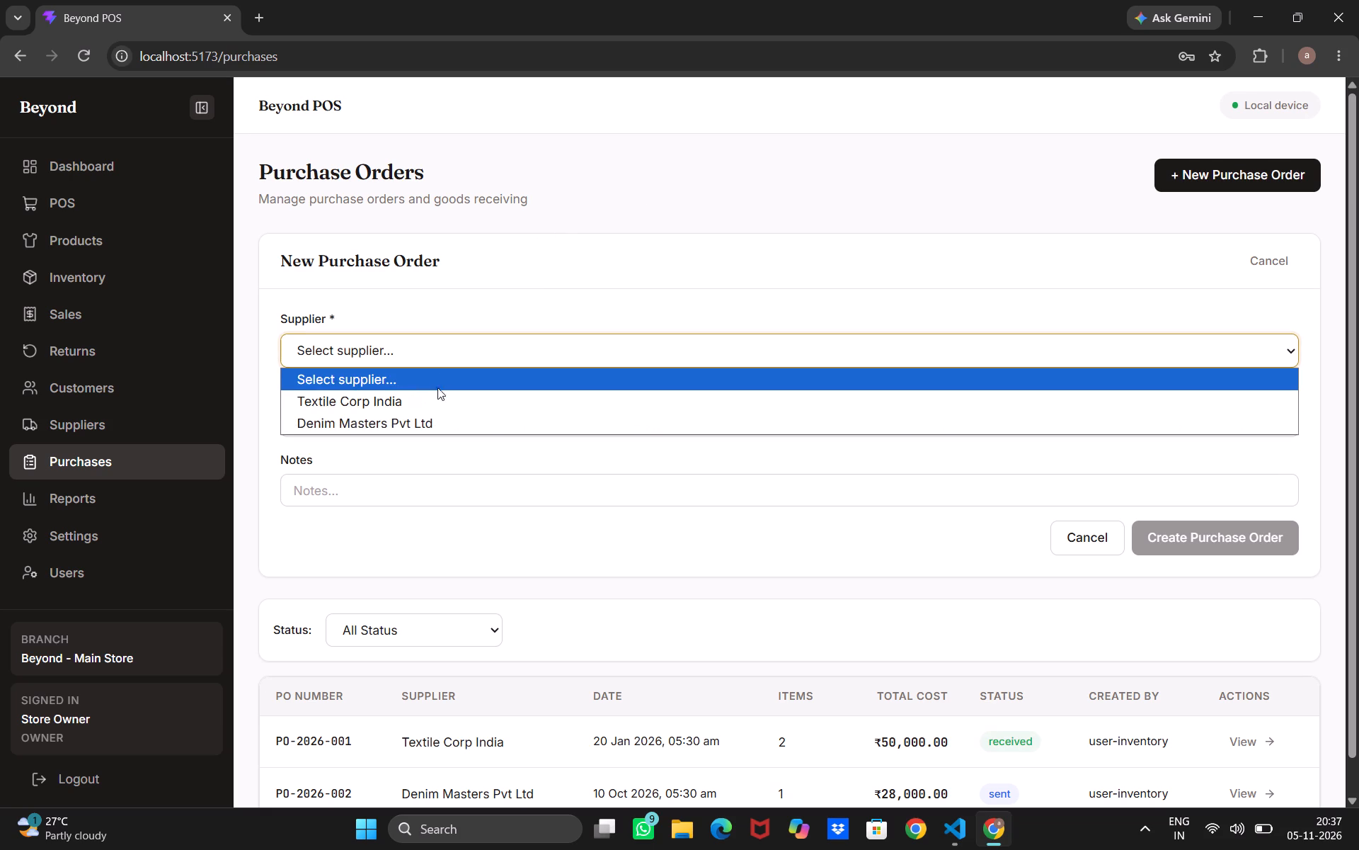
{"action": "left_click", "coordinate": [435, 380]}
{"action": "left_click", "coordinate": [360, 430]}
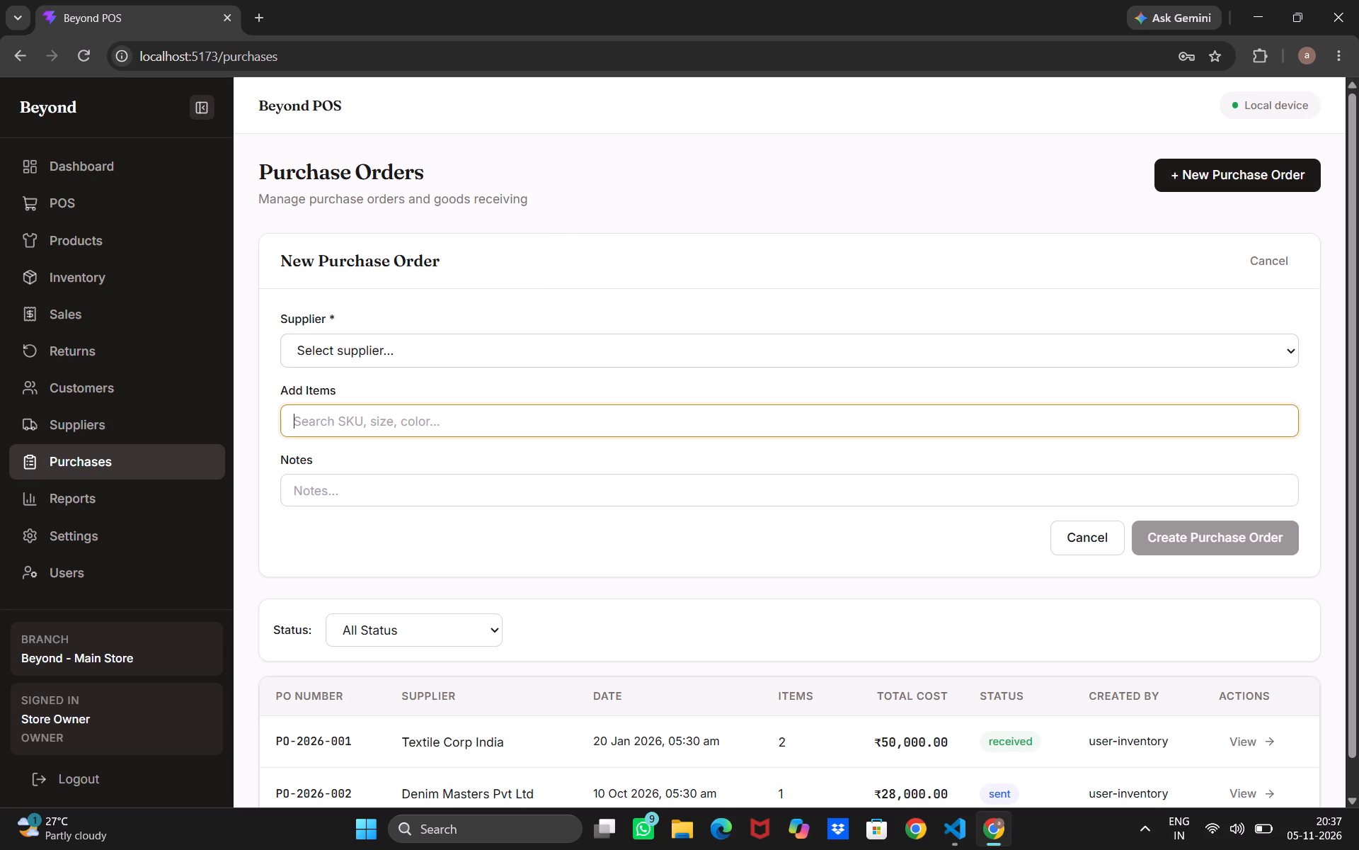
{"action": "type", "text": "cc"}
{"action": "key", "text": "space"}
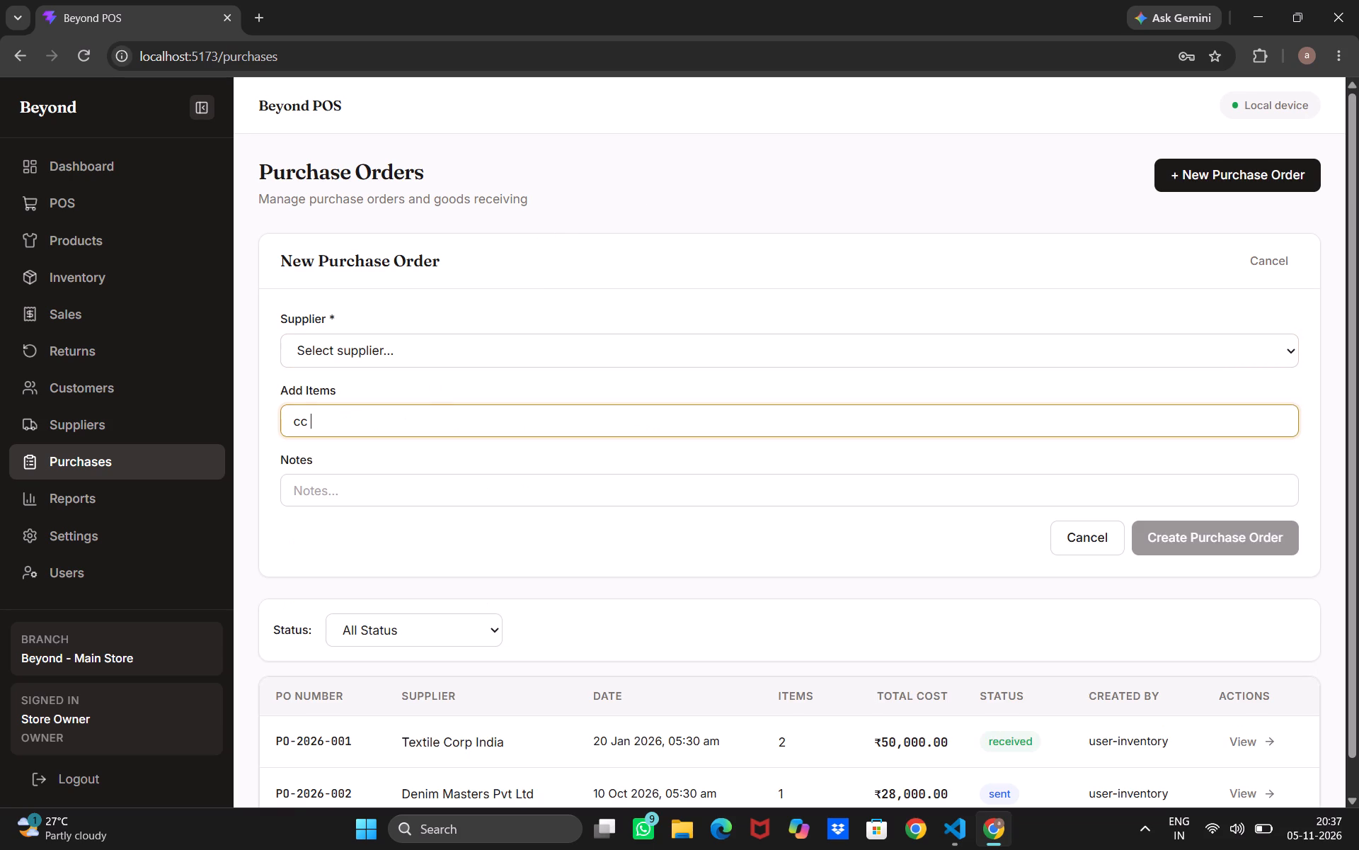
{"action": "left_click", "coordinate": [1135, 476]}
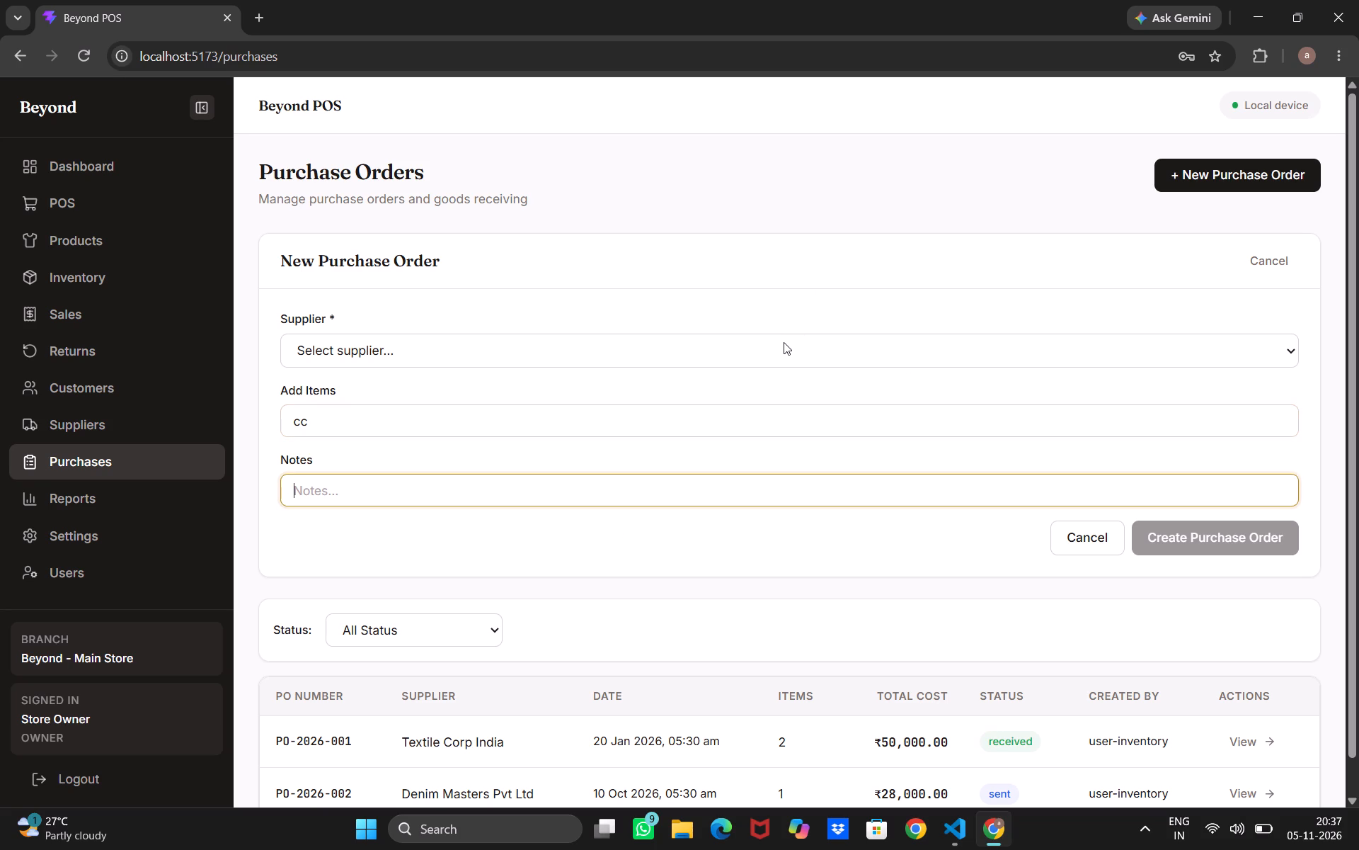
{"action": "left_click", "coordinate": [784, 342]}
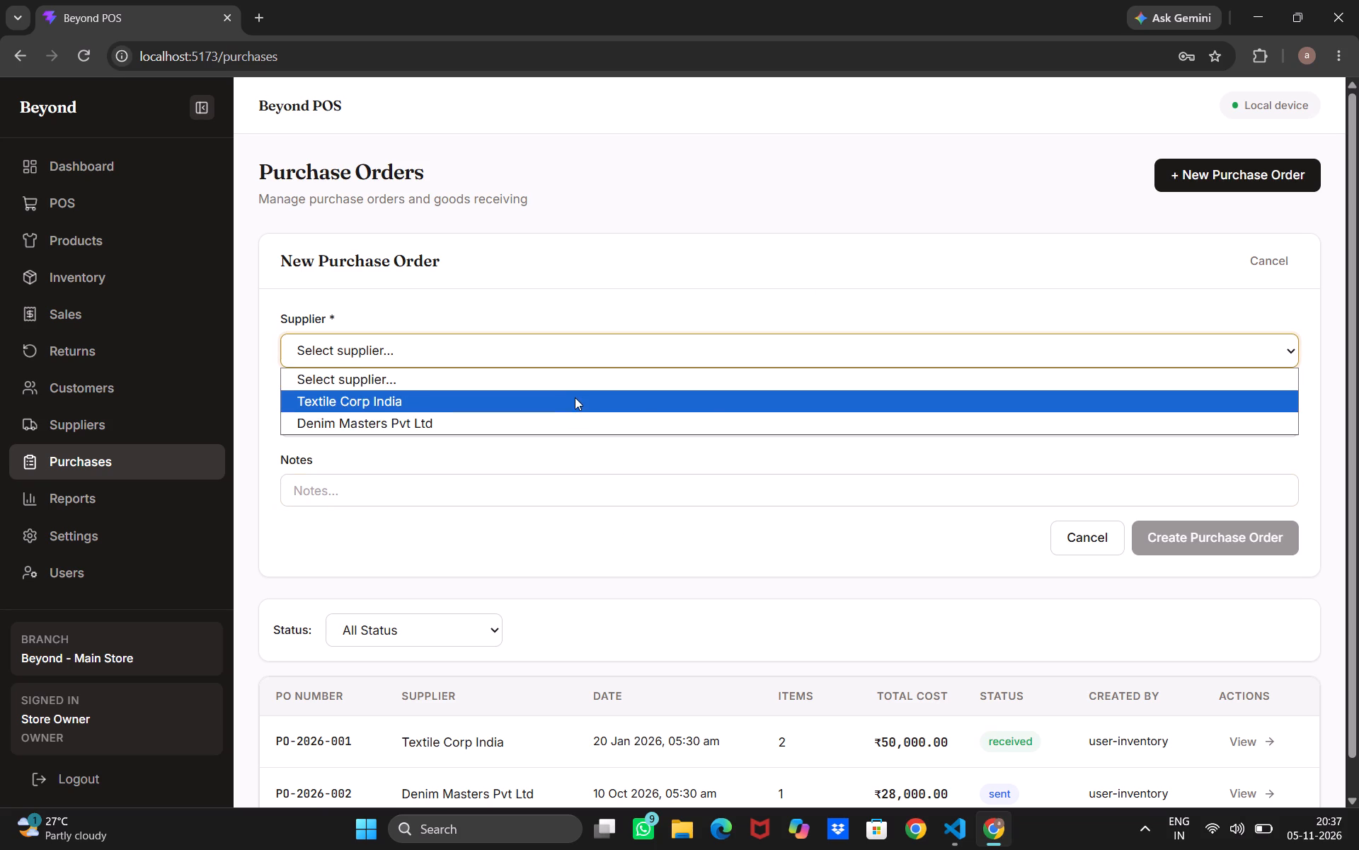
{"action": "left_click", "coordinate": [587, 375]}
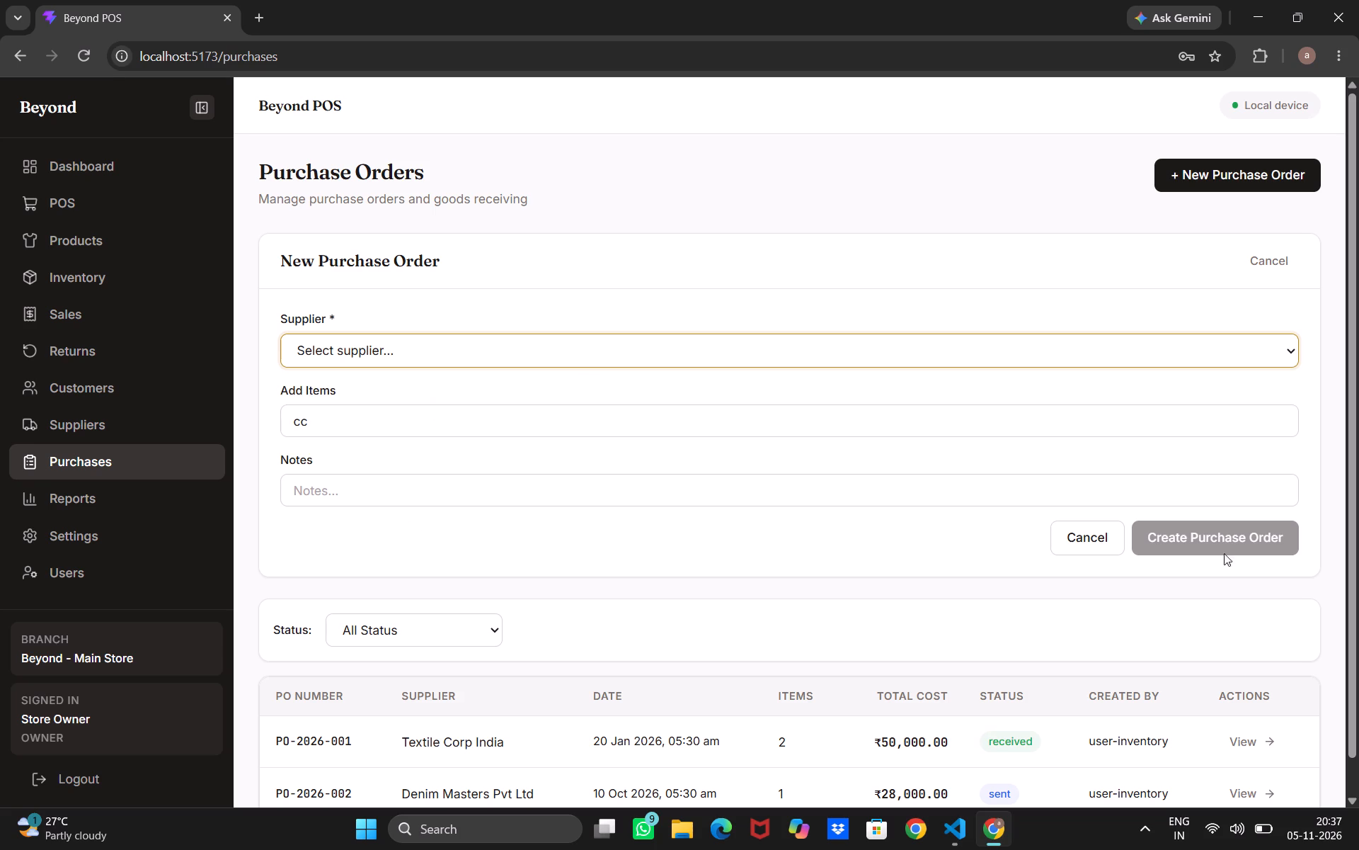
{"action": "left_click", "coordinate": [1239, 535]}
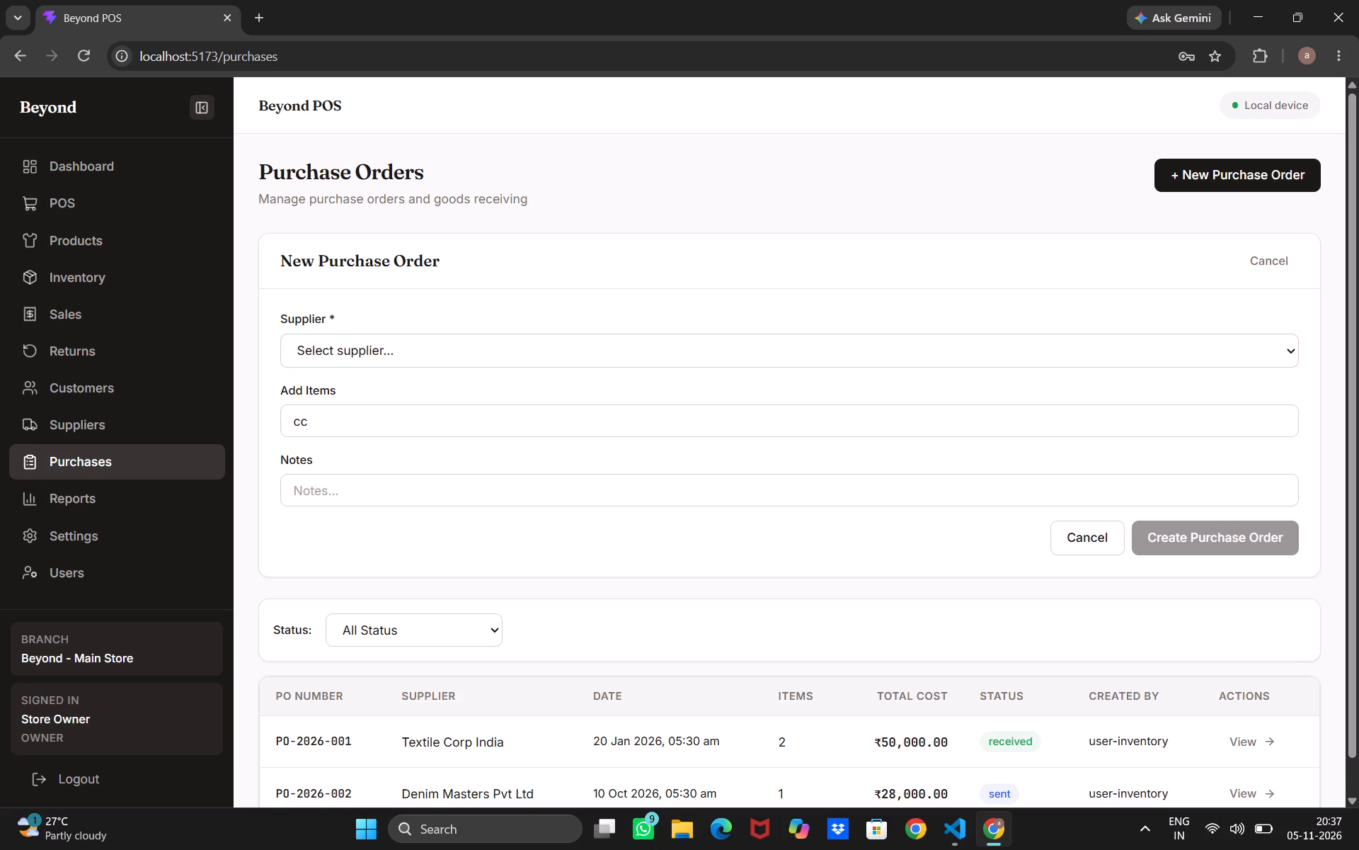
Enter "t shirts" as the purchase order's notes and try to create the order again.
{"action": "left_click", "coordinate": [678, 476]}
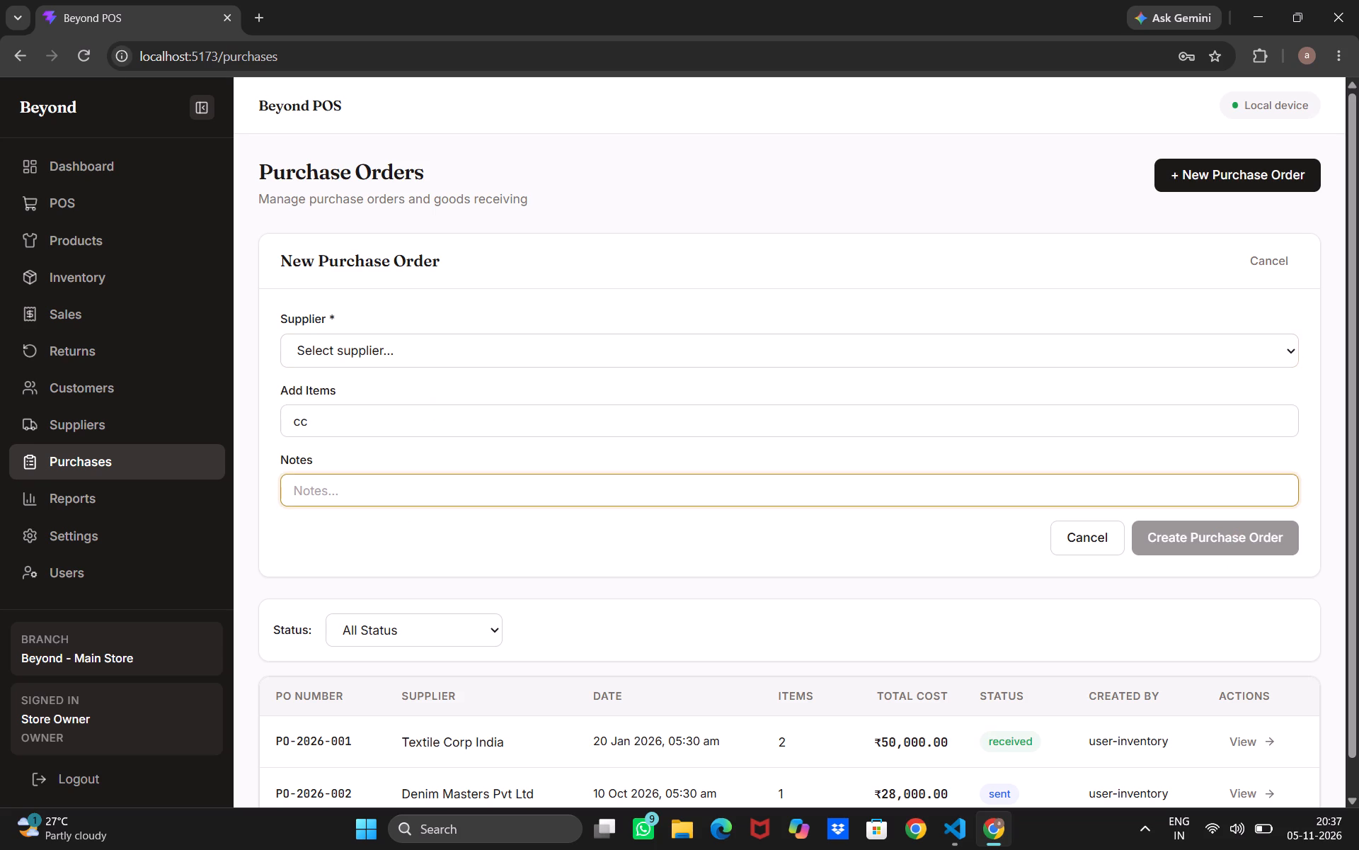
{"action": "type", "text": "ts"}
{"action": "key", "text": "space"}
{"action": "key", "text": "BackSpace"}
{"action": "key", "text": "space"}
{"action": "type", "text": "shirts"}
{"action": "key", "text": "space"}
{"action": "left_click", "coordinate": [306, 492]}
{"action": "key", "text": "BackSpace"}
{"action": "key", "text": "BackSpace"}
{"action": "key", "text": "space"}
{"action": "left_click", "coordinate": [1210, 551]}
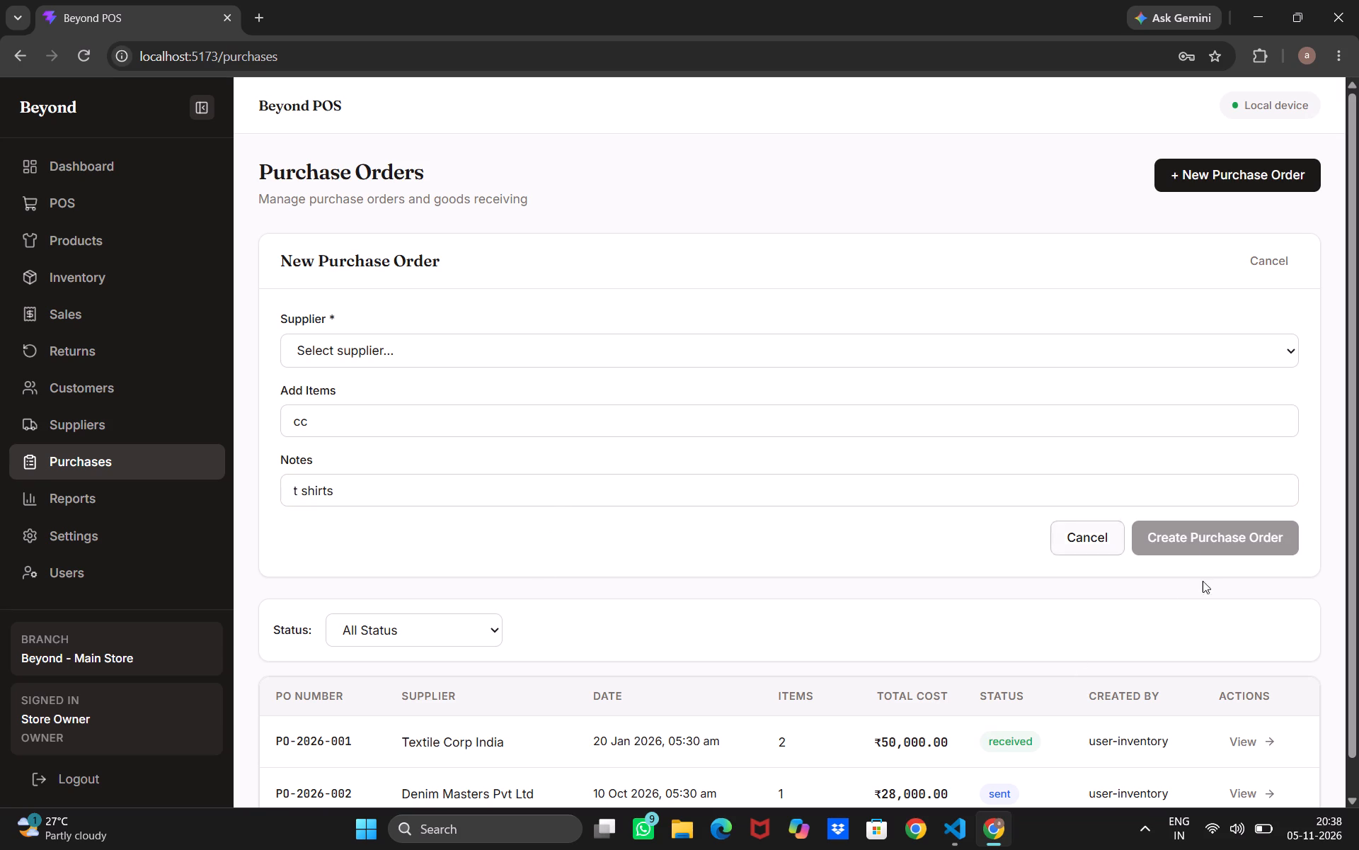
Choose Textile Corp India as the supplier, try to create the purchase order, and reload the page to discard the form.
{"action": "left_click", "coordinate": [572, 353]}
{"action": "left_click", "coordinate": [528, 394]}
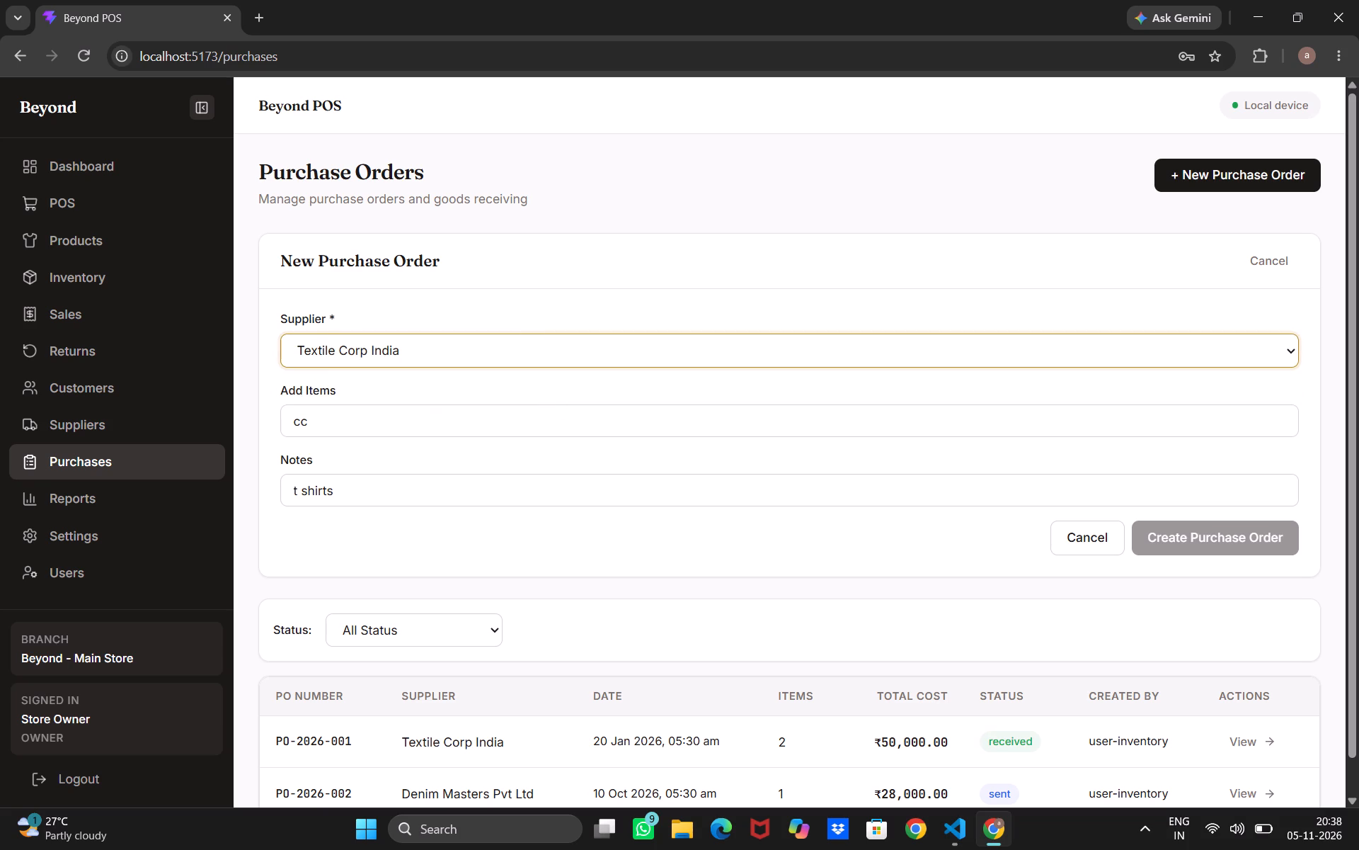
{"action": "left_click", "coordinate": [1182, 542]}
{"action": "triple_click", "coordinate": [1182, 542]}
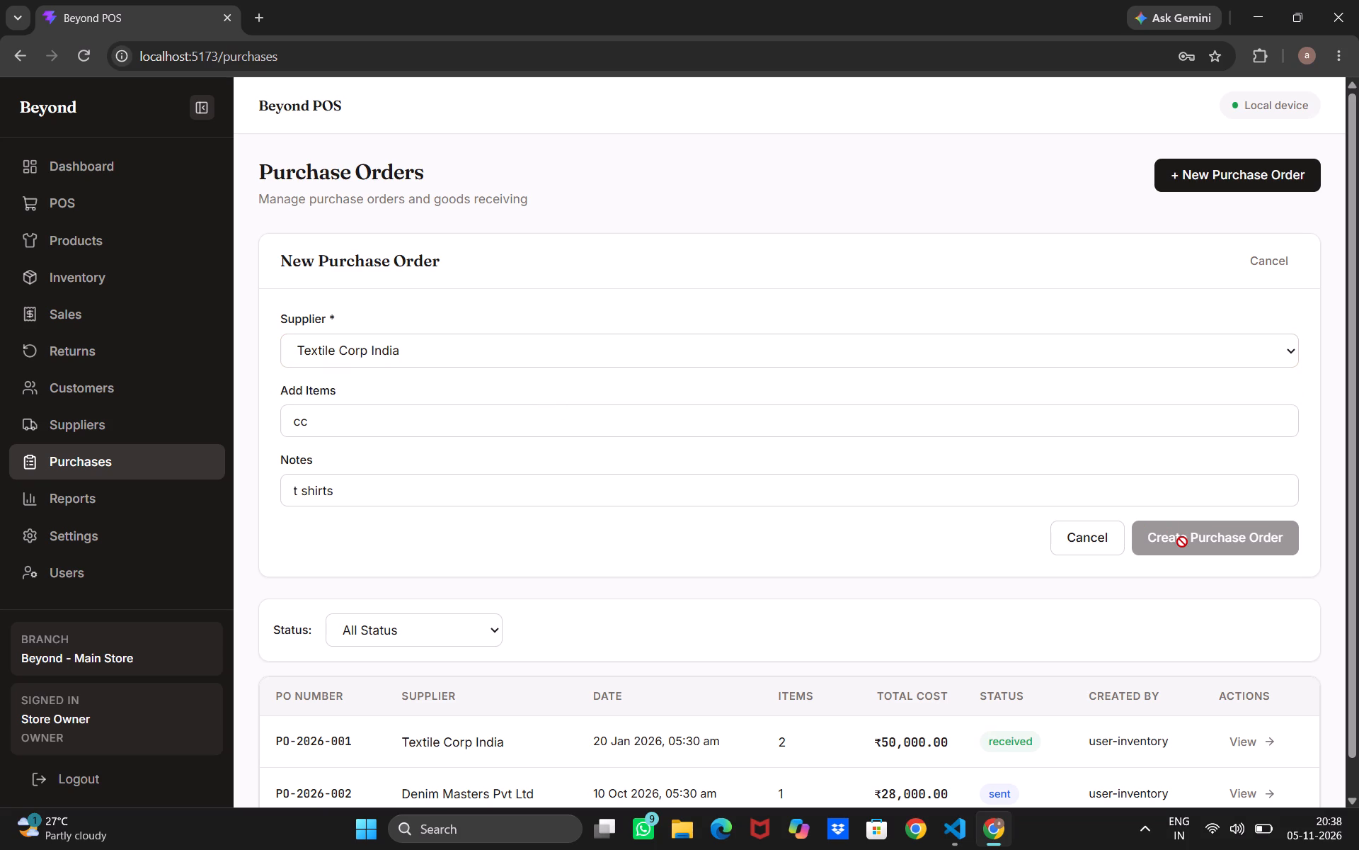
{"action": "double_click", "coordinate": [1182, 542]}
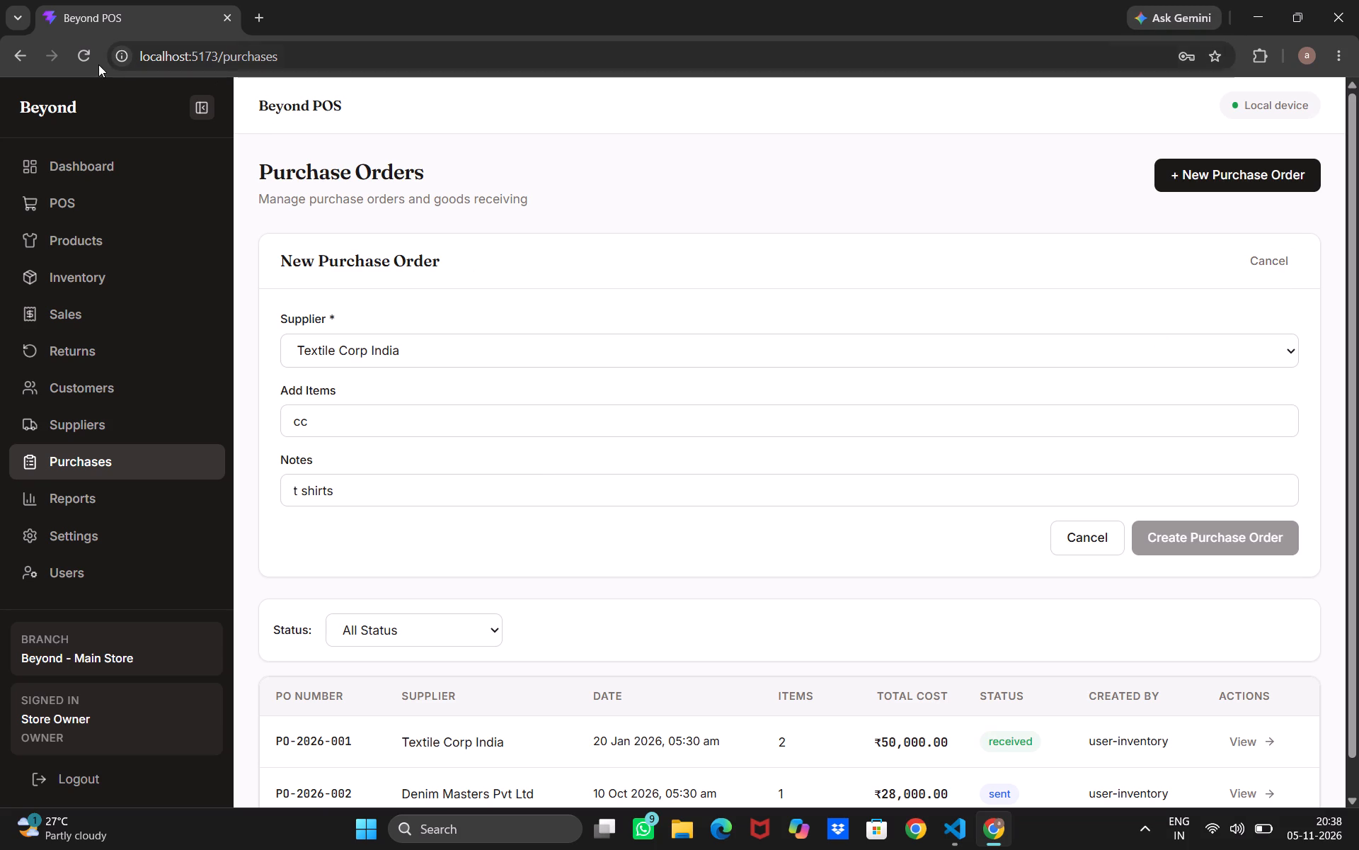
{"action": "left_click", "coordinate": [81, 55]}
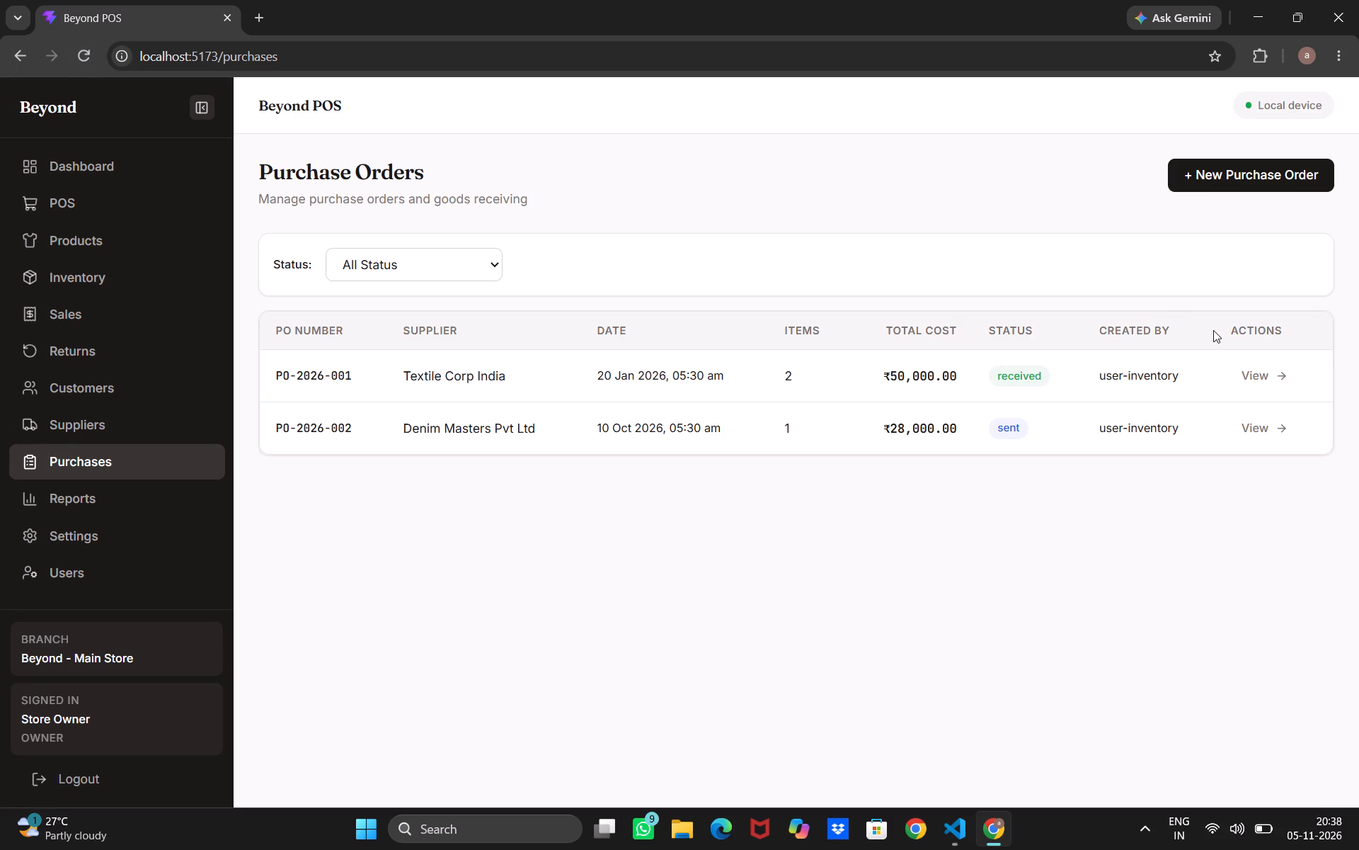
Start a new purchase order for Textile Corp India and add the M/Blue/Solid Classic Cotton Shirt, BYN-CS-BLU-M, found by searching "c".
{"action": "left_click", "coordinate": [1275, 165]}
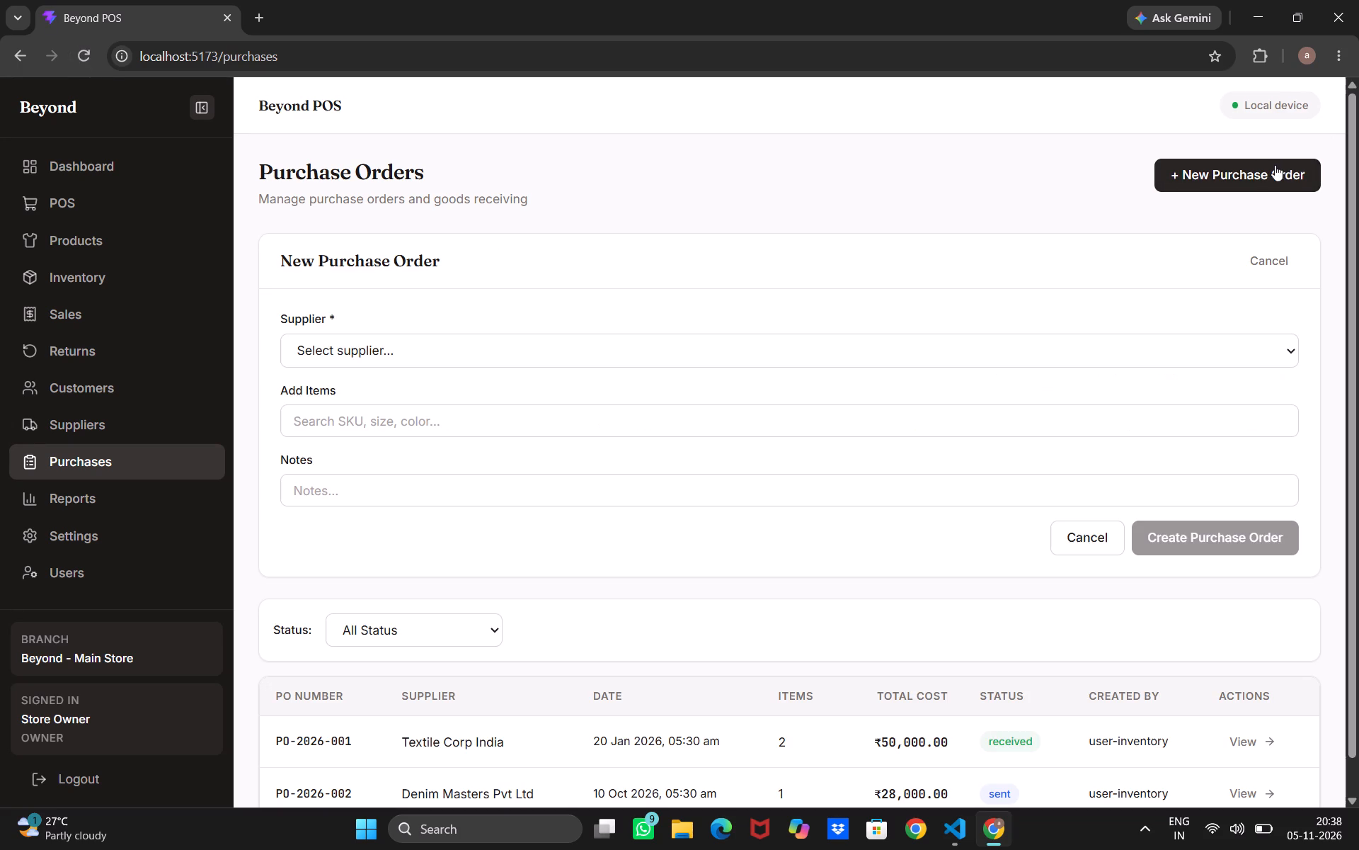
{"action": "left_click", "coordinate": [1038, 346]}
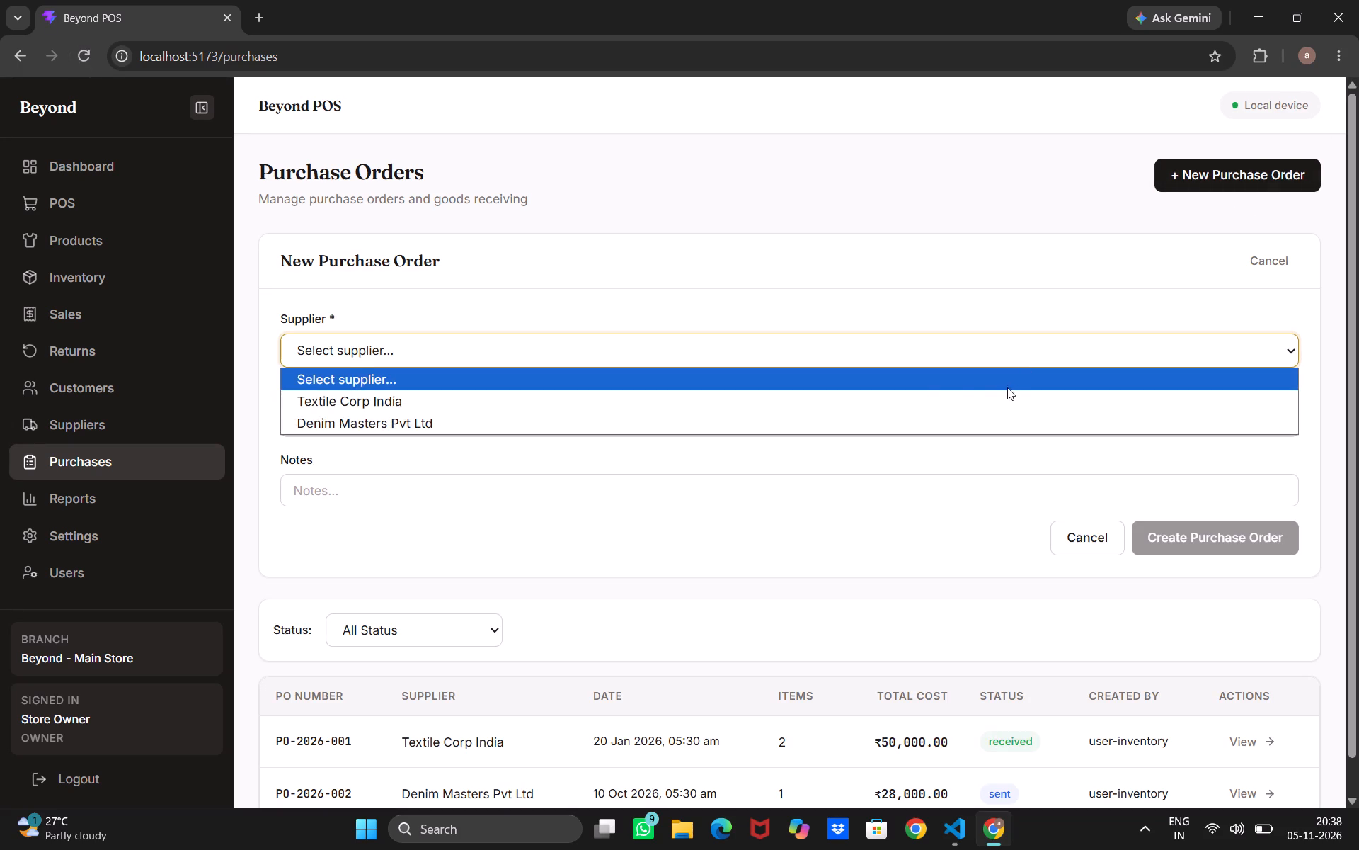
{"action": "left_click", "coordinate": [847, 400]}
{"action": "left_click", "coordinate": [796, 423]}
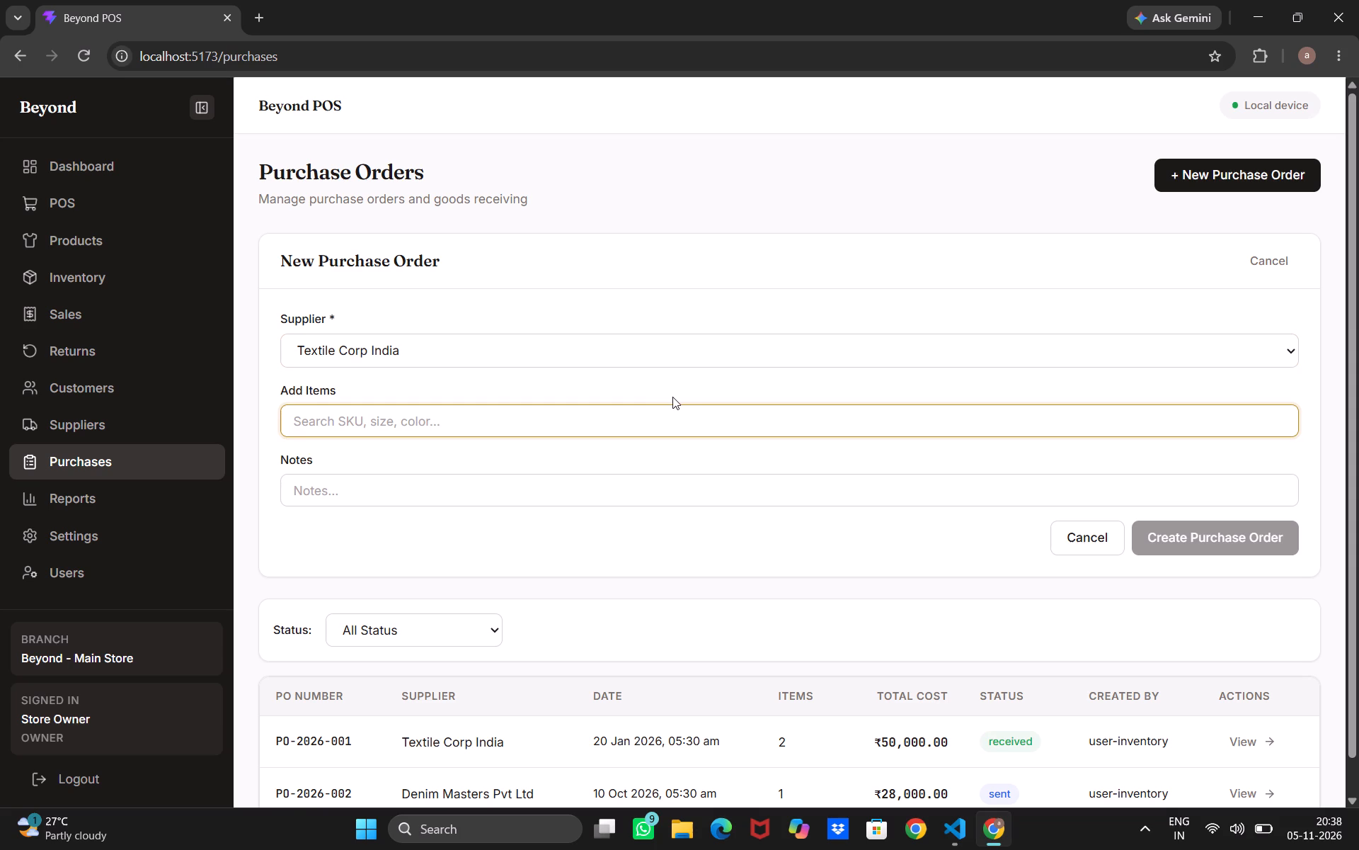
{"action": "key", "text": "c"}
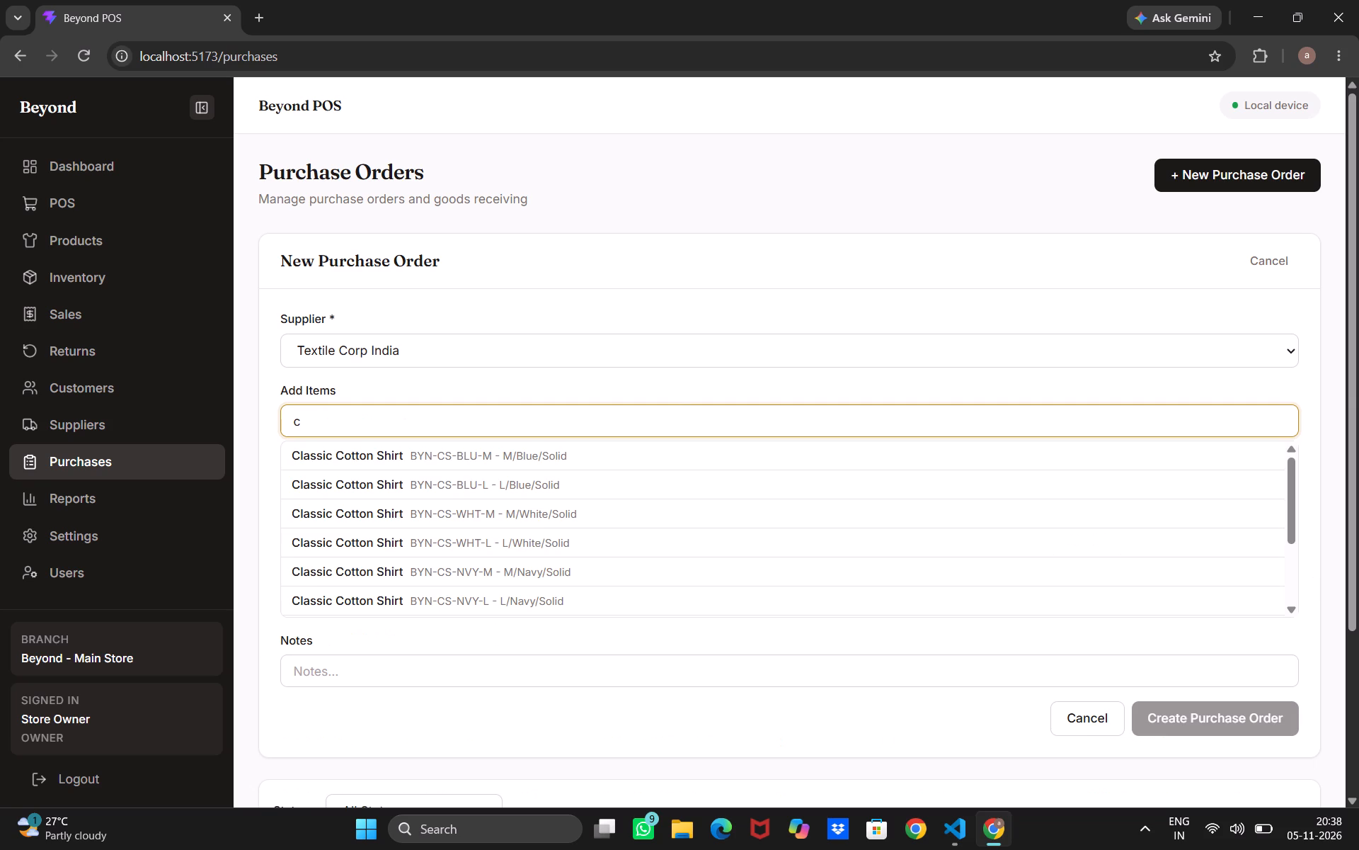
{"action": "key", "text": "c"}
{"action": "key", "text": "BackSpace"}
{"action": "left_click", "coordinate": [595, 459]}
{"action": "left_click", "coordinate": [521, 414]}
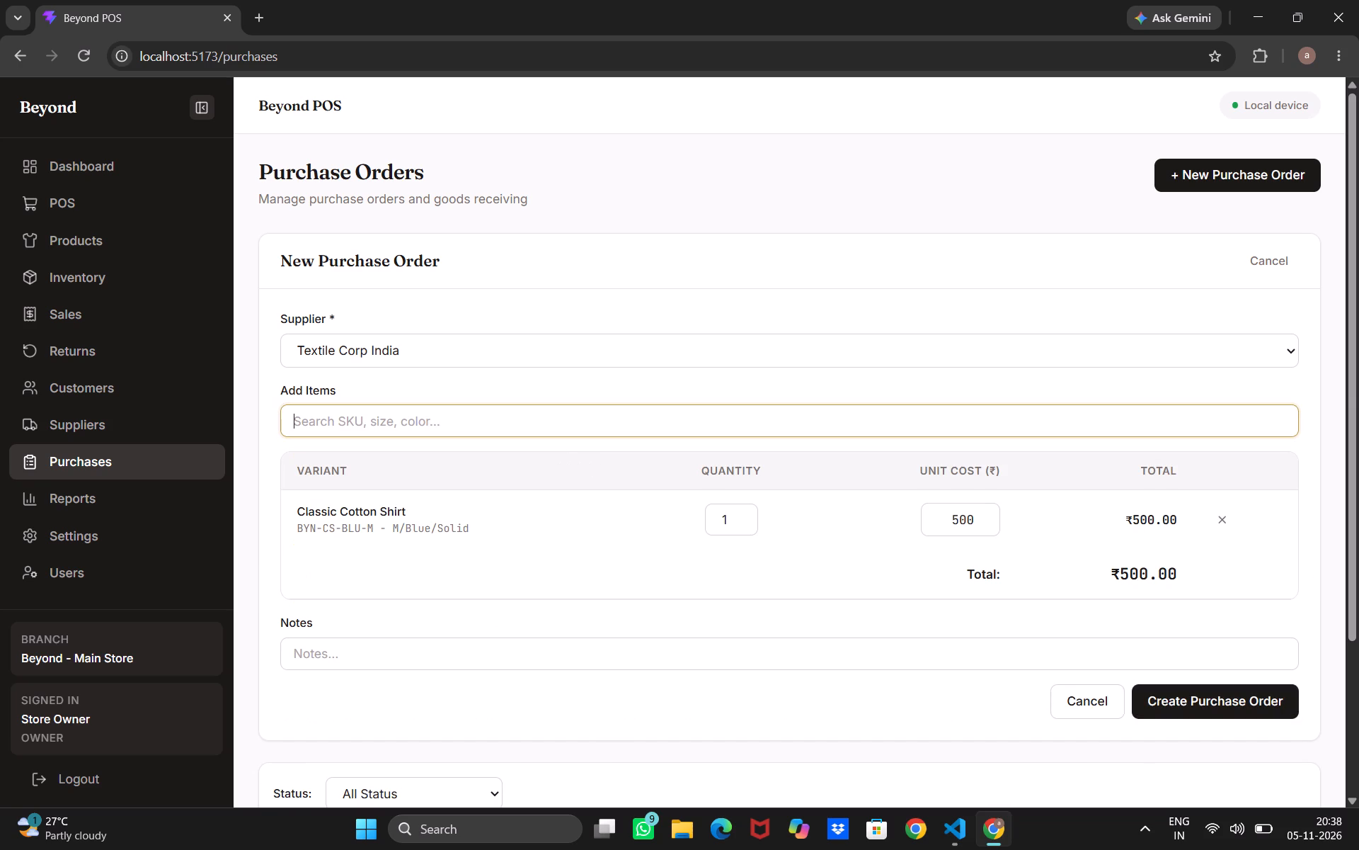
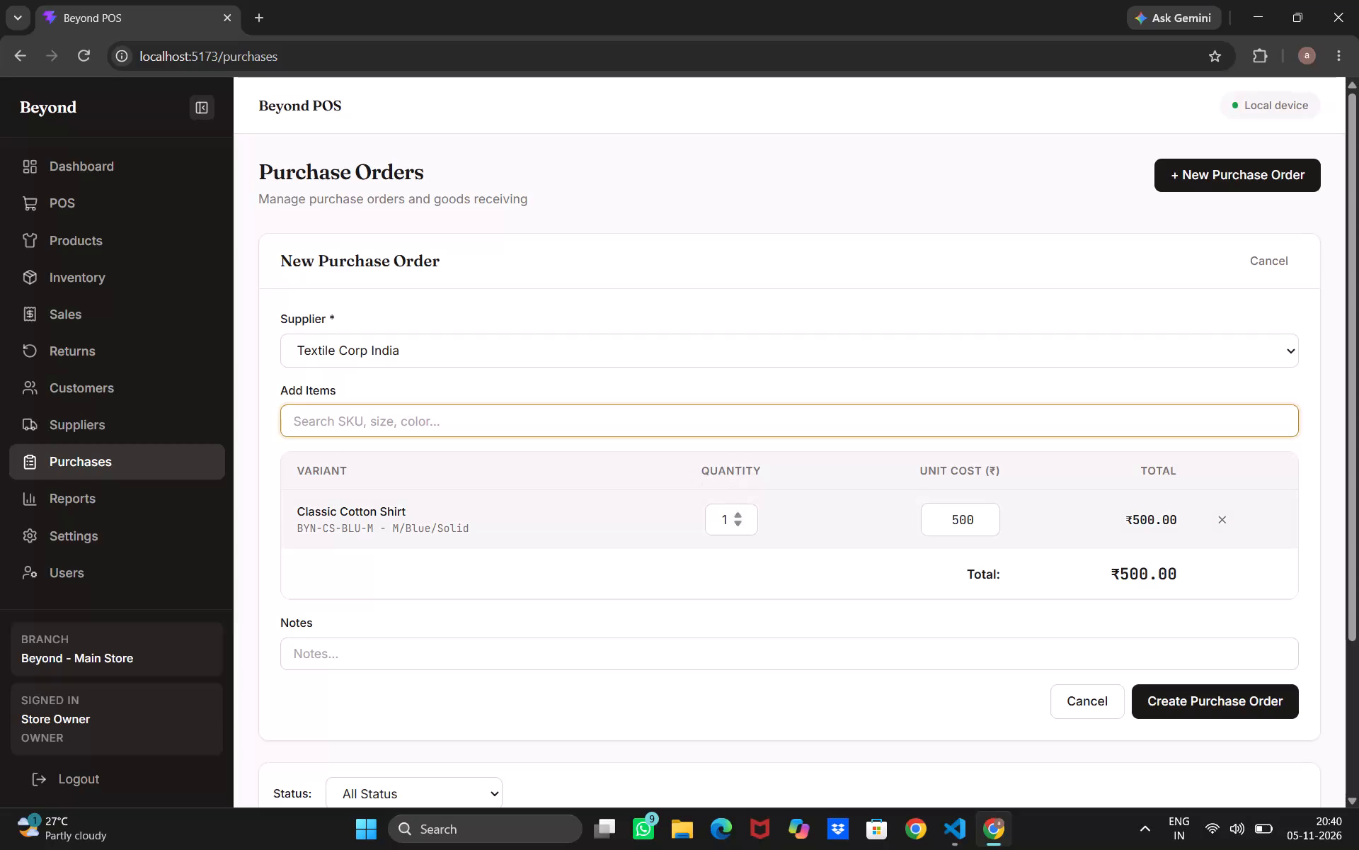
Enter "hvhv" as the purchase order's notes and create the purchase order.
{"action": "left_click", "coordinate": [475, 663]}
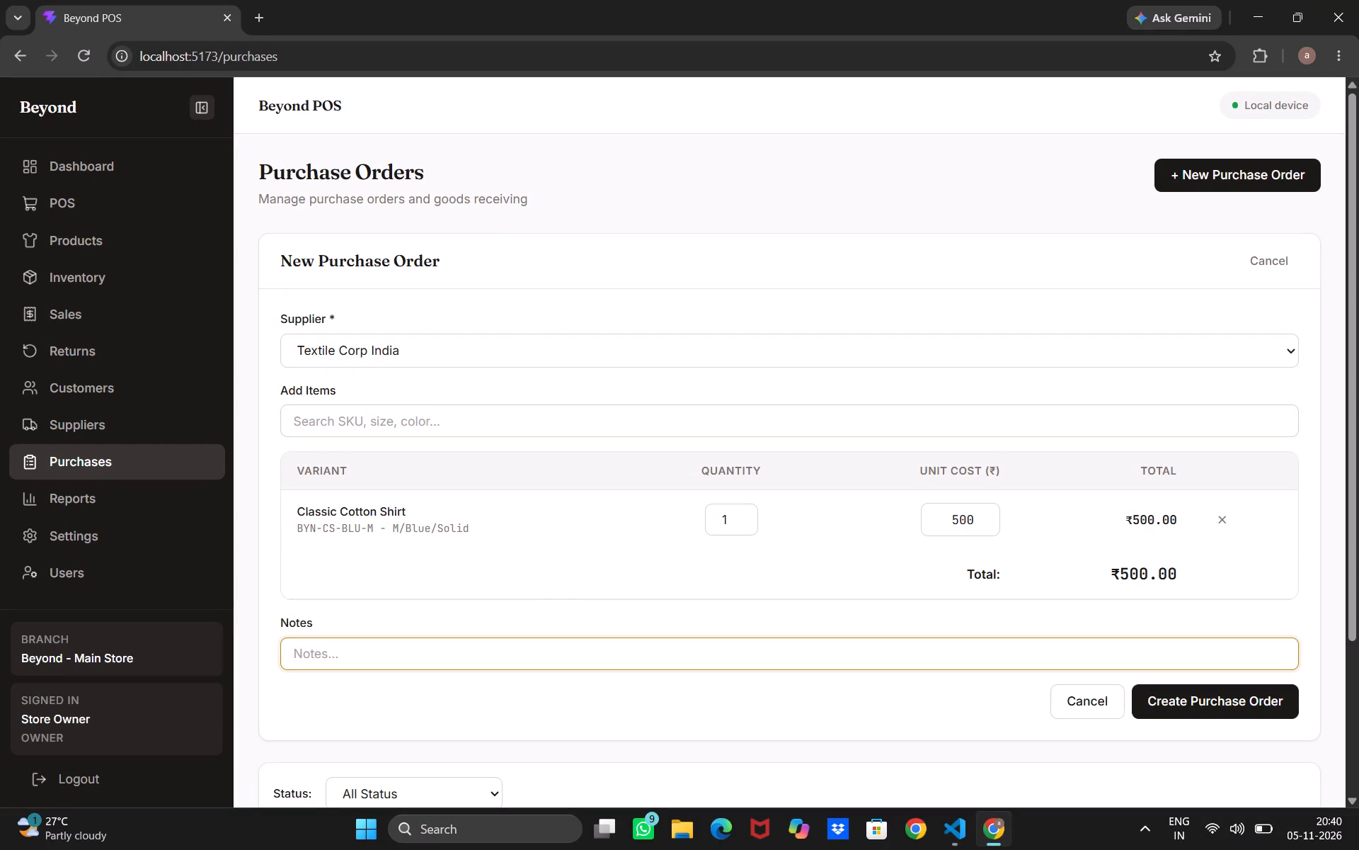
{"action": "type", "text": "hvhv"}
{"action": "left_click", "coordinate": [1152, 696]}
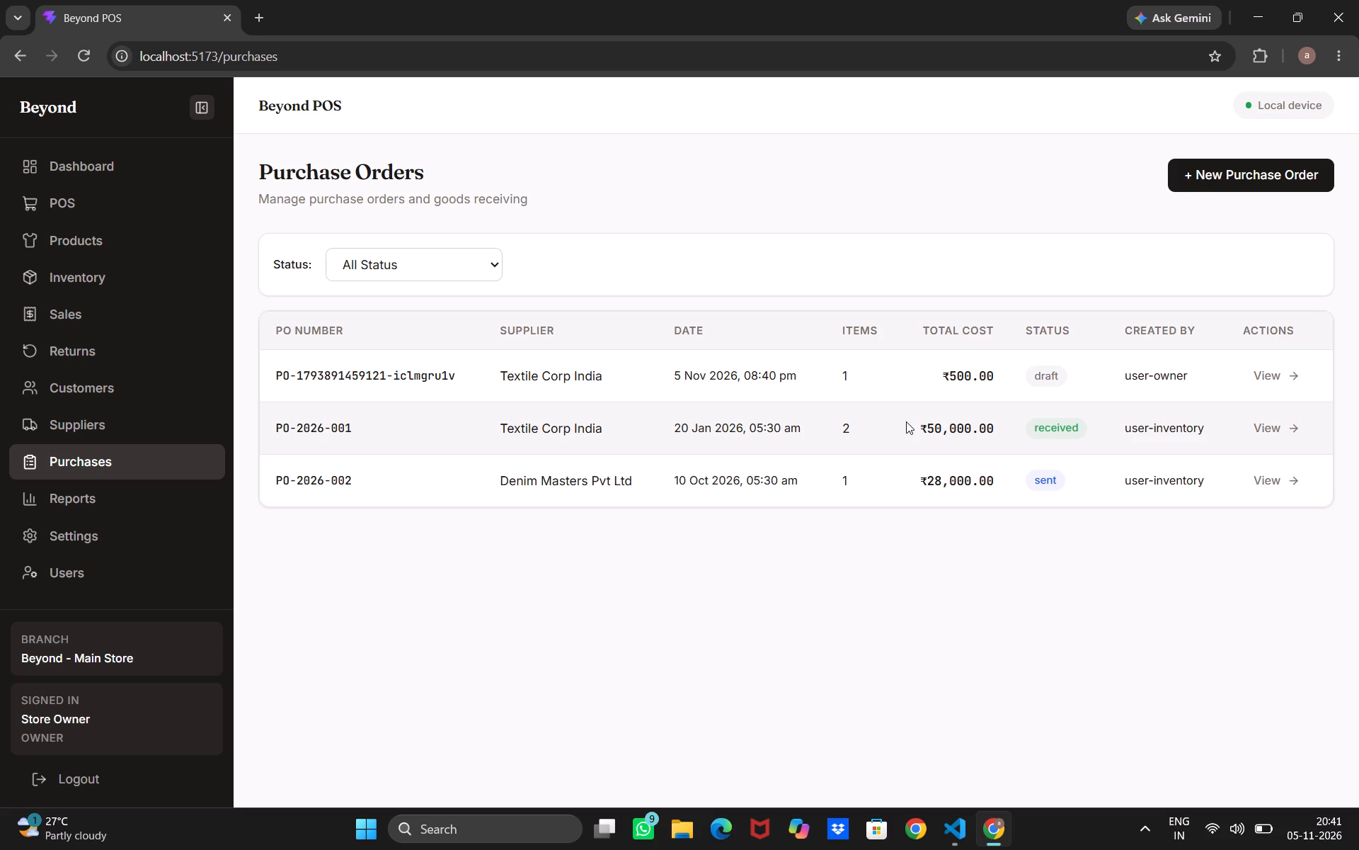
{"action": "left_click", "coordinate": [906, 421]}
Open the Customers page to review the customer profiles and purchase history.
{"action": "left_click", "coordinate": [148, 390]}
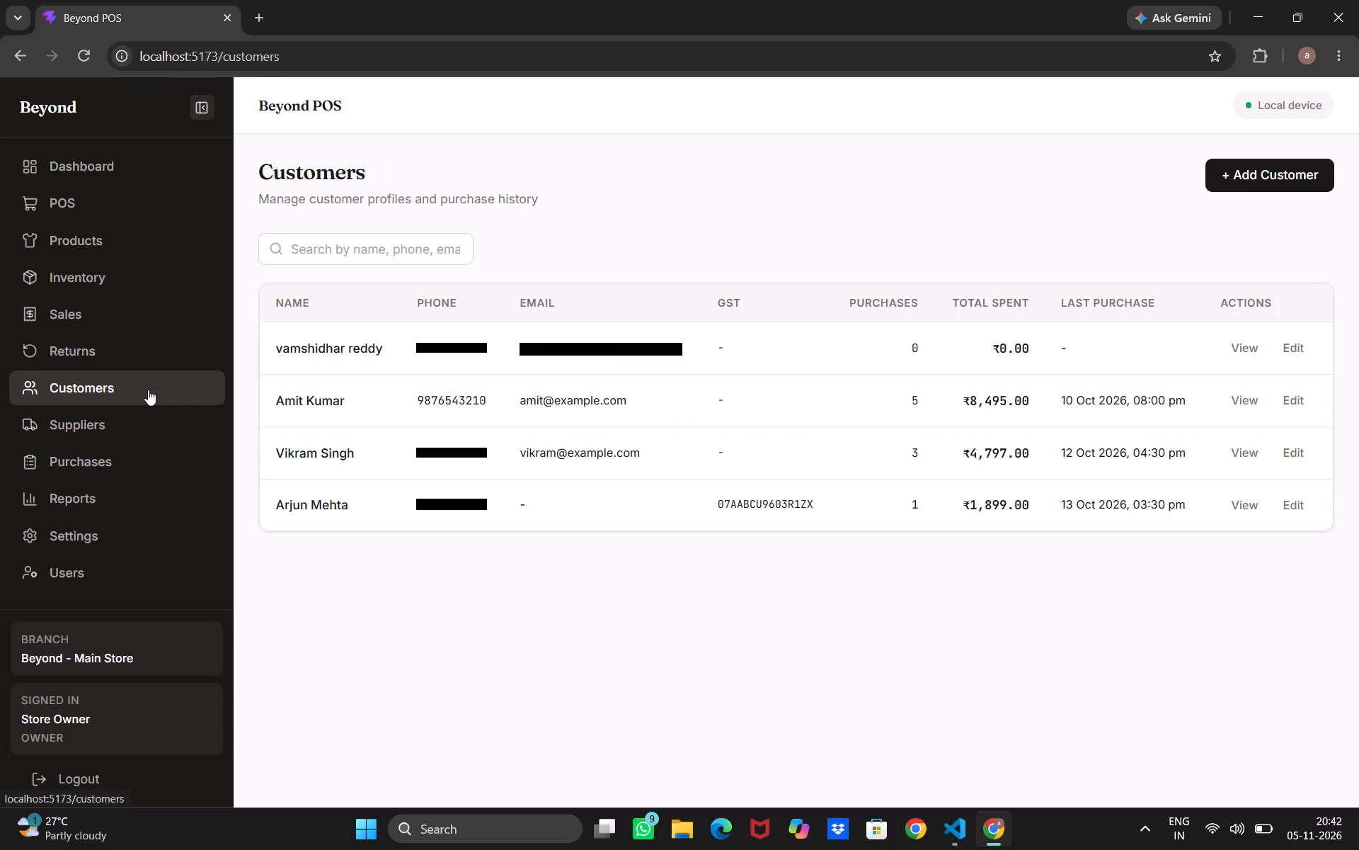
{"action": "double_click", "coordinate": [148, 390]}
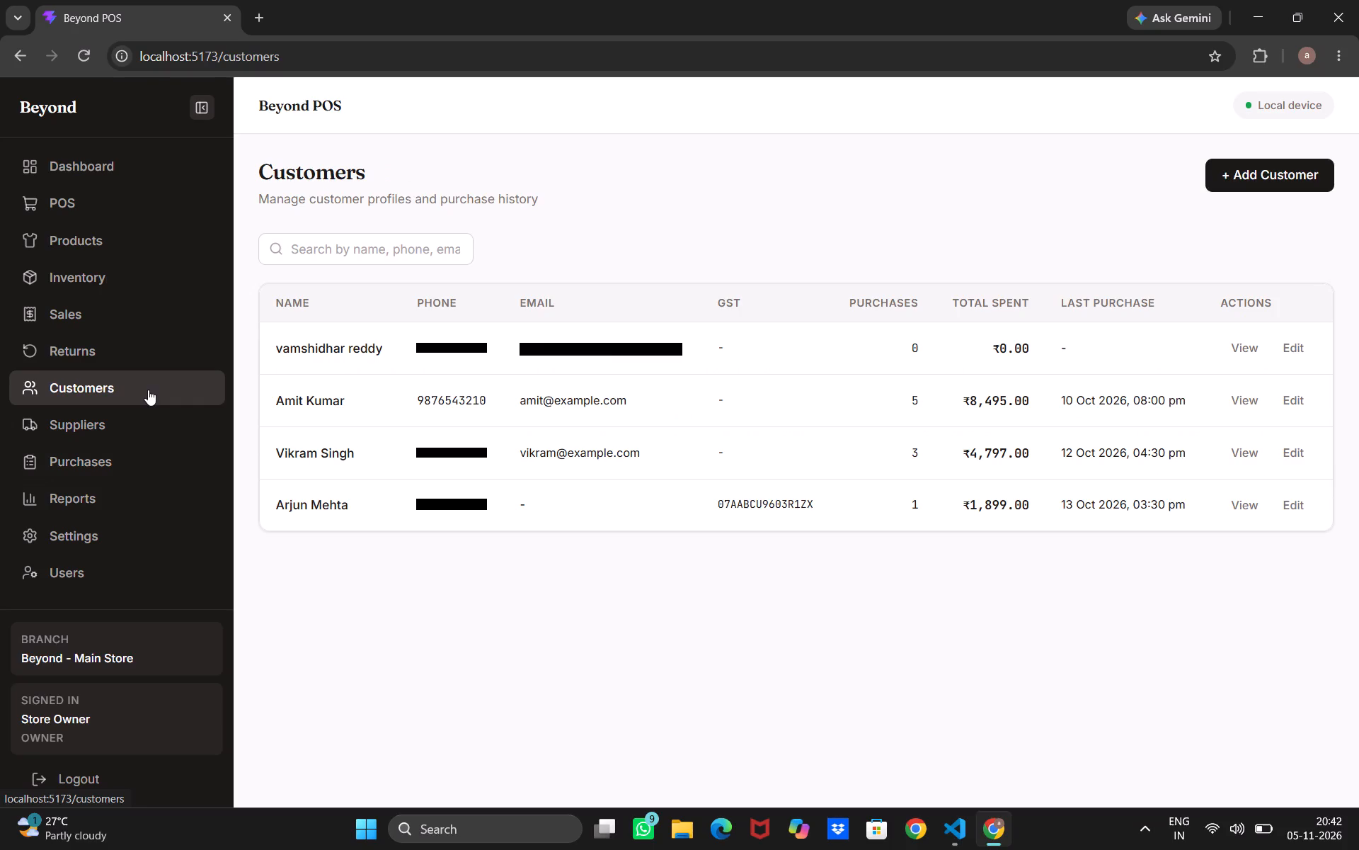
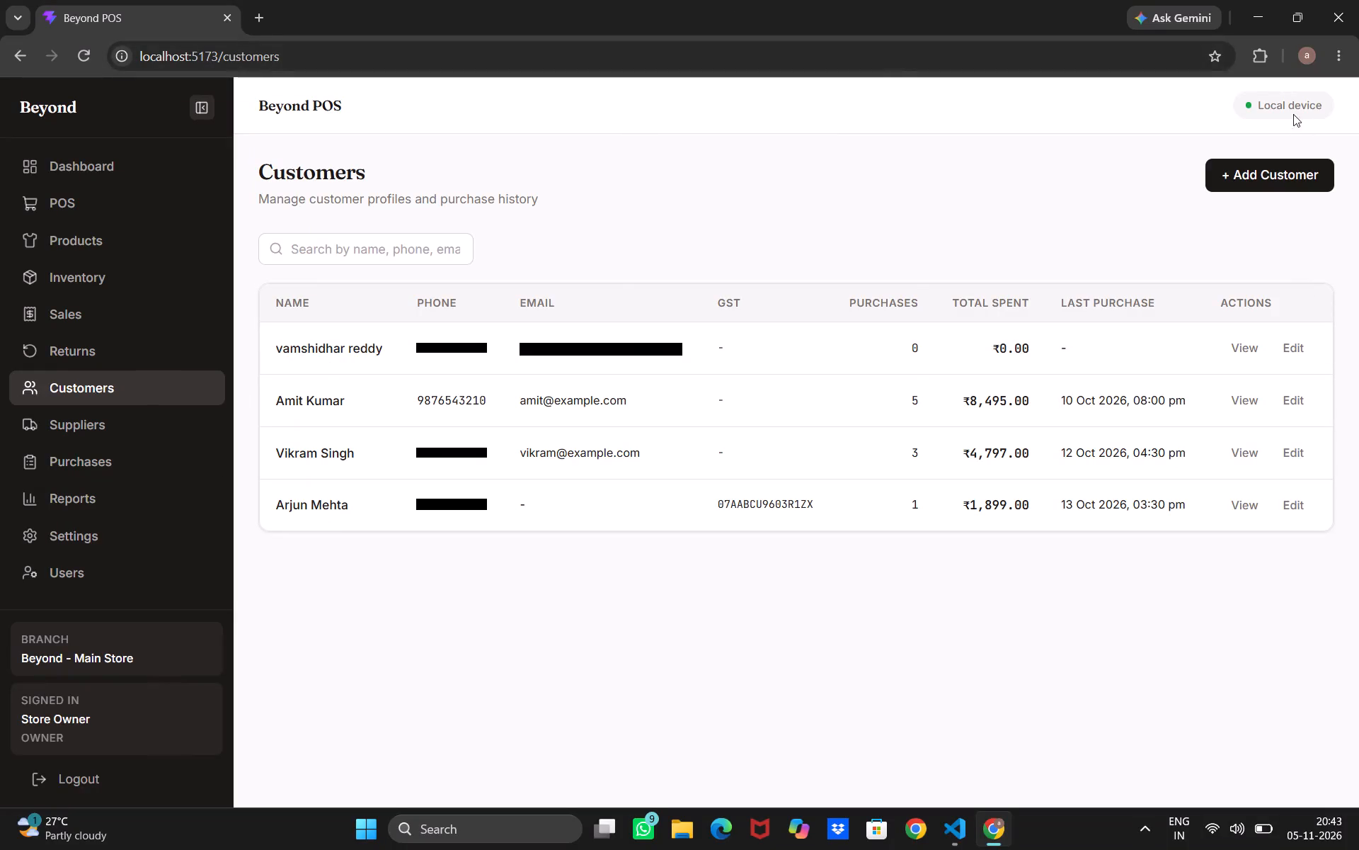
Open the new customer form to review its fields and close it without adding a customer.
{"action": "left_click", "coordinate": [1263, 187]}
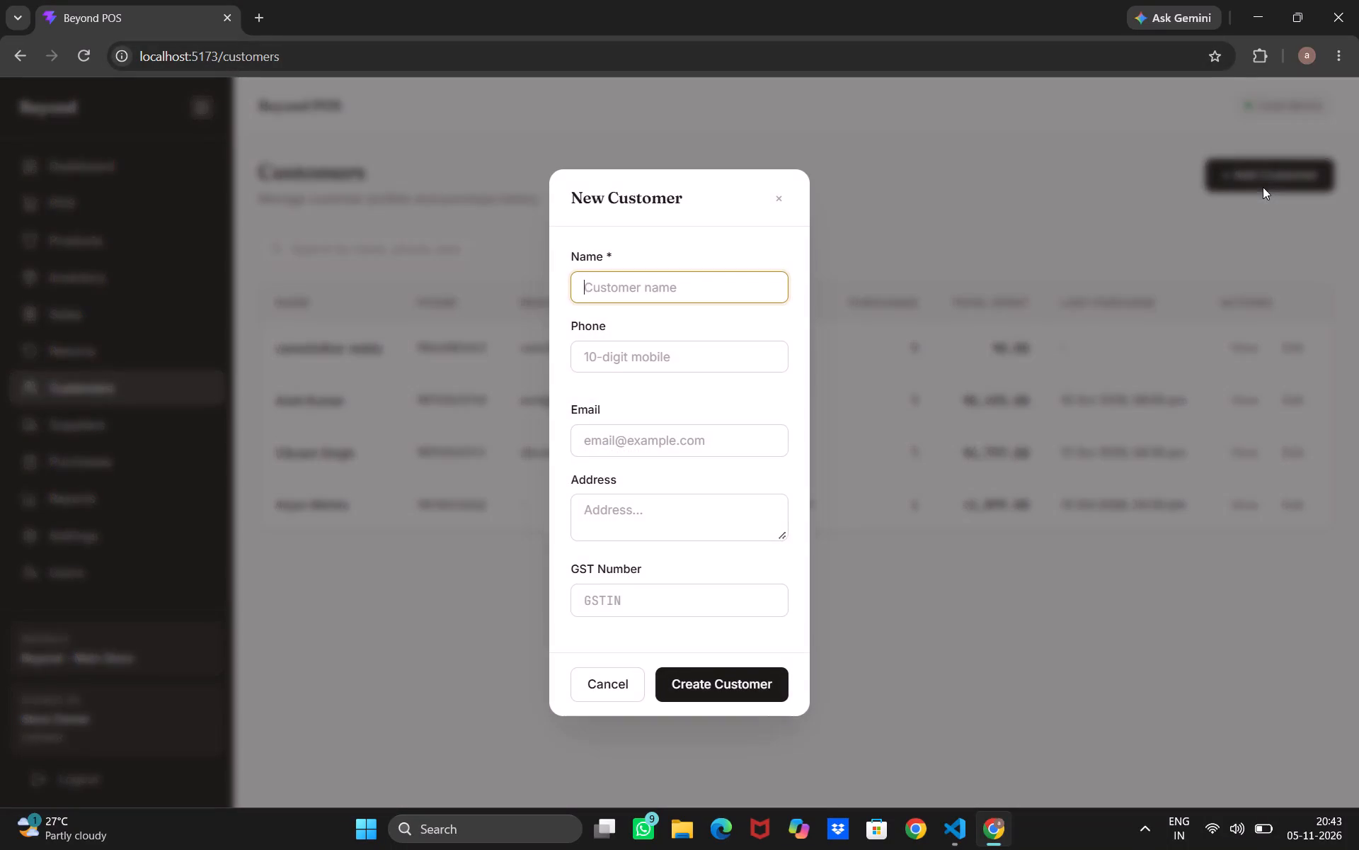
{"action": "left_click", "coordinate": [784, 202]}
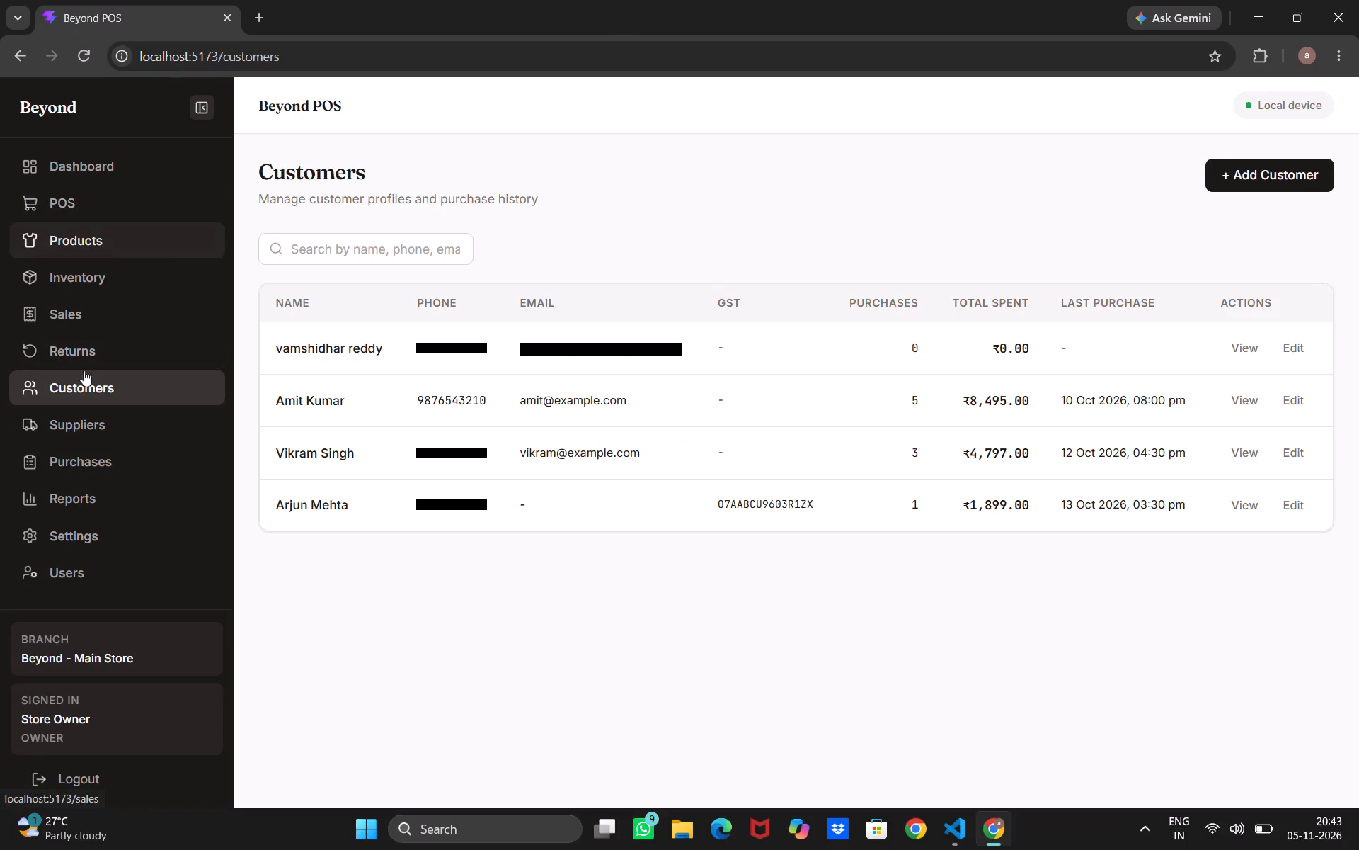
Open the Purchases page to review the purchase orders list.
{"action": "left_click", "coordinate": [76, 455]}
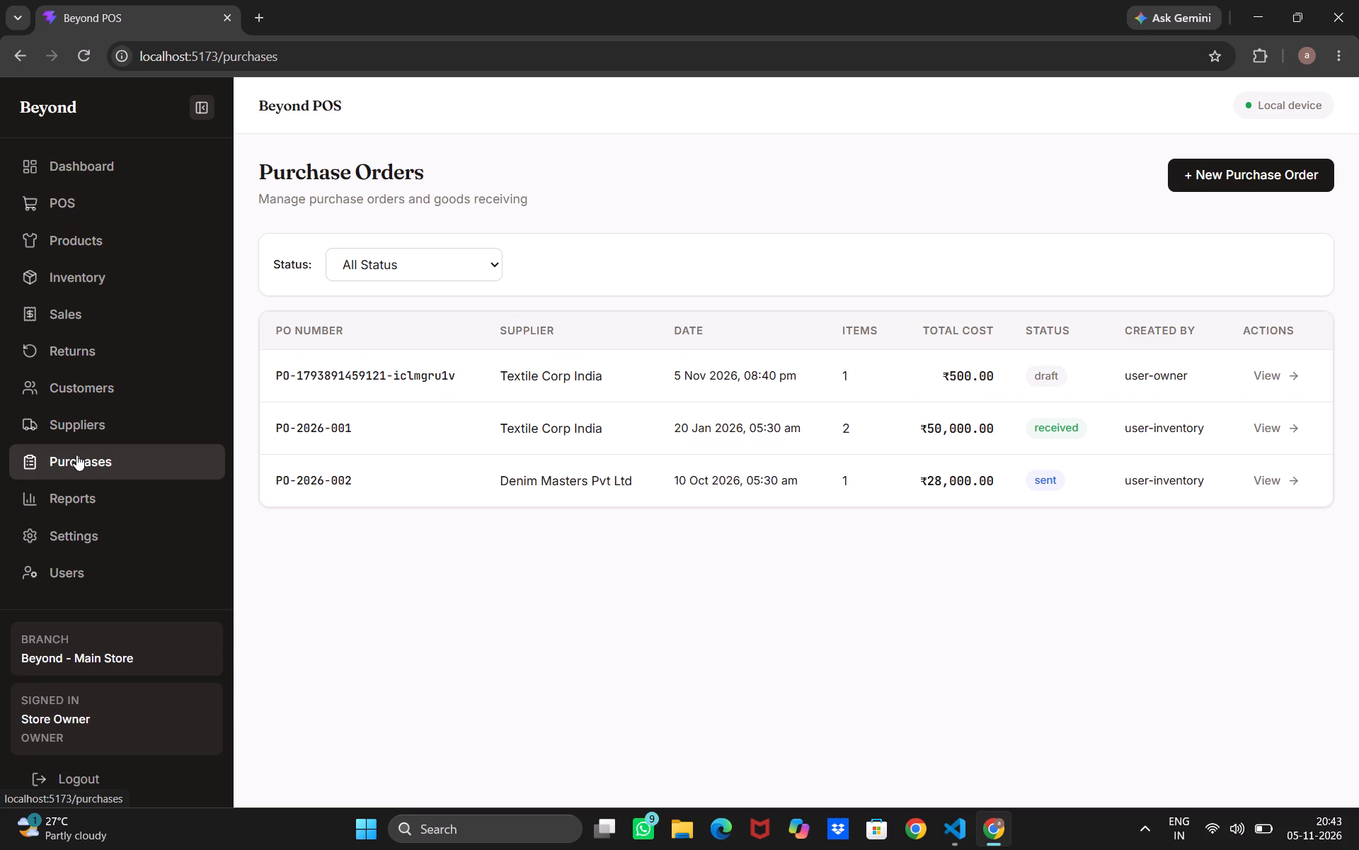
{"action": "scroll", "coordinate": [66, 364], "scroll_direction": "down", "scroll_amount": 1}
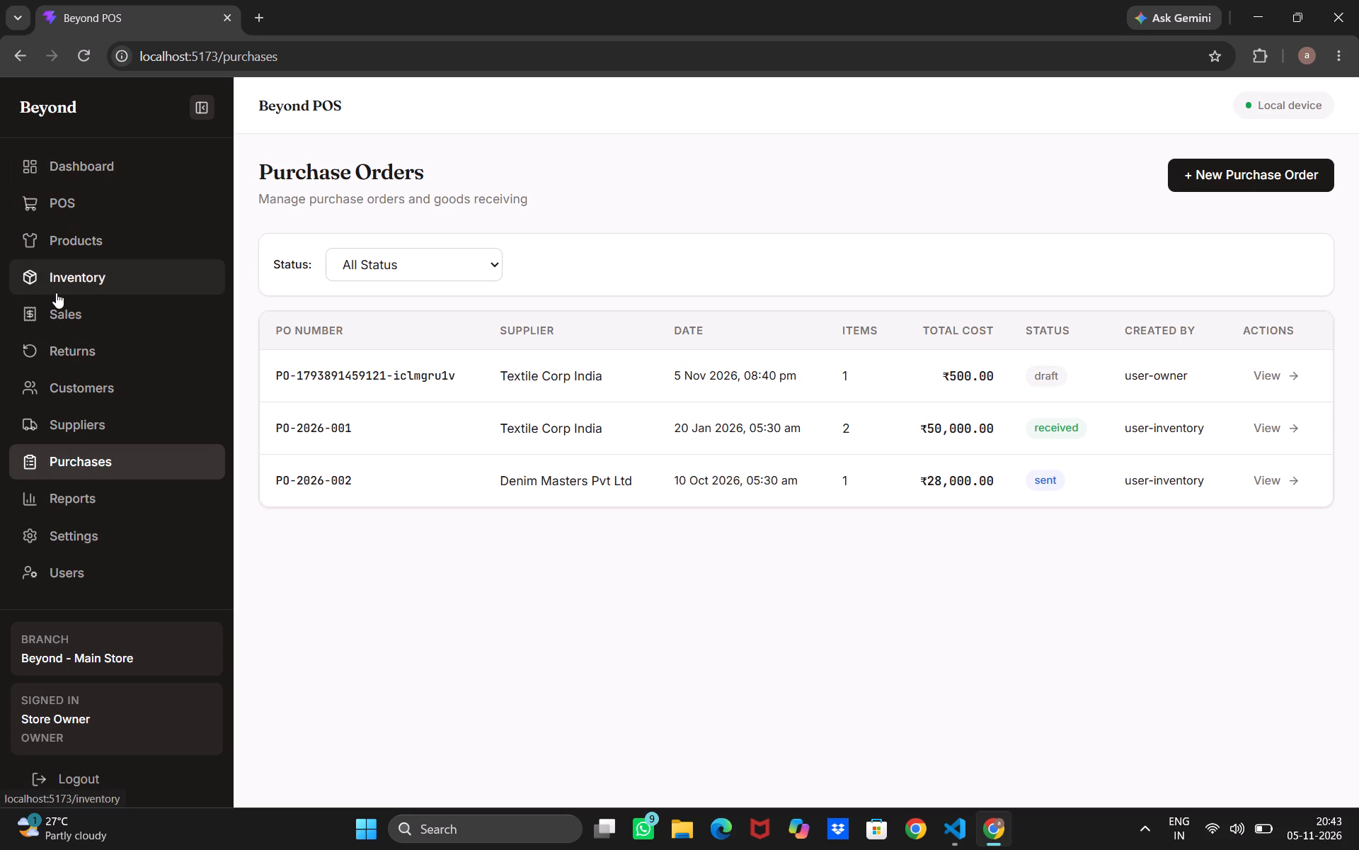
{"action": "left_click", "coordinate": [53, 319]}
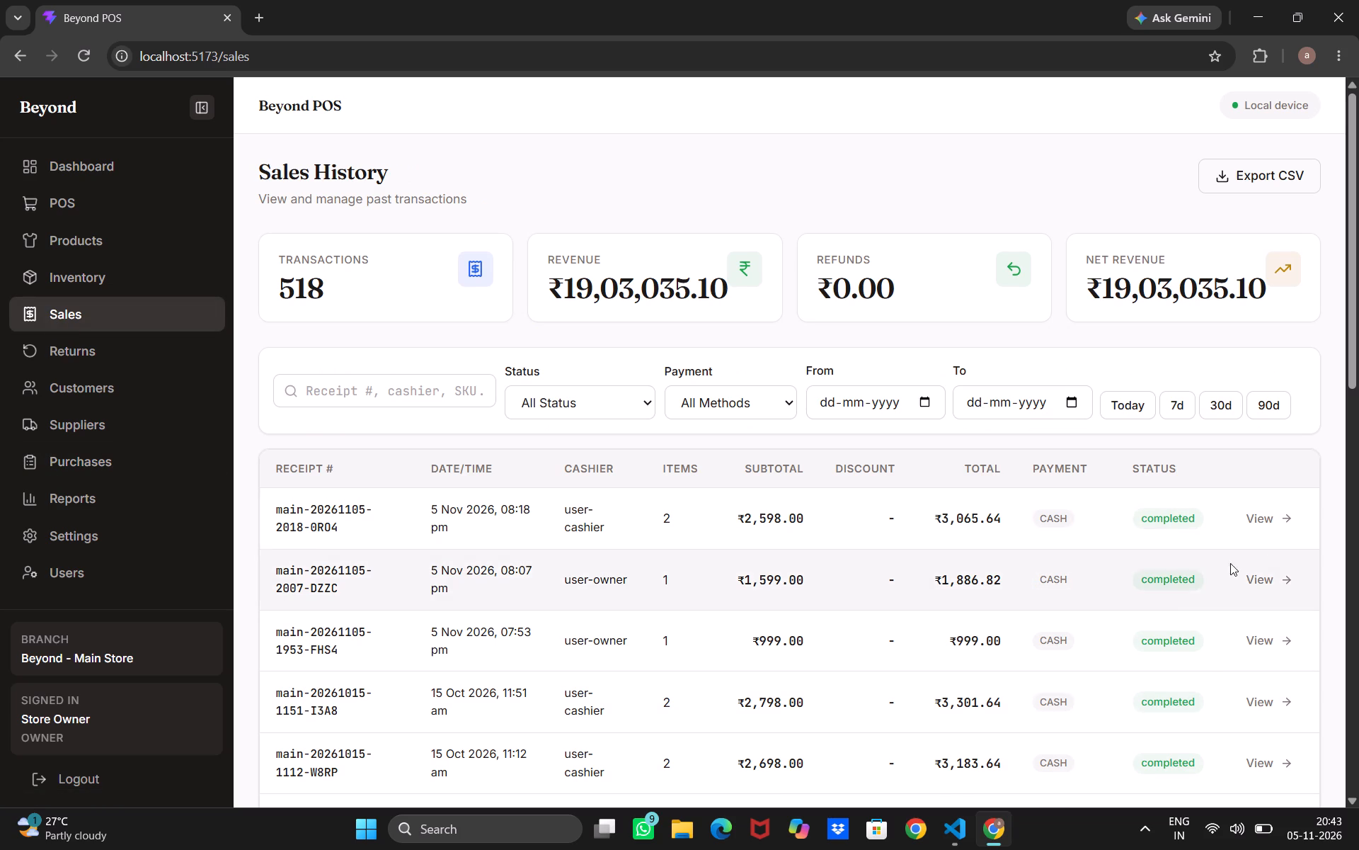
{"action": "left_click", "coordinate": [1285, 520]}
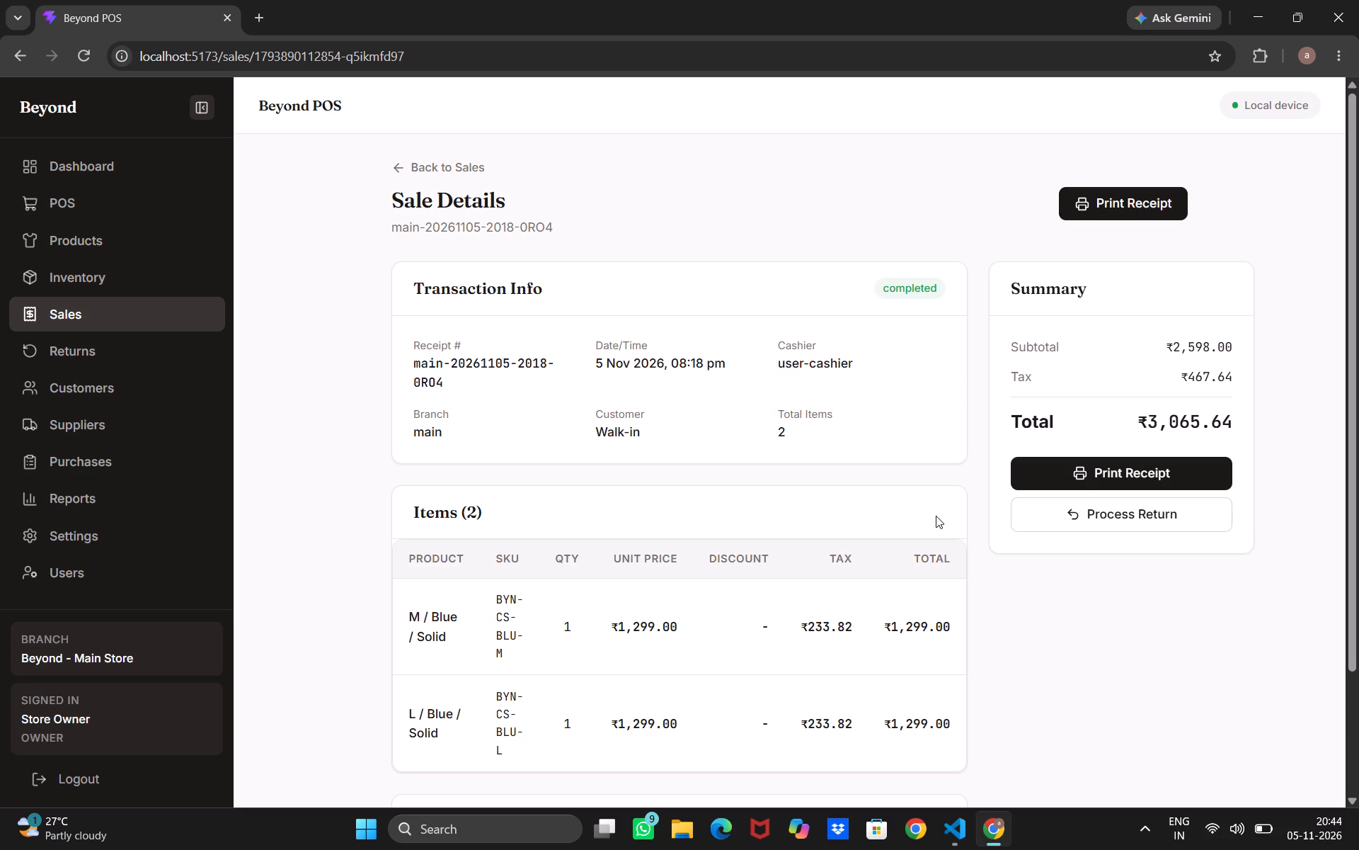
{"action": "scroll", "coordinate": [900, 660], "scroll_direction": "down", "scroll_amount": 5}
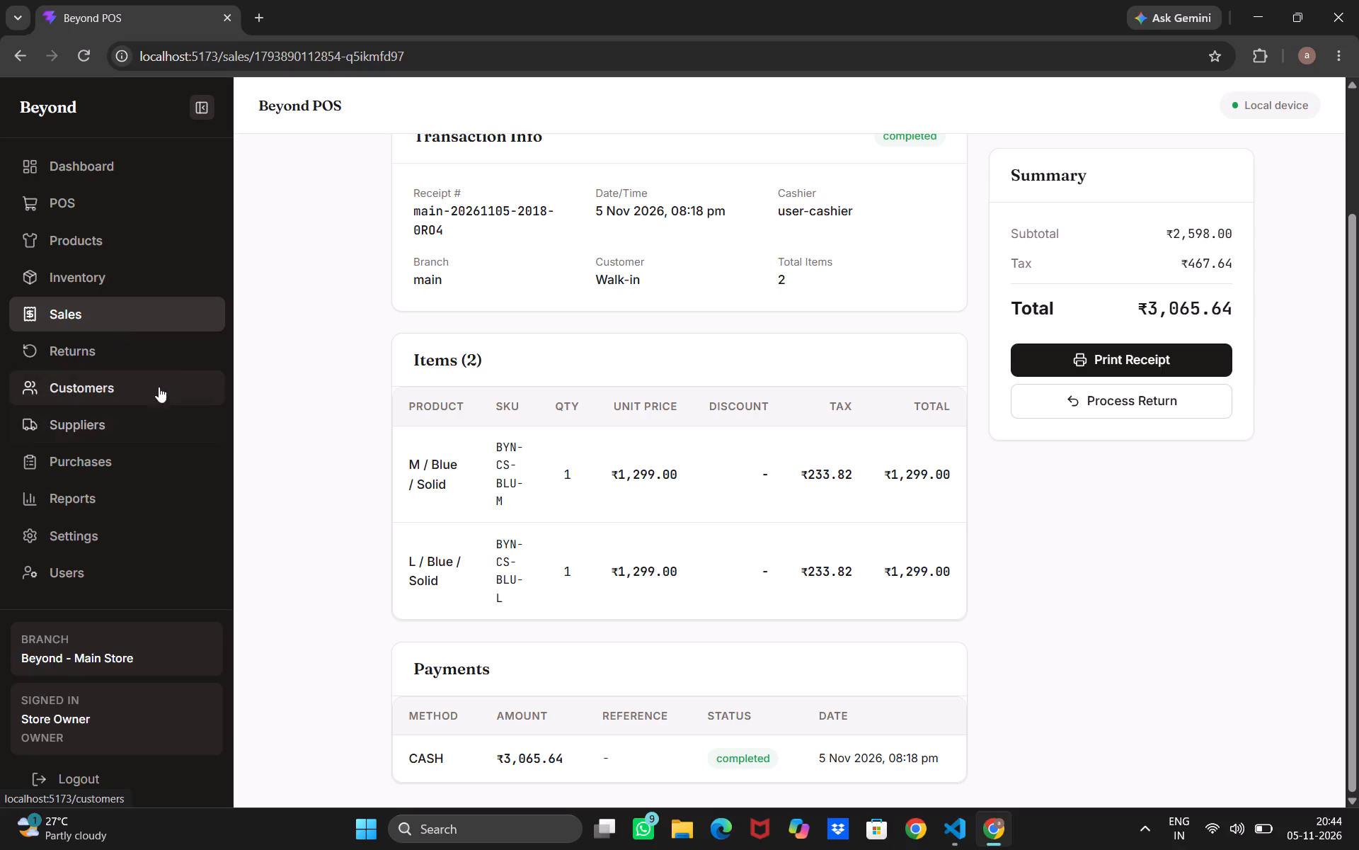
Review the Customers, Suppliers and Purchases pages, returning to the suppliers list.
{"action": "left_click", "coordinate": [128, 395]}
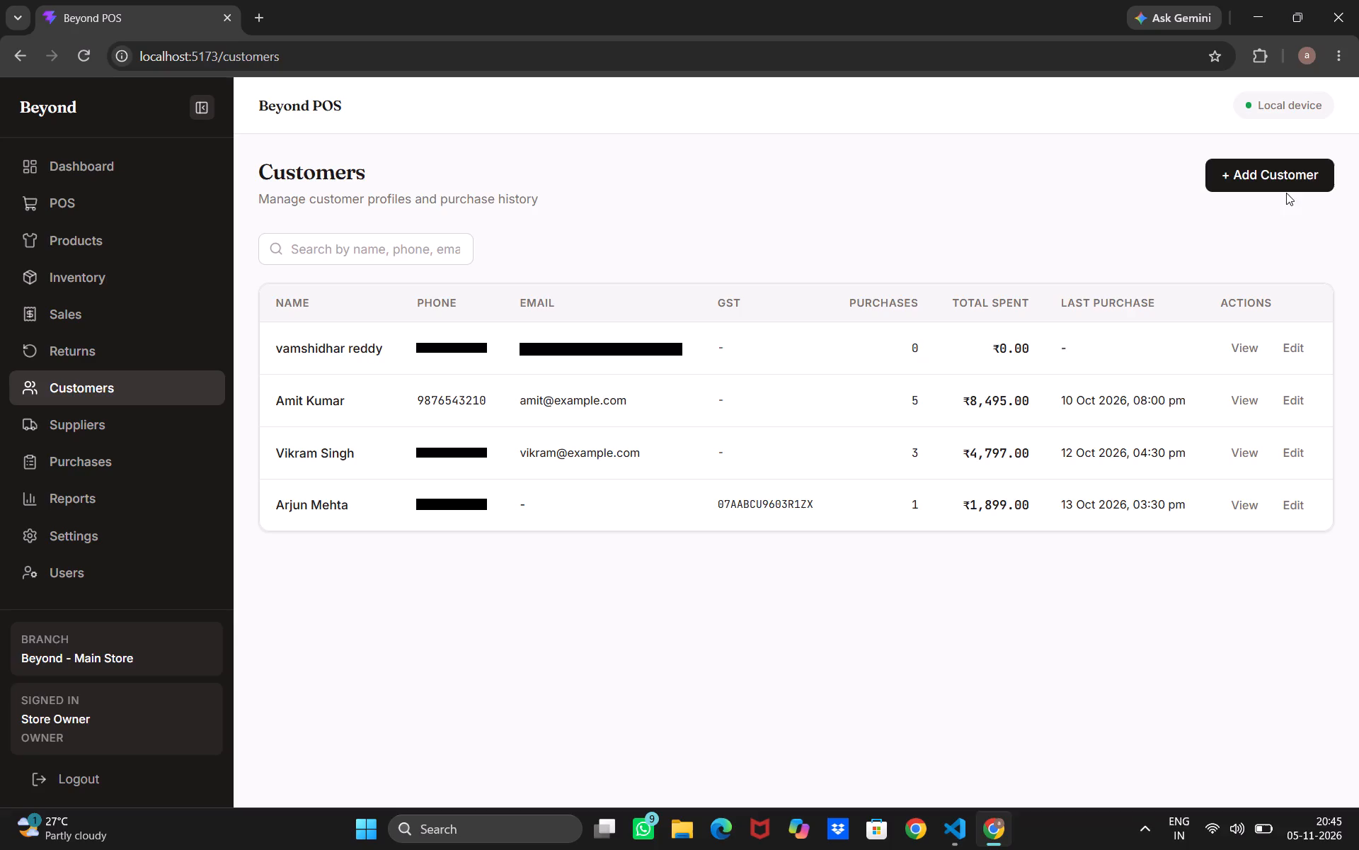
{"action": "left_click", "coordinate": [168, 413]}
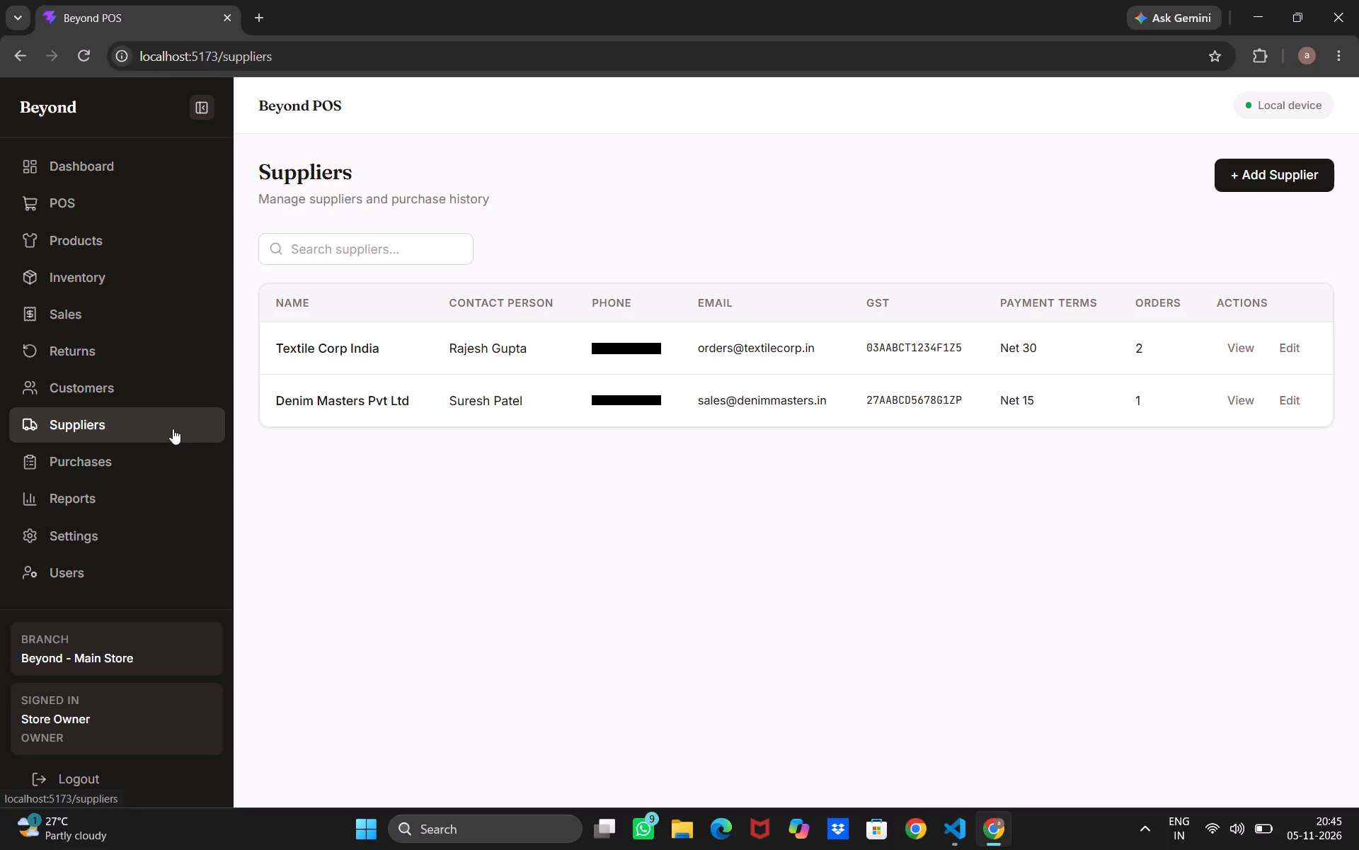
{"action": "left_click", "coordinate": [122, 462]}
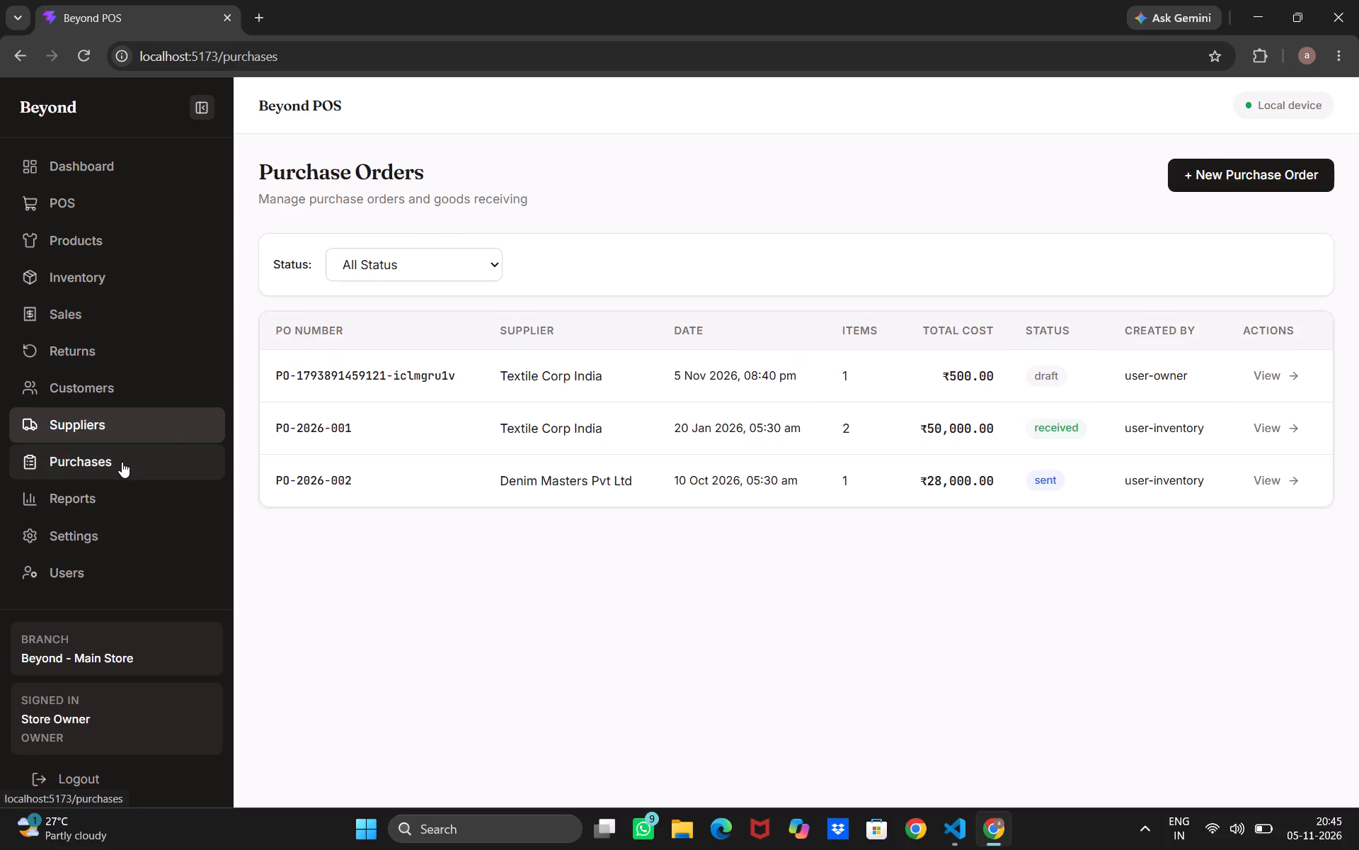
{"action": "left_click", "coordinate": [119, 424]}
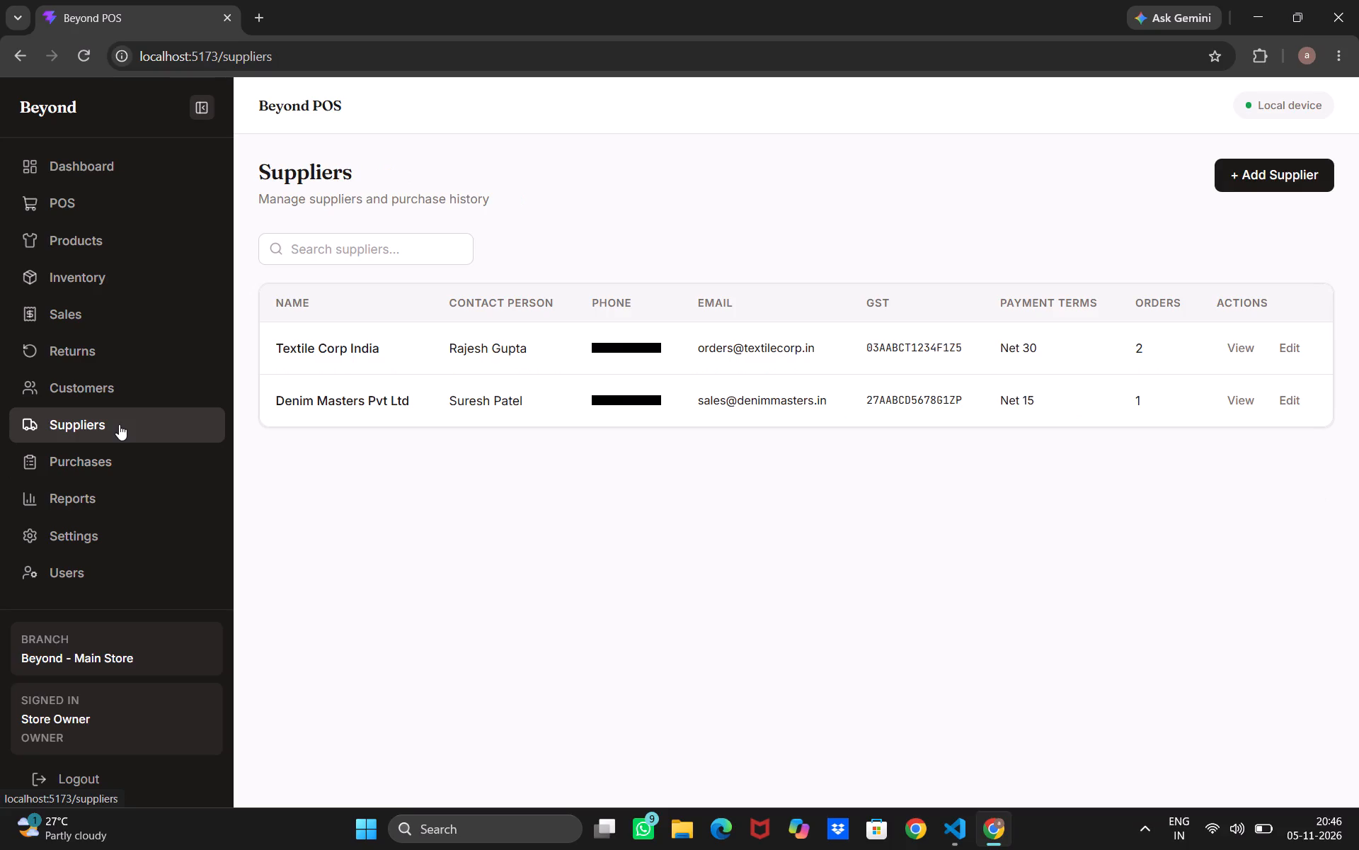
Review the Users & Roles page and the General store settings, ending on Settings.
{"action": "left_click", "coordinate": [106, 566]}
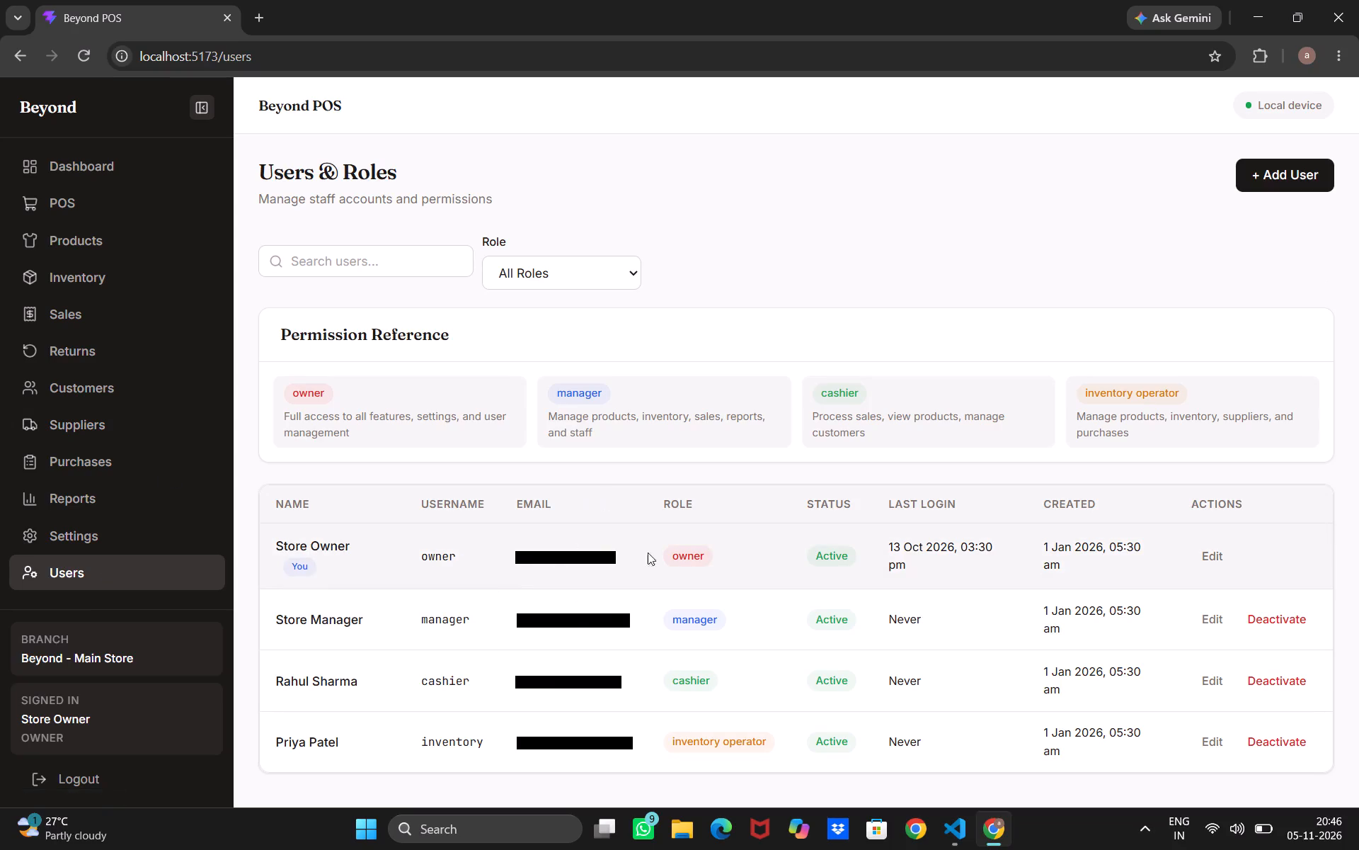
{"action": "left_click", "coordinate": [71, 536]}
{"action": "left_click", "coordinate": [81, 566]}
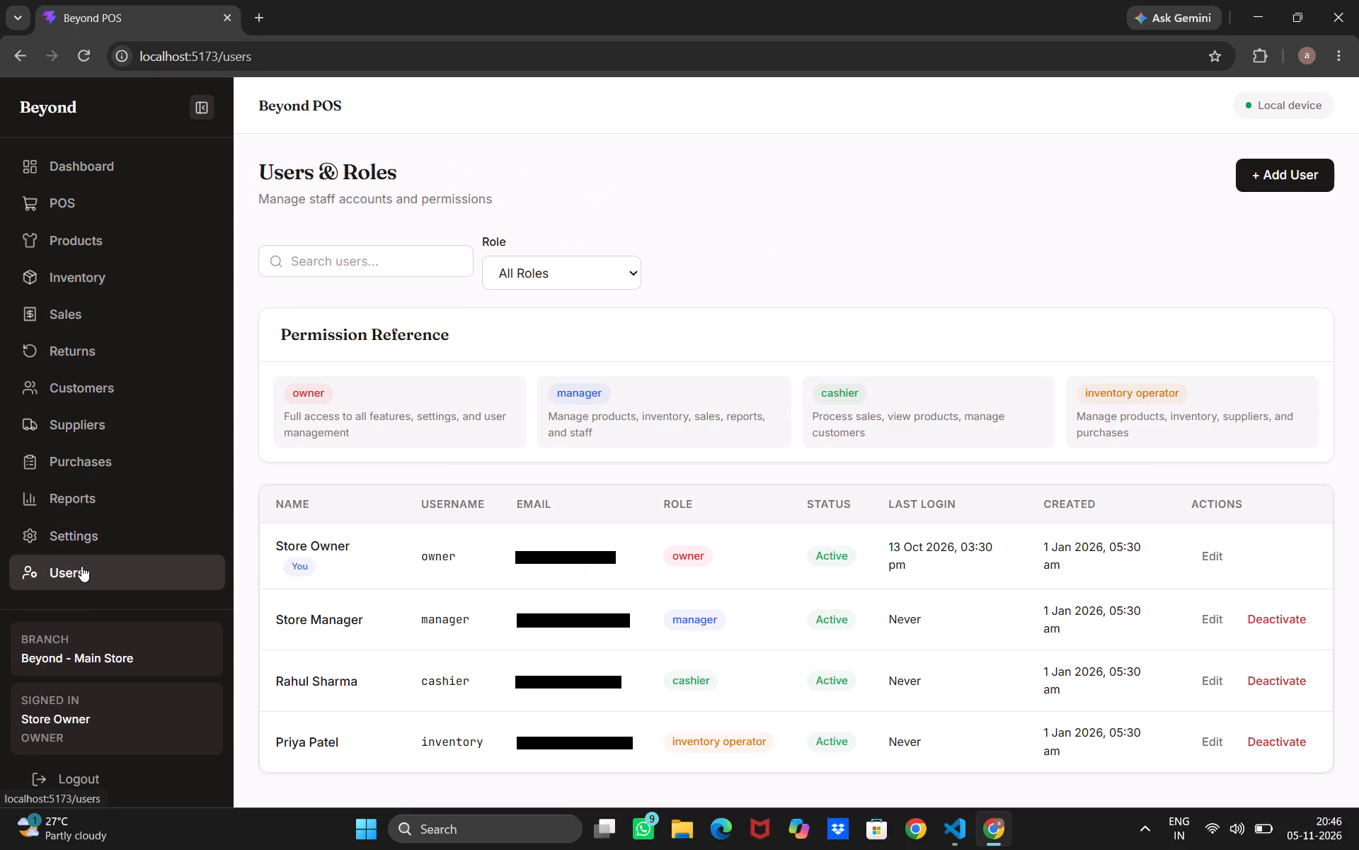
{"action": "left_click", "coordinate": [105, 538]}
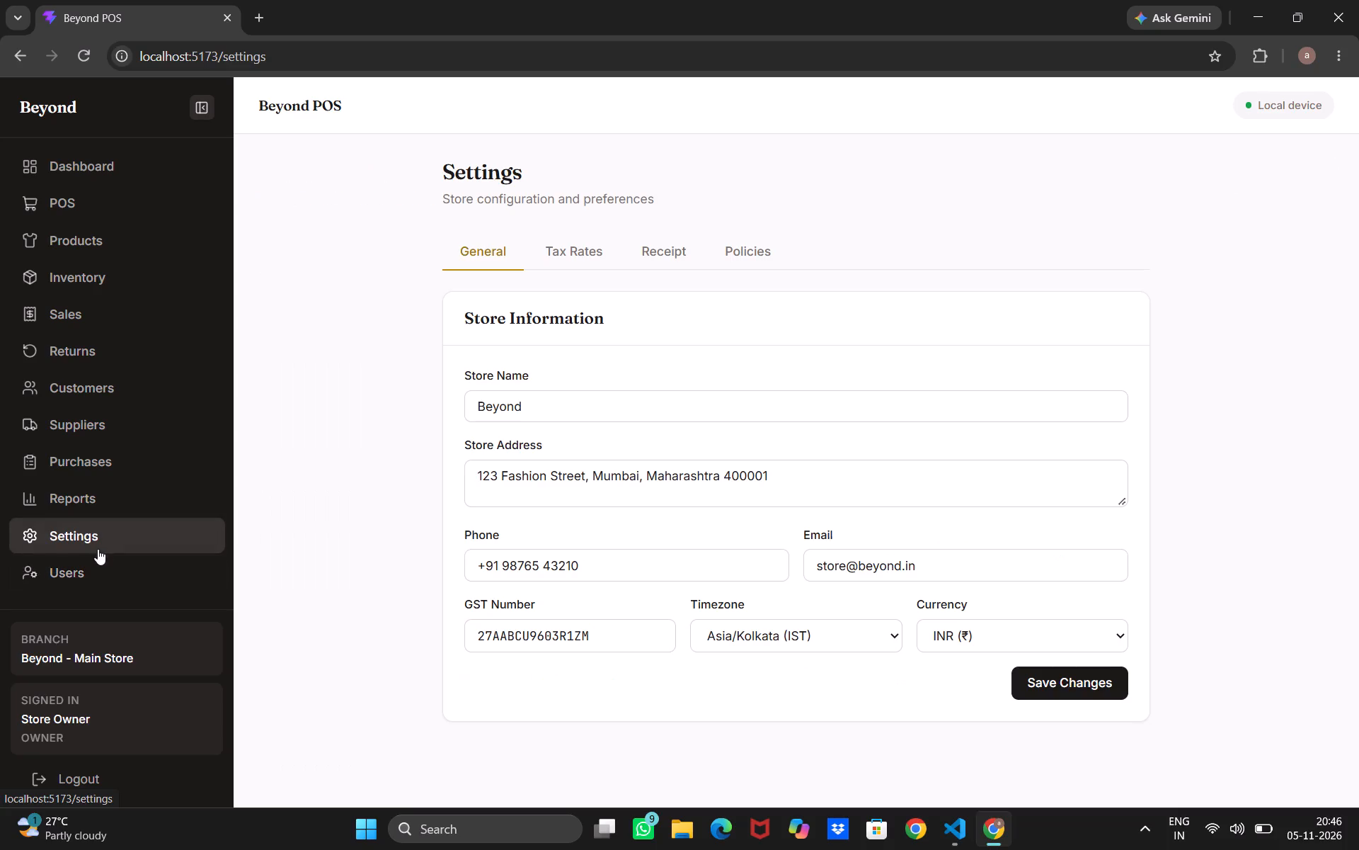
{"action": "left_click", "coordinate": [90, 561]}
{"action": "left_click", "coordinate": [94, 533]}
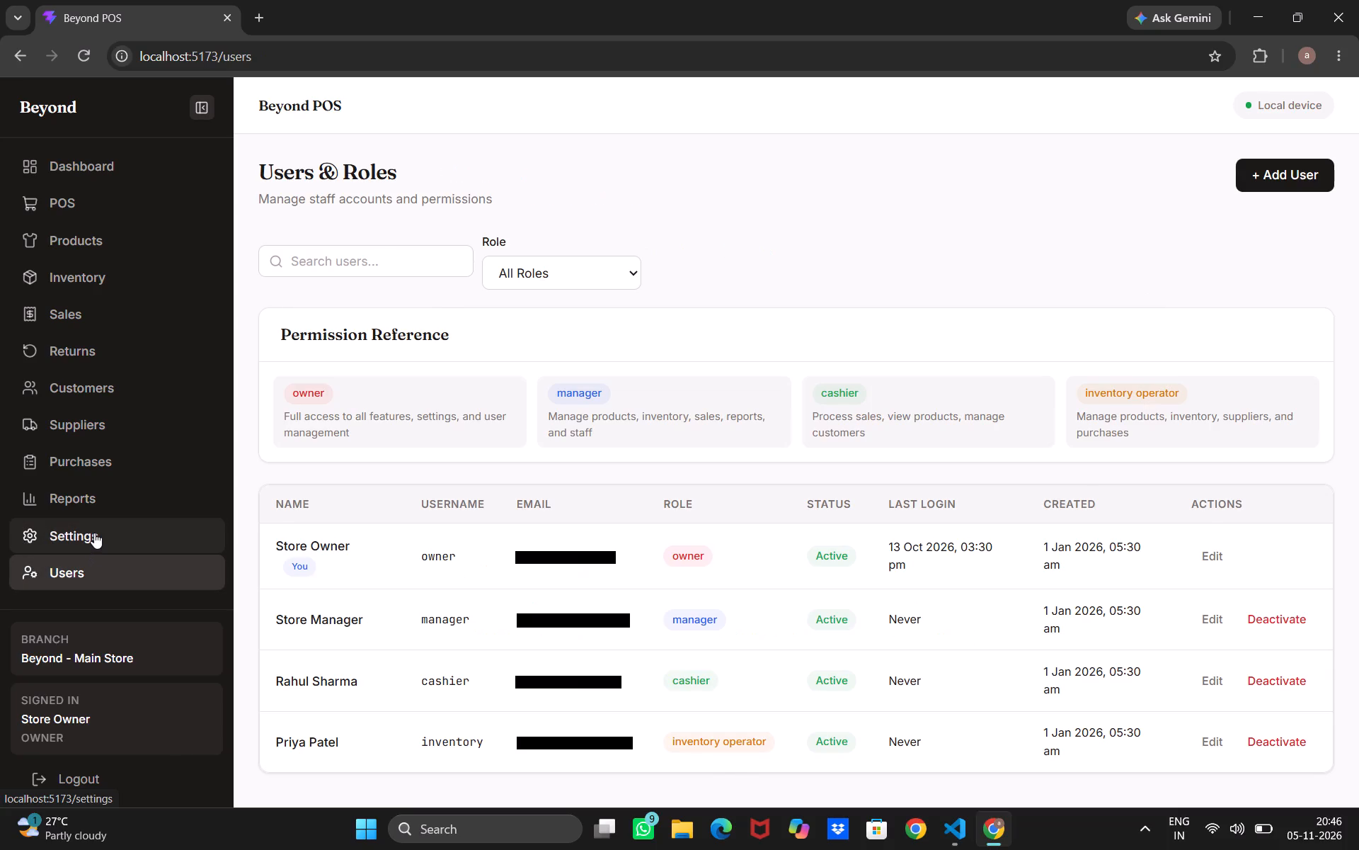
Examine the sales report on the Reports page, from the summary cards and charts down to the Top Products table.
{"action": "left_click", "coordinate": [93, 497]}
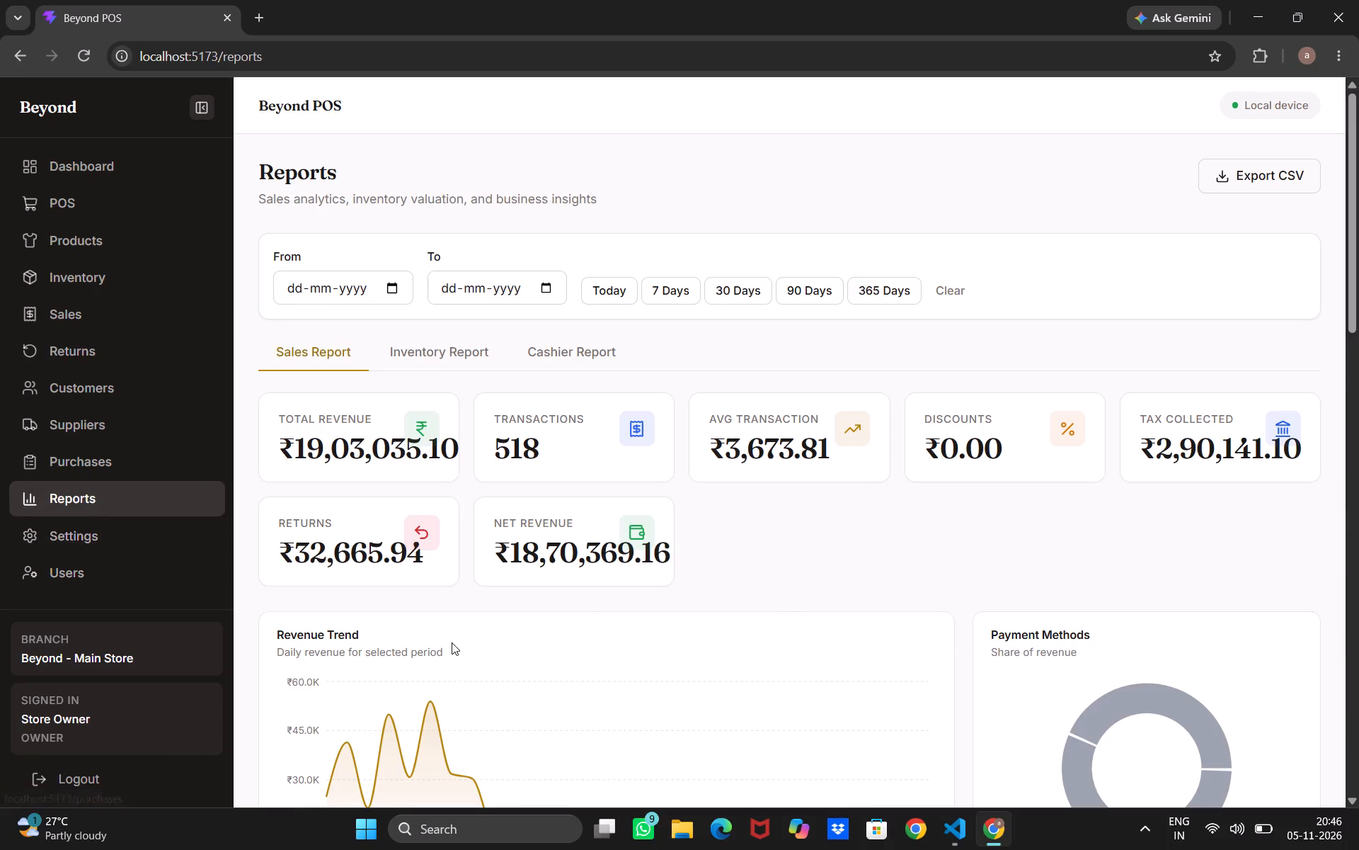
{"action": "left_click", "coordinate": [791, 583]}
{"action": "key", "text": "Down"}
{"action": "key", "text": "Down"}
{"action": "key", "text": "Down"}
{"action": "key", "text": "Down"}
{"action": "key", "text": "Down"}
{"action": "key", "text": "Down"}
{"action": "key", "text": "Down"}
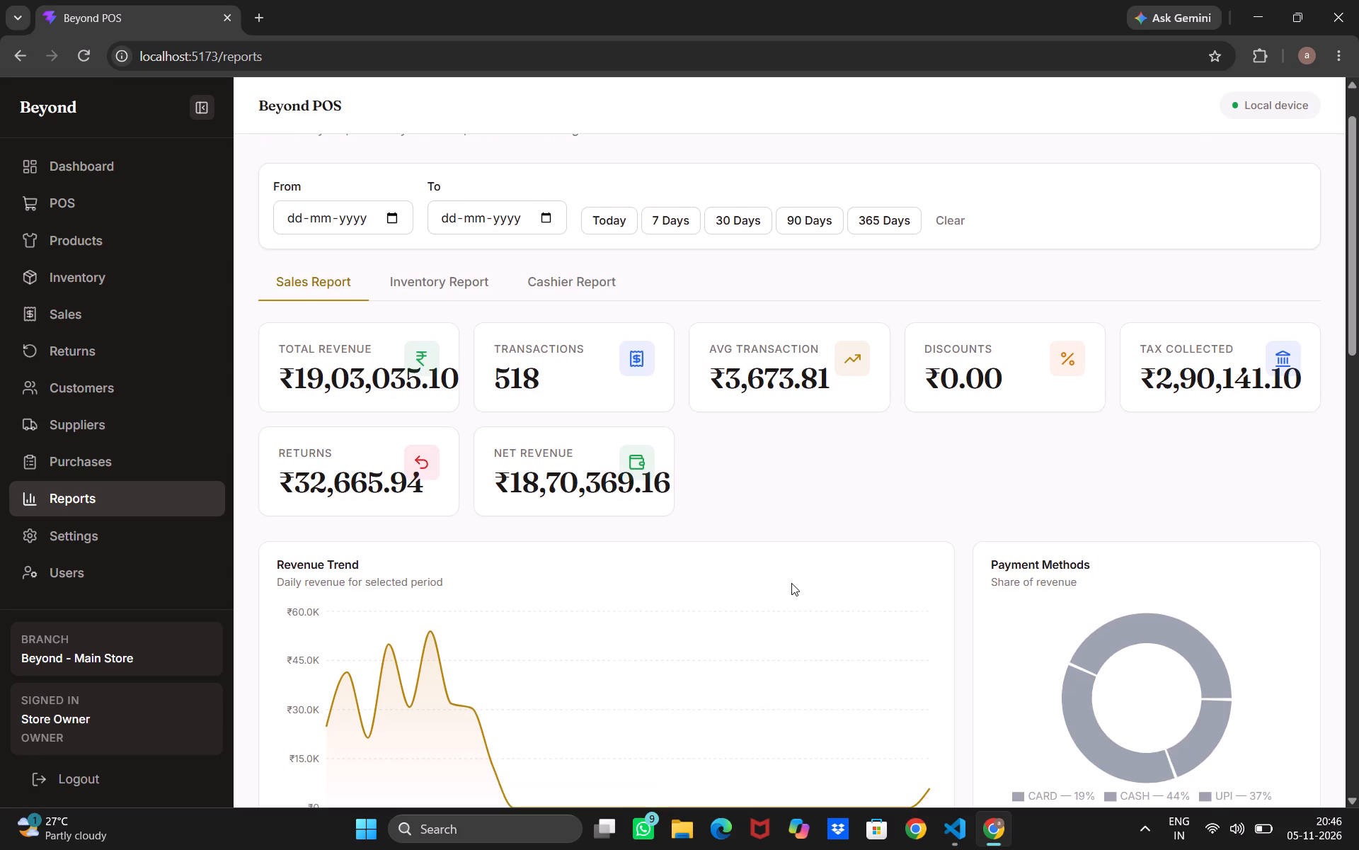
{"action": "key", "text": "Down"}
{"action": "key", "text": "Down"}
{"action": "key", "text": "Down"}
{"action": "key", "text": "Down"}
{"action": "key", "text": "Down"}
{"action": "key", "text": "Down"}
{"action": "key", "text": "Down"}
{"action": "key", "text": "Down"}
{"action": "key", "text": "Down"}
{"action": "key", "text": "Down"}
{"action": "key", "text": "Down"}
{"action": "key", "text": "Down"}
{"action": "key", "text": "Down"}
{"action": "key", "text": "Down"}
{"action": "key", "text": "Down"}
{"action": "key", "text": "Down"}
{"action": "key", "text": "Down"}
{"action": "key", "text": "Down"}
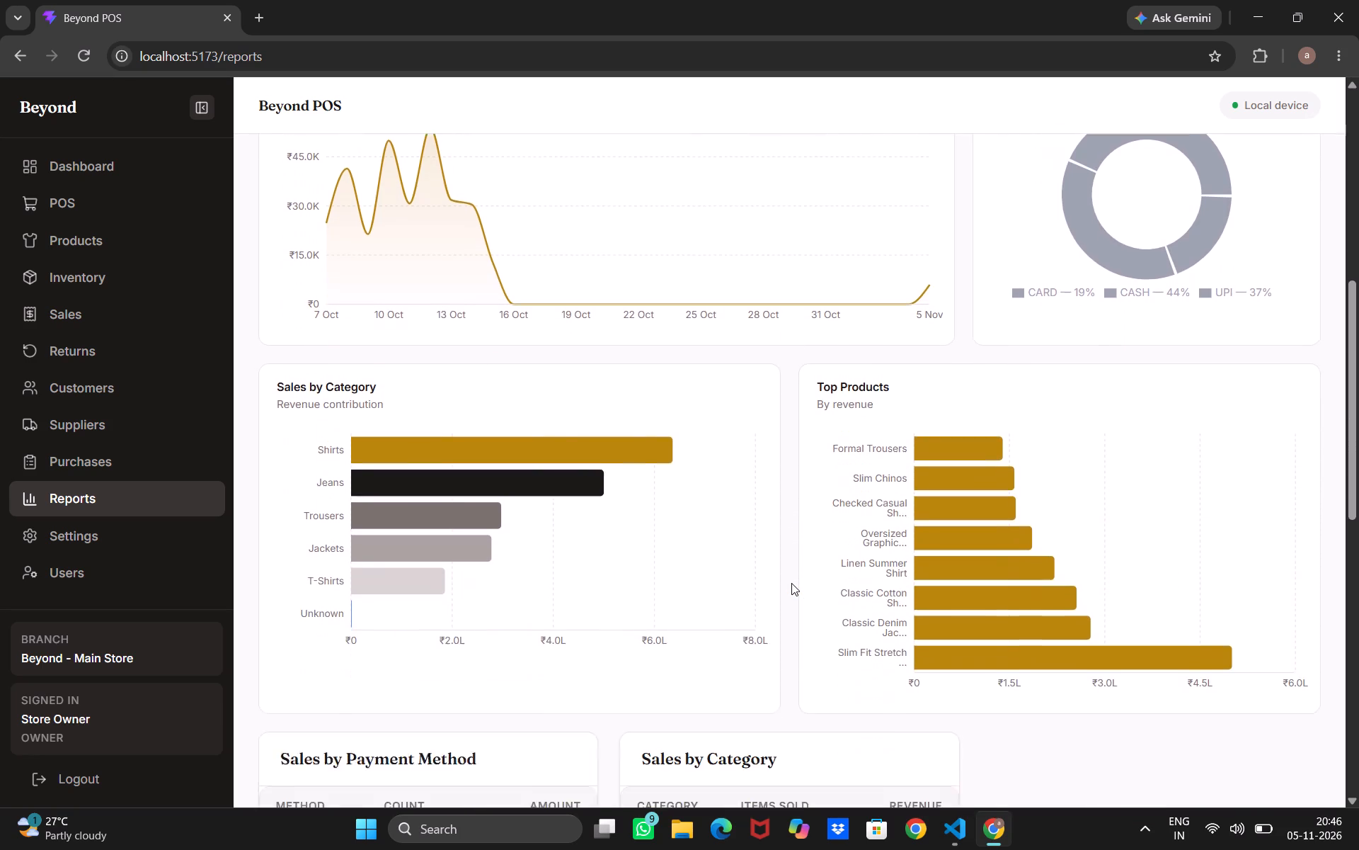
{"action": "key", "text": "Down"}
{"action": "key", "text": "Down"}
{"action": "key", "text": "Down"}
{"action": "key", "text": "Down"}
{"action": "key", "text": "Down"}
{"action": "key", "text": "Down"}
{"action": "key", "text": "Down"}
{"action": "key", "text": "Down"}
{"action": "key", "text": "Down"}
{"action": "key", "text": "Down"}
{"action": "key", "text": "Down"}
{"action": "key", "text": "Down"}
{"action": "key", "text": "Down"}
{"action": "key", "text": "Down"}
{"action": "key", "text": "Down"}
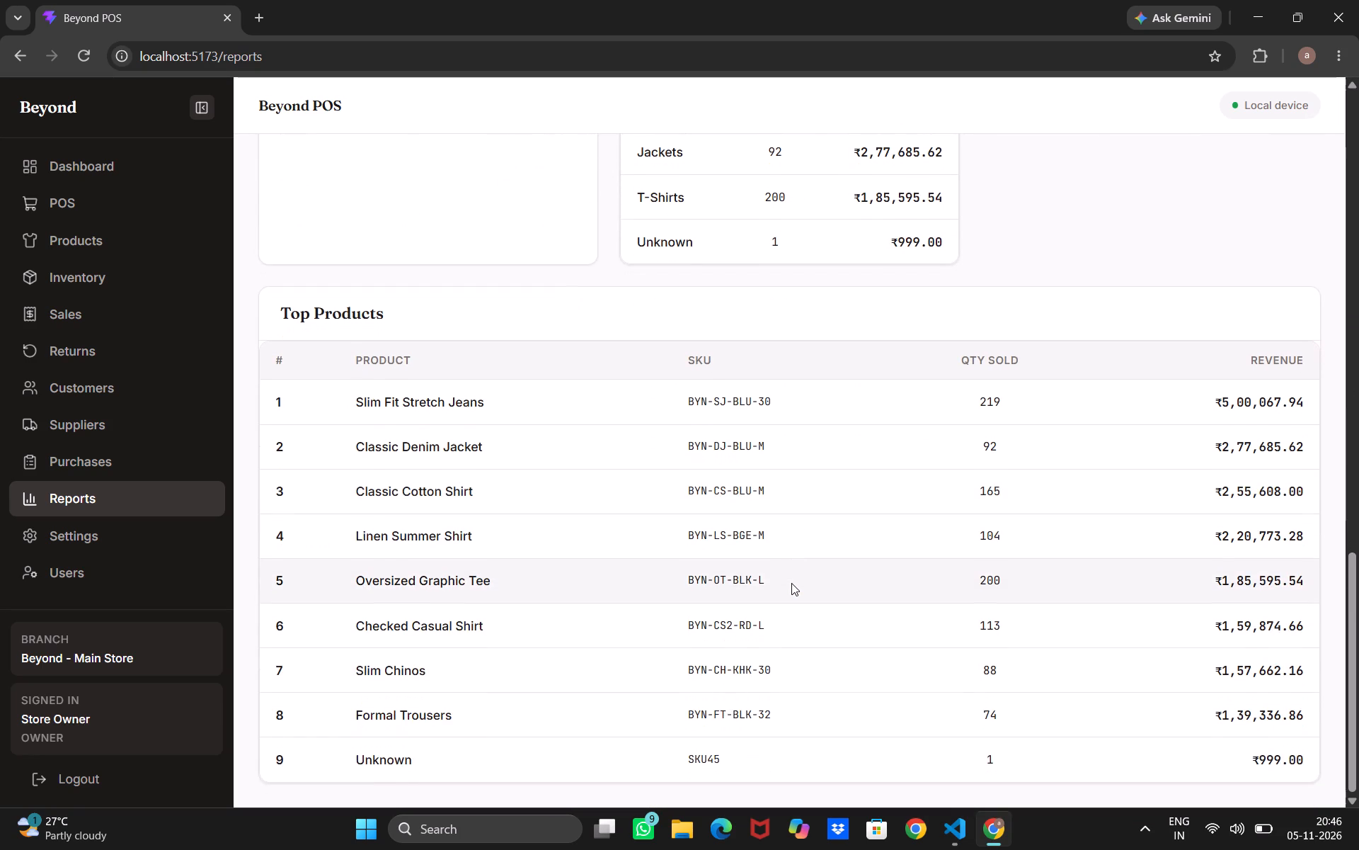
{"action": "key", "text": "Up"}
{"action": "key", "text": "Up"}
{"action": "key", "text": "Up"}
{"action": "key", "text": "Up"}
{"action": "key", "text": "Up"}
{"action": "key", "text": "Up"}
{"action": "key", "text": "Up"}
{"action": "key", "text": "Up"}
{"action": "key", "text": "Up"}
{"action": "key", "text": "Up"}
{"action": "key", "text": "Up"}
{"action": "key", "text": "Up"}
{"action": "key", "text": "Up"}
{"action": "key", "text": "Up"}
{"action": "key", "text": "Up"}
{"action": "key", "text": "Up"}
{"action": "key", "text": "Up"}
{"action": "key", "text": "Up"}
{"action": "key", "text": "Up"}
{"action": "key", "text": "Up"}
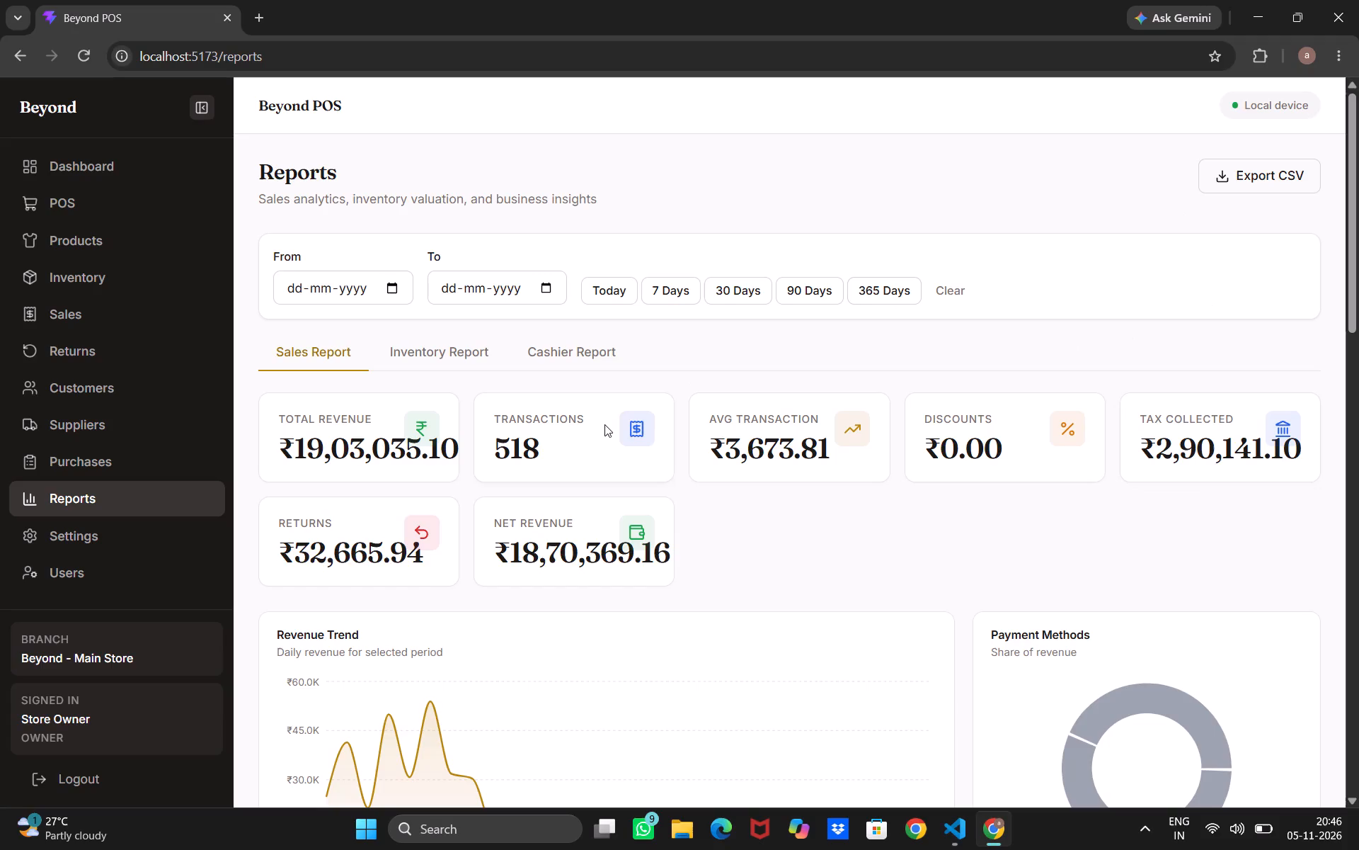
Go back through the owner pages from Purchases up to Products and POS, ending on the Dashboard.
{"action": "left_click", "coordinate": [55, 467]}
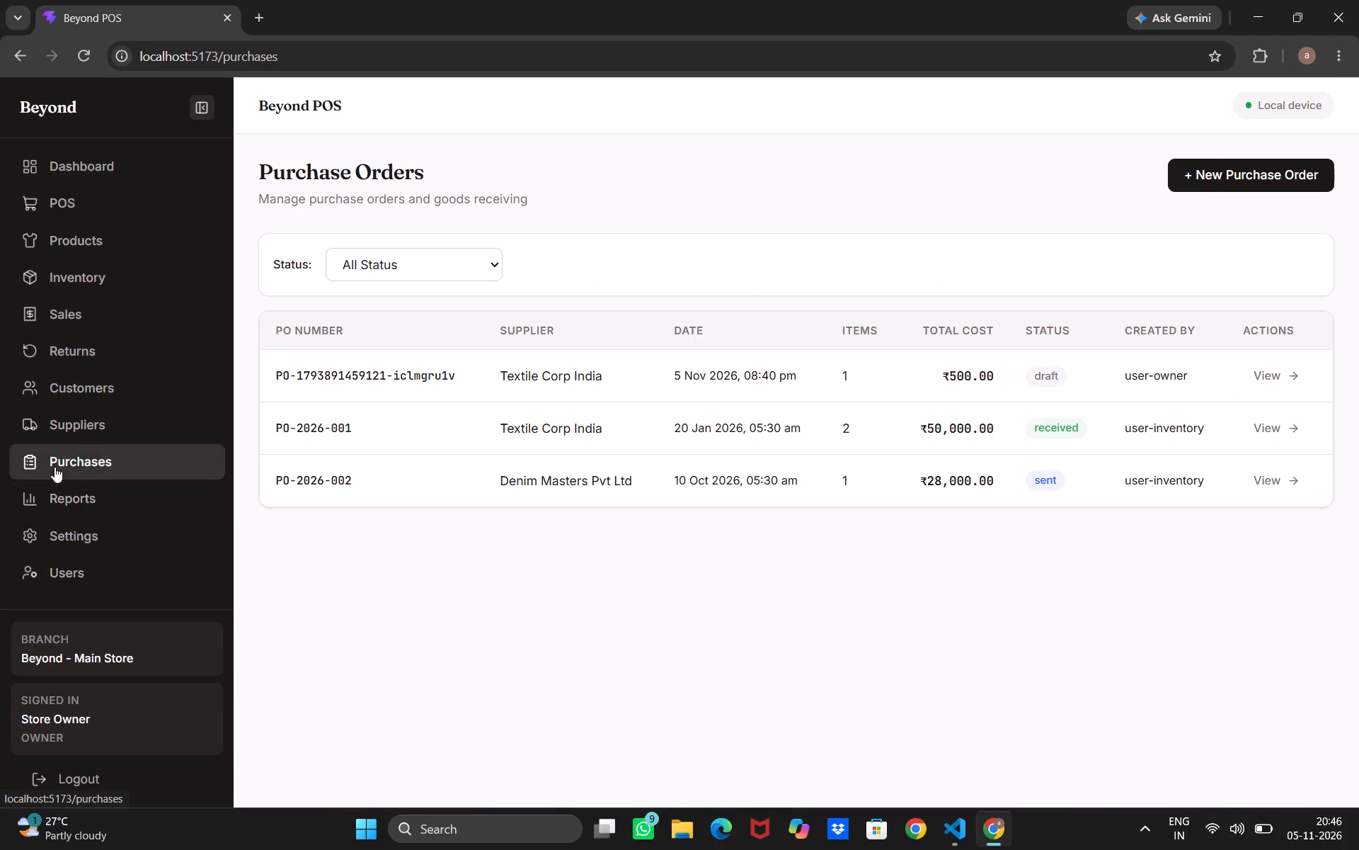
{"action": "left_click", "coordinate": [149, 421]}
{"action": "left_click", "coordinate": [161, 373]}
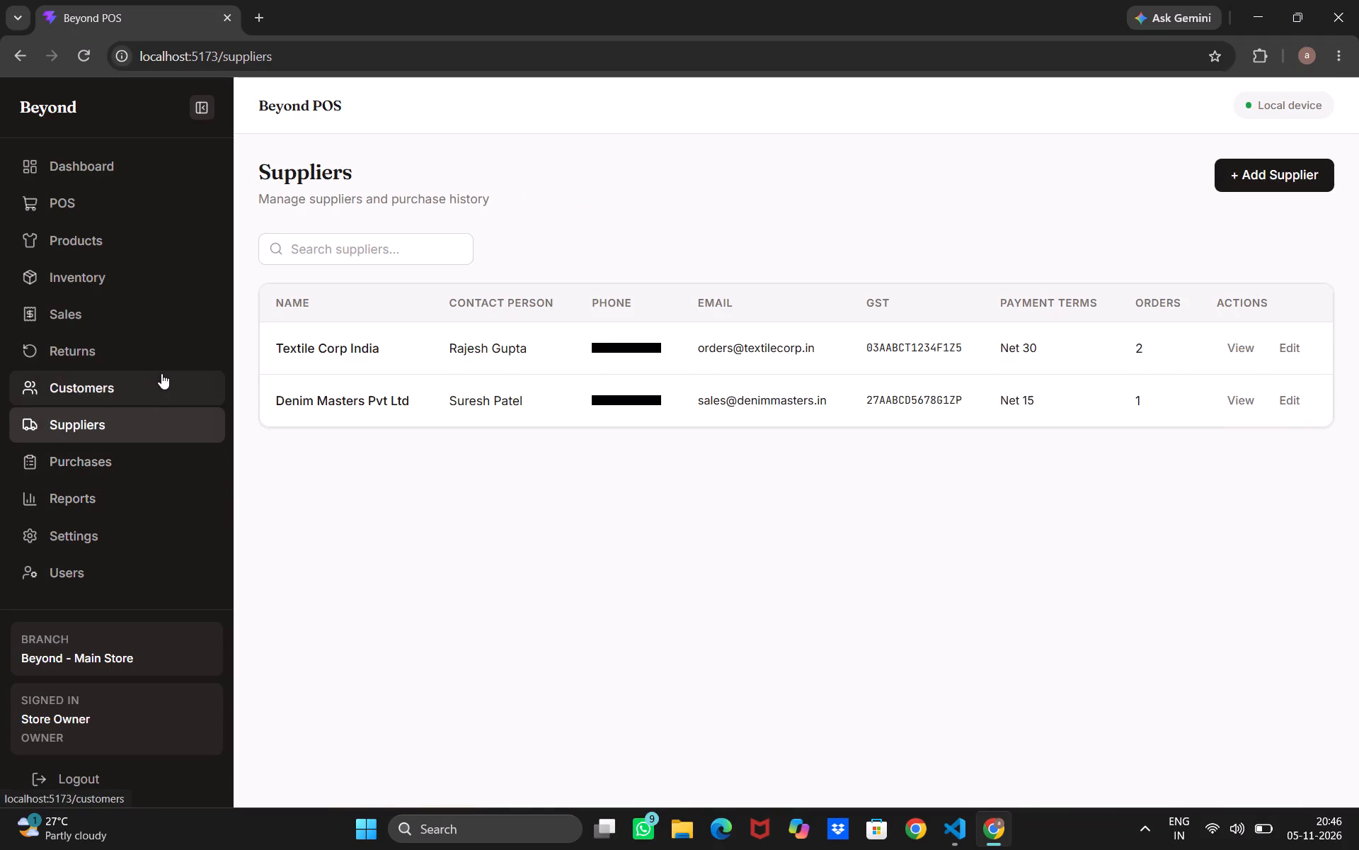
{"action": "left_click", "coordinate": [148, 354]}
{"action": "left_click", "coordinate": [143, 317]}
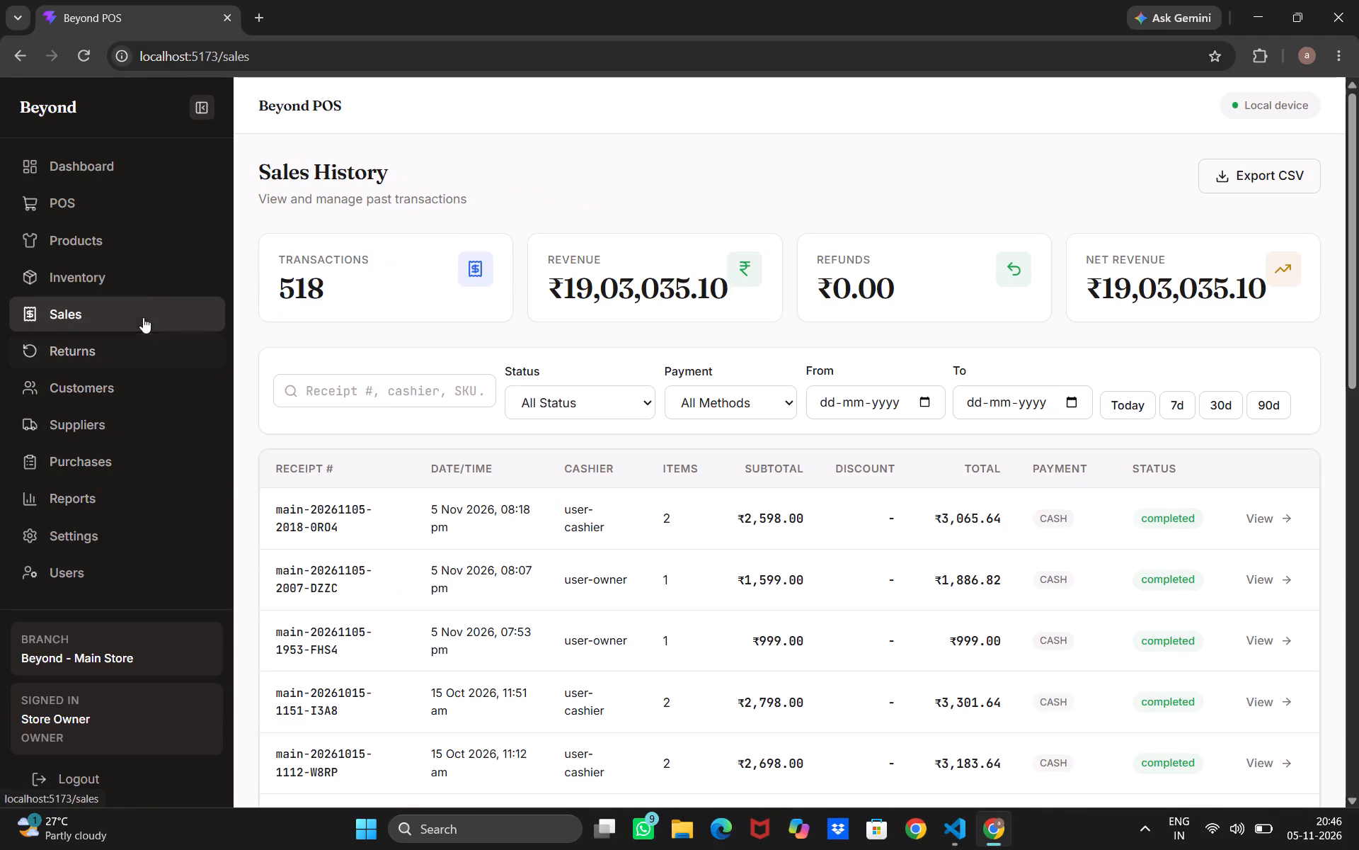
{"action": "left_click", "coordinate": [132, 276]}
{"action": "left_click", "coordinate": [126, 227]}
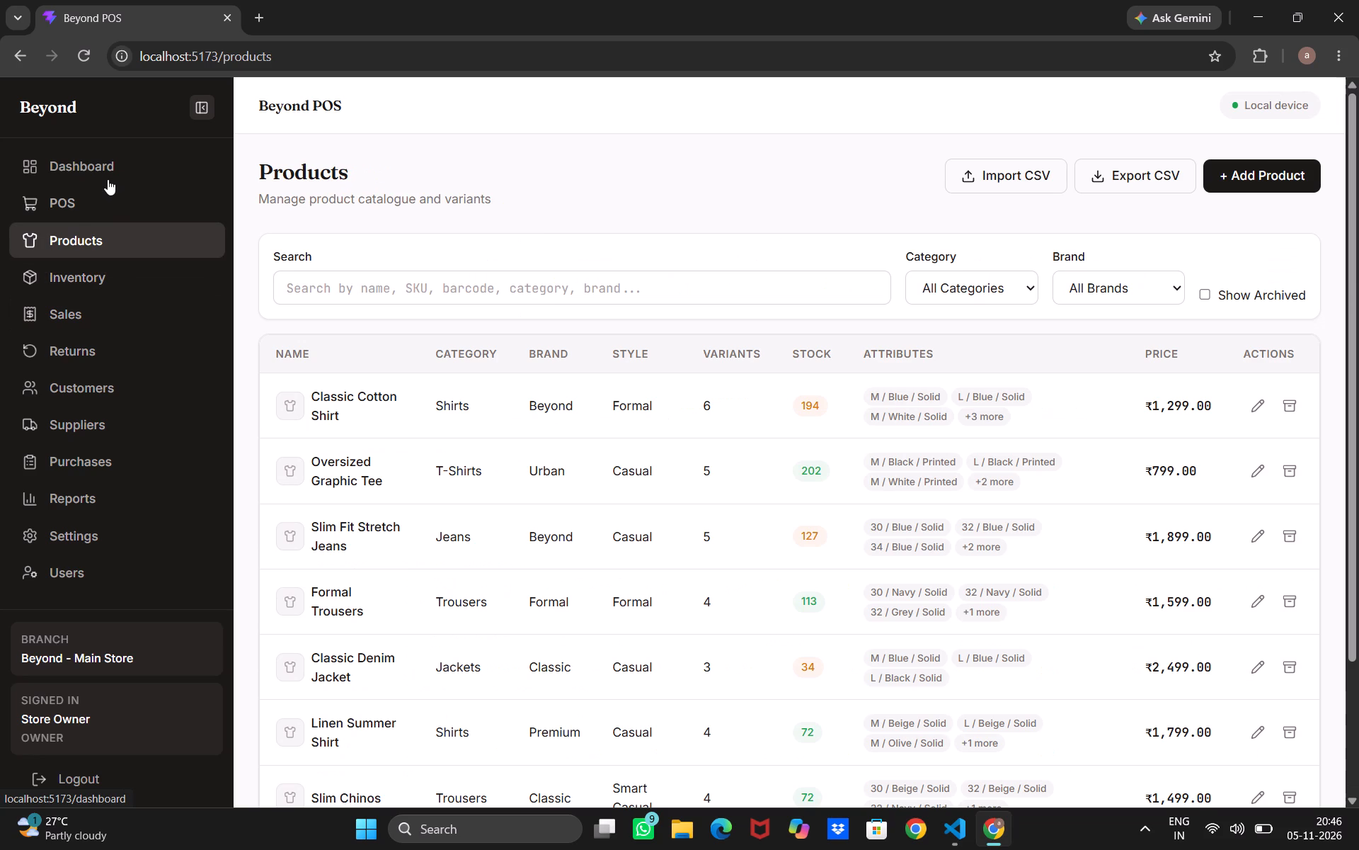
{"action": "left_click", "coordinate": [108, 179]}
{"action": "left_click", "coordinate": [98, 203]}
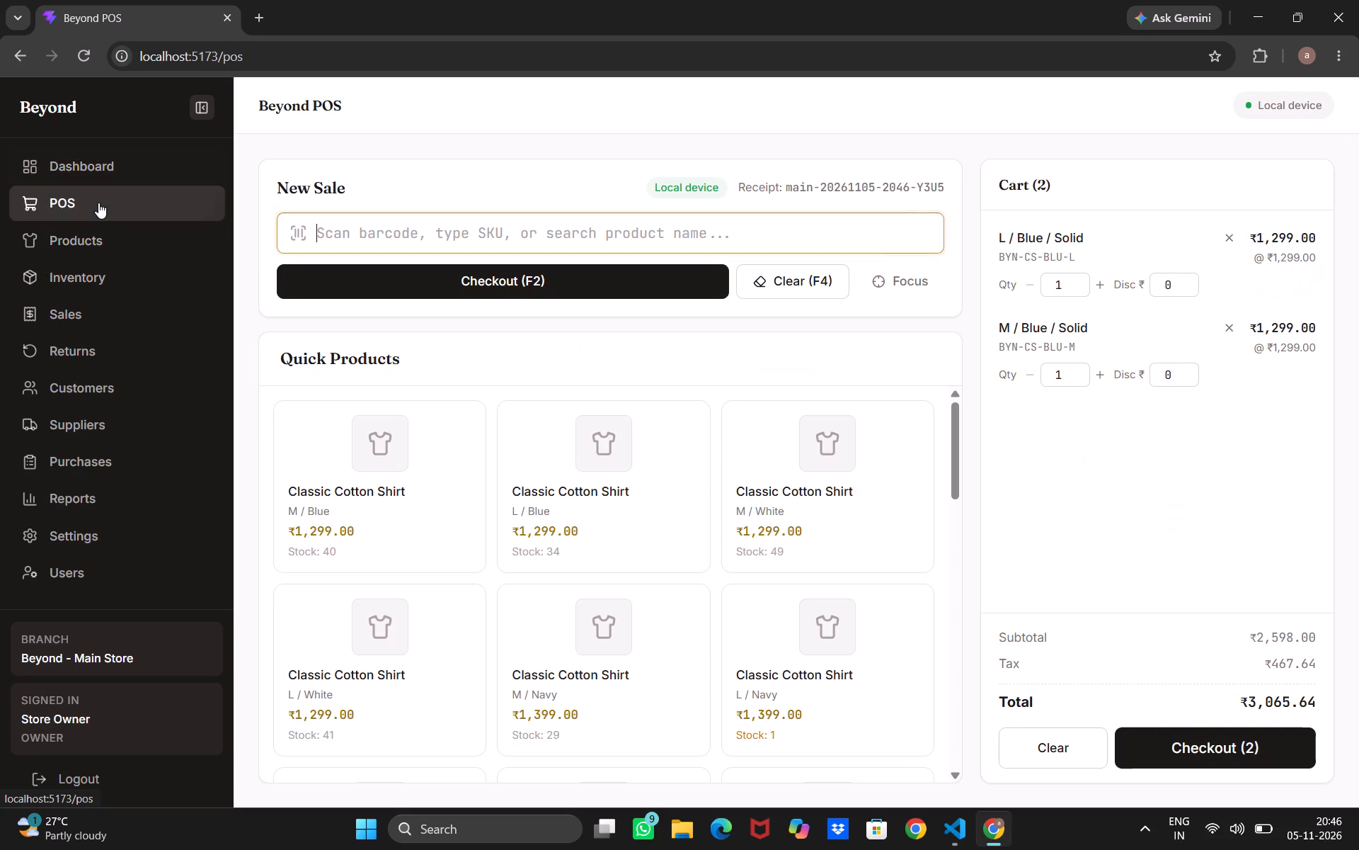
{"action": "left_click", "coordinate": [153, 167]}
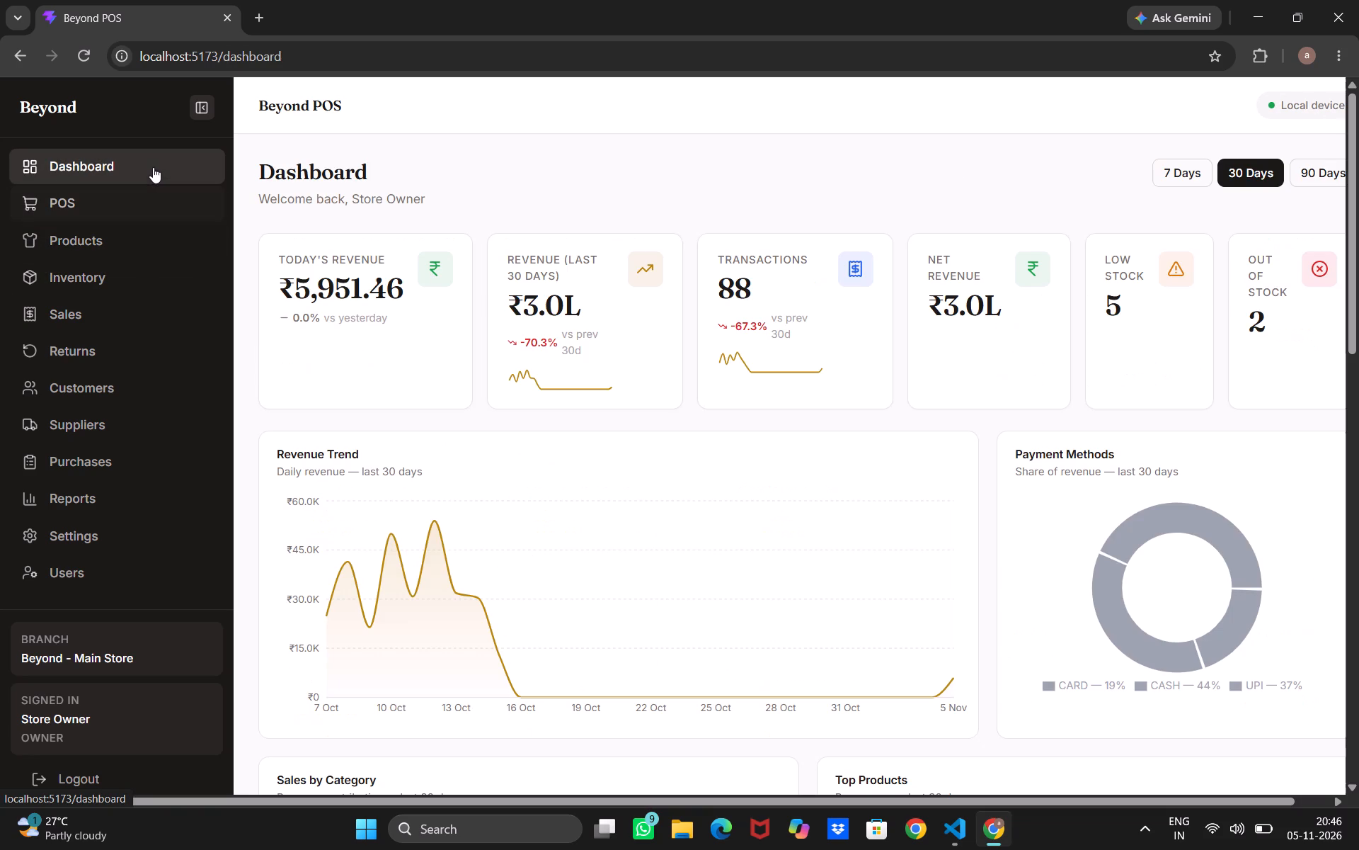
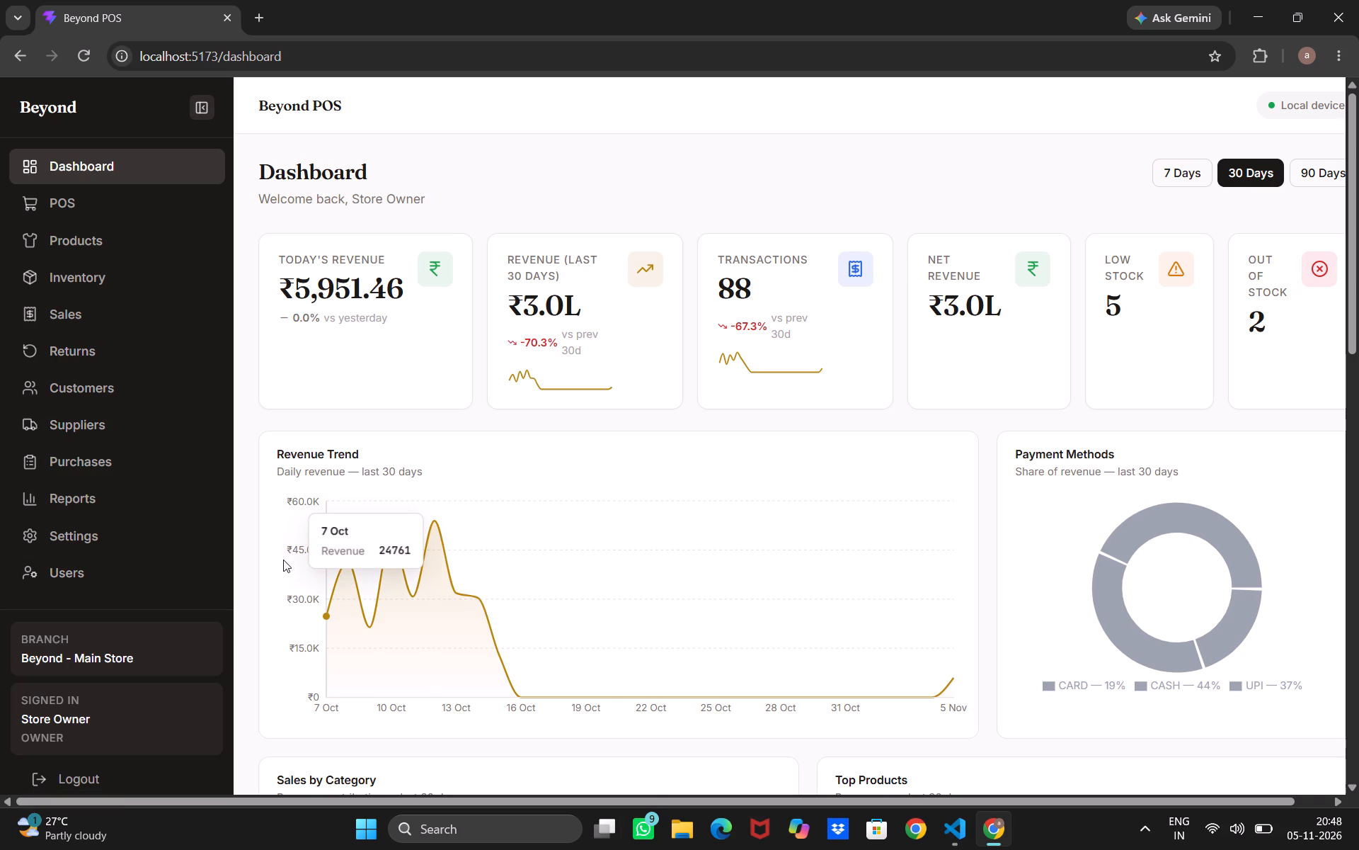
Log out of the store owner account.
{"action": "left_click", "coordinate": [97, 775]}
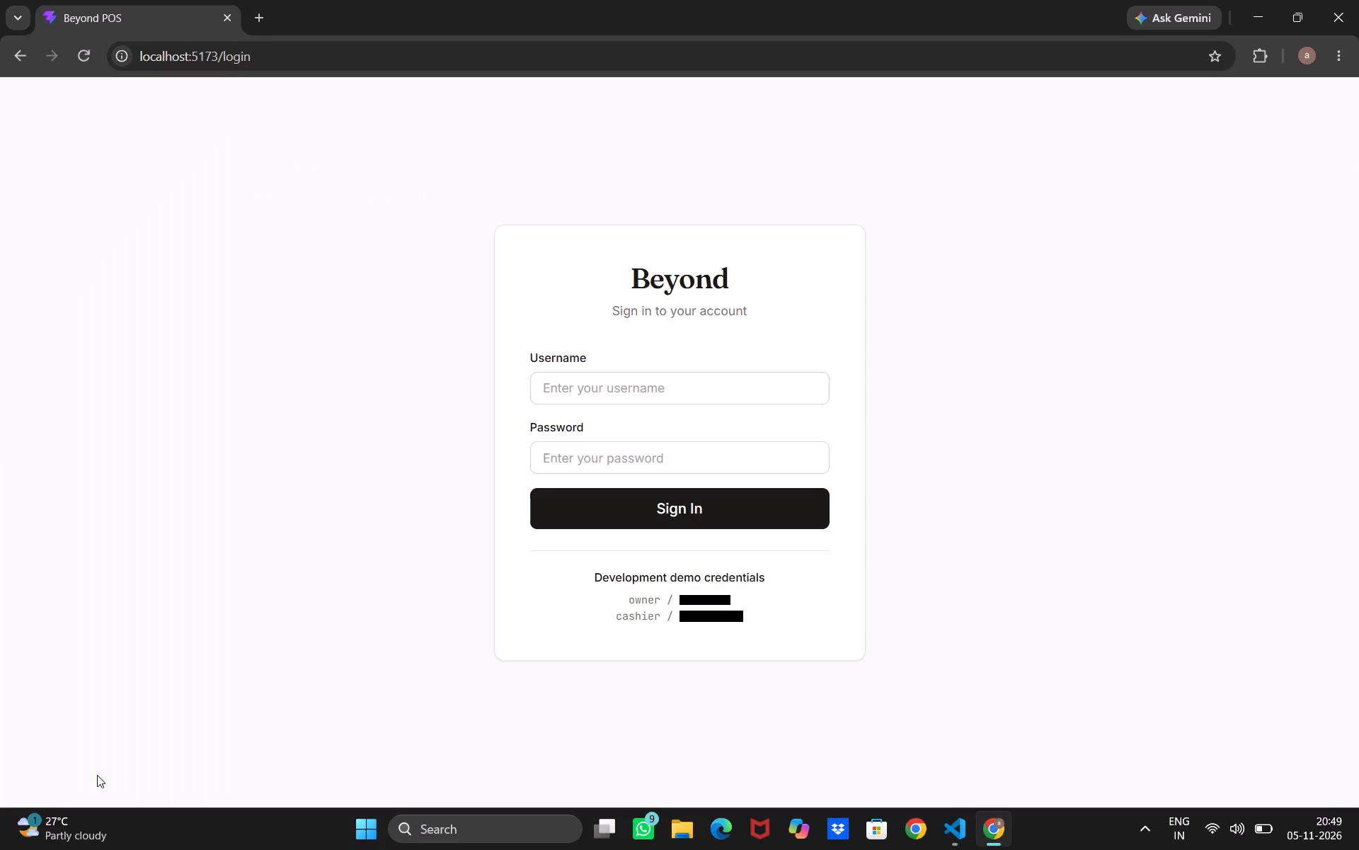
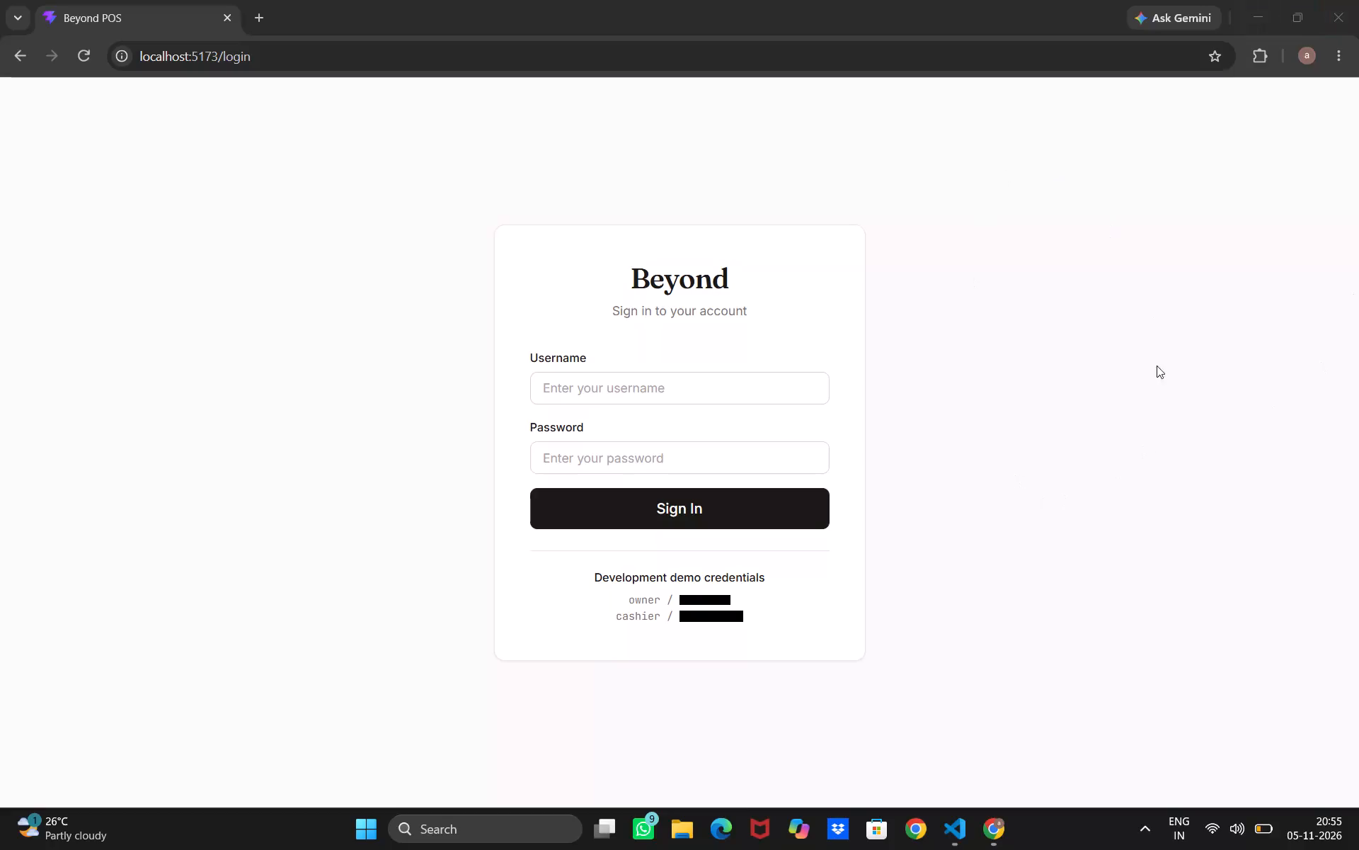
Switch to Visual Studio Code and examine the smoke-api-mode.mjs test script, from its setup code to the checkout and sales tests.
{"action": "left_click", "coordinate": [1002, 837]}
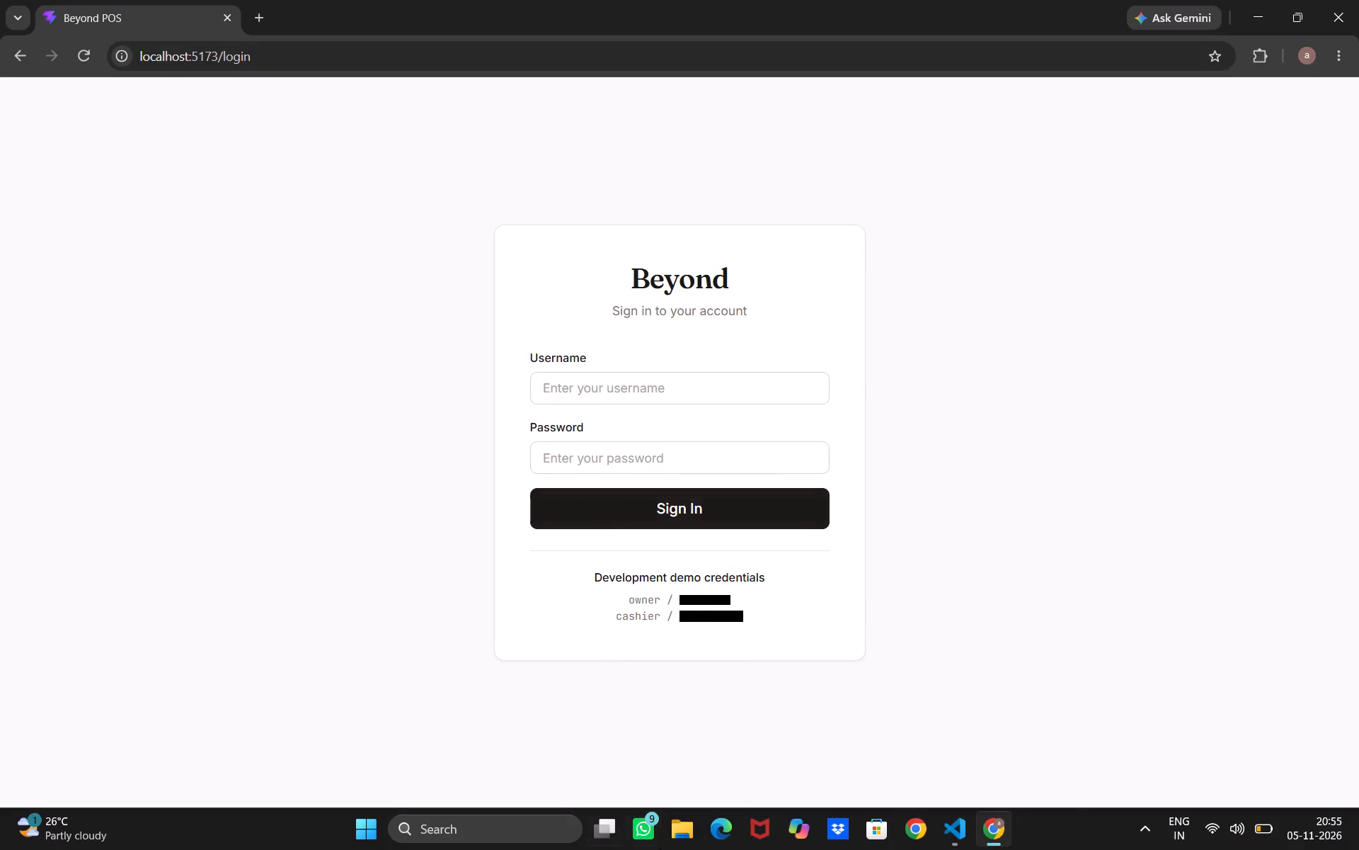
{"action": "left_click", "coordinate": [964, 834]}
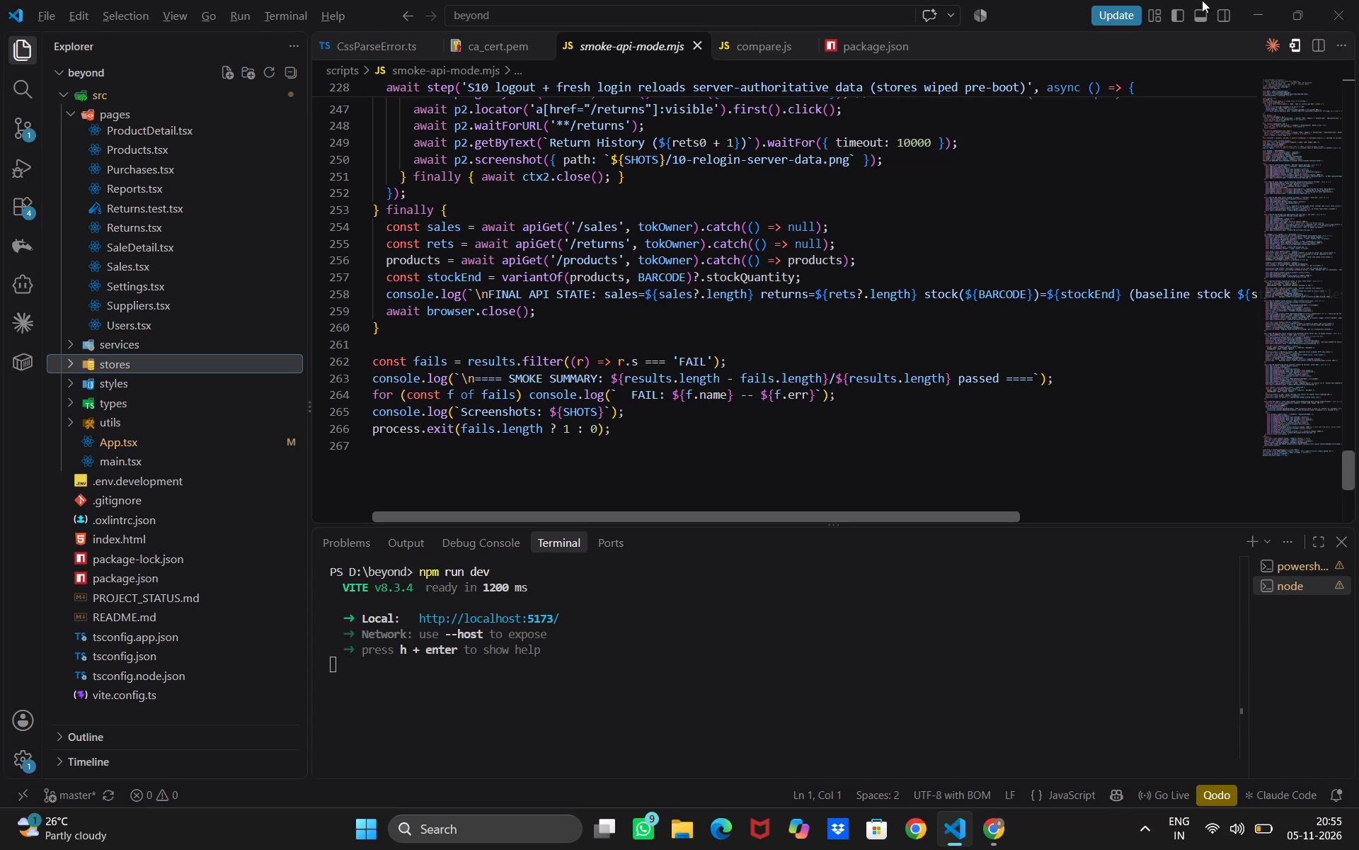
{"action": "left_click", "coordinate": [1263, 8]}
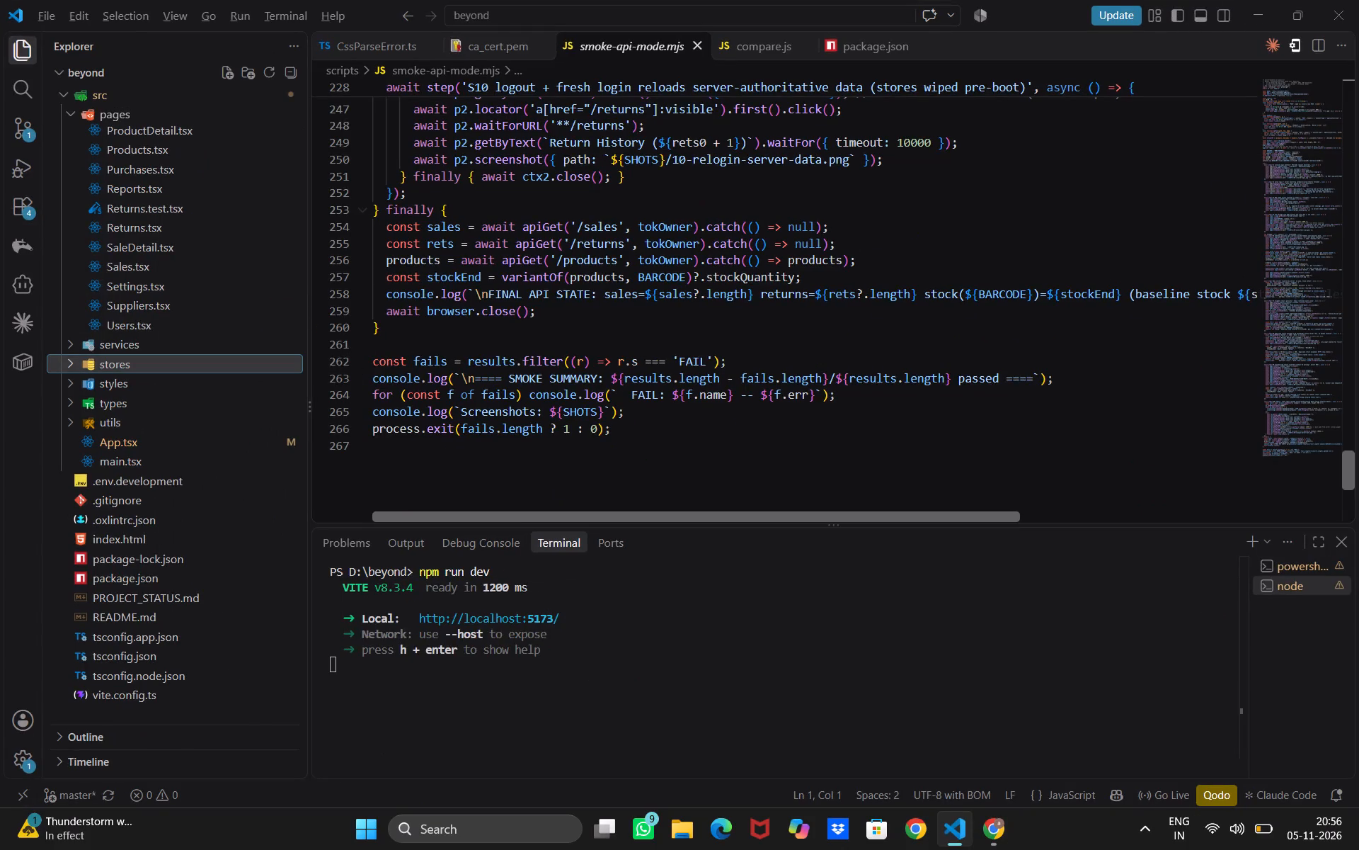
{"action": "scroll", "coordinate": [548, 355], "scroll_direction": "up", "scroll_amount": 18}
{"action": "scroll", "coordinate": [548, 355], "scroll_direction": "up", "scroll_amount": 20}
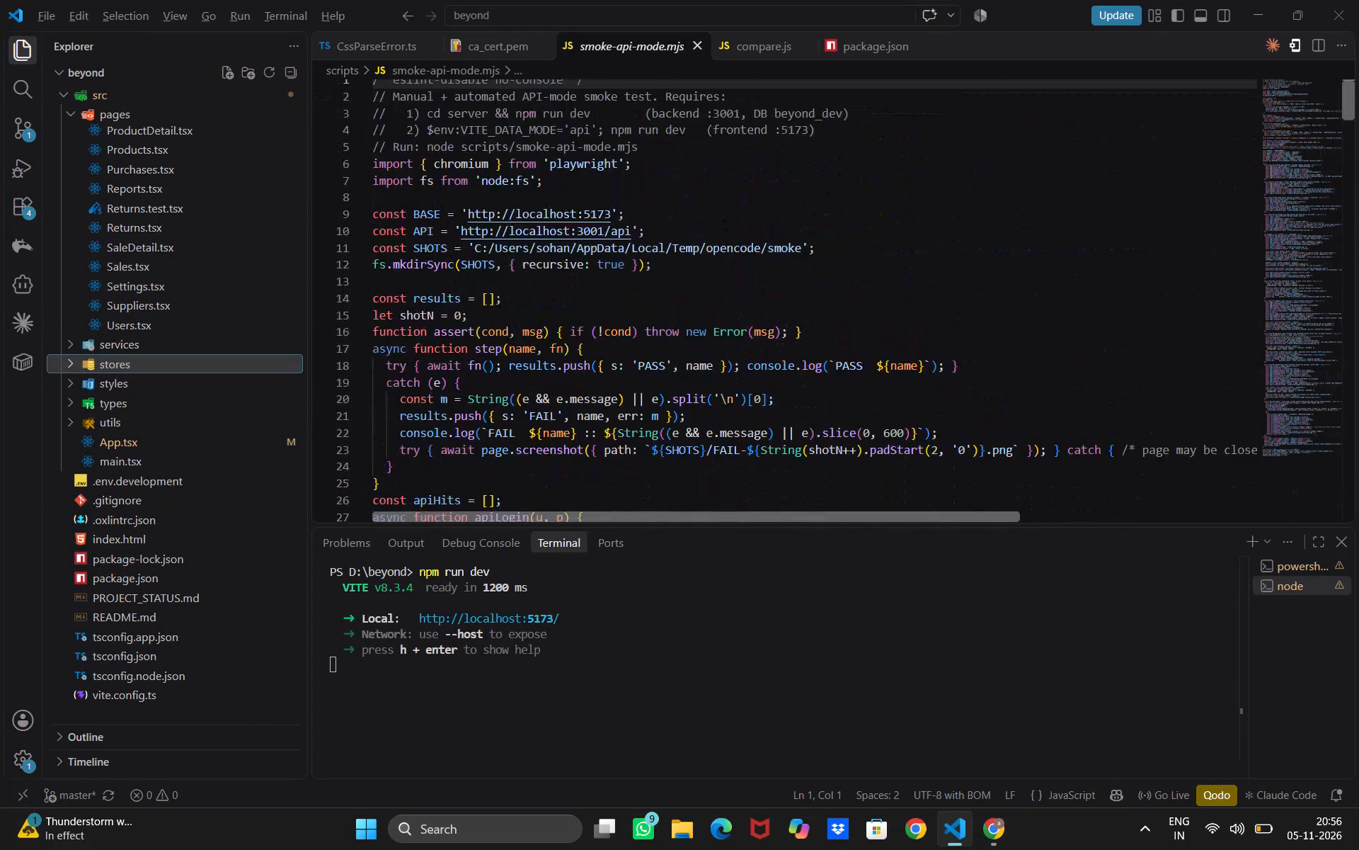
{"action": "scroll", "coordinate": [548, 355], "scroll_direction": "up", "scroll_amount": 5}
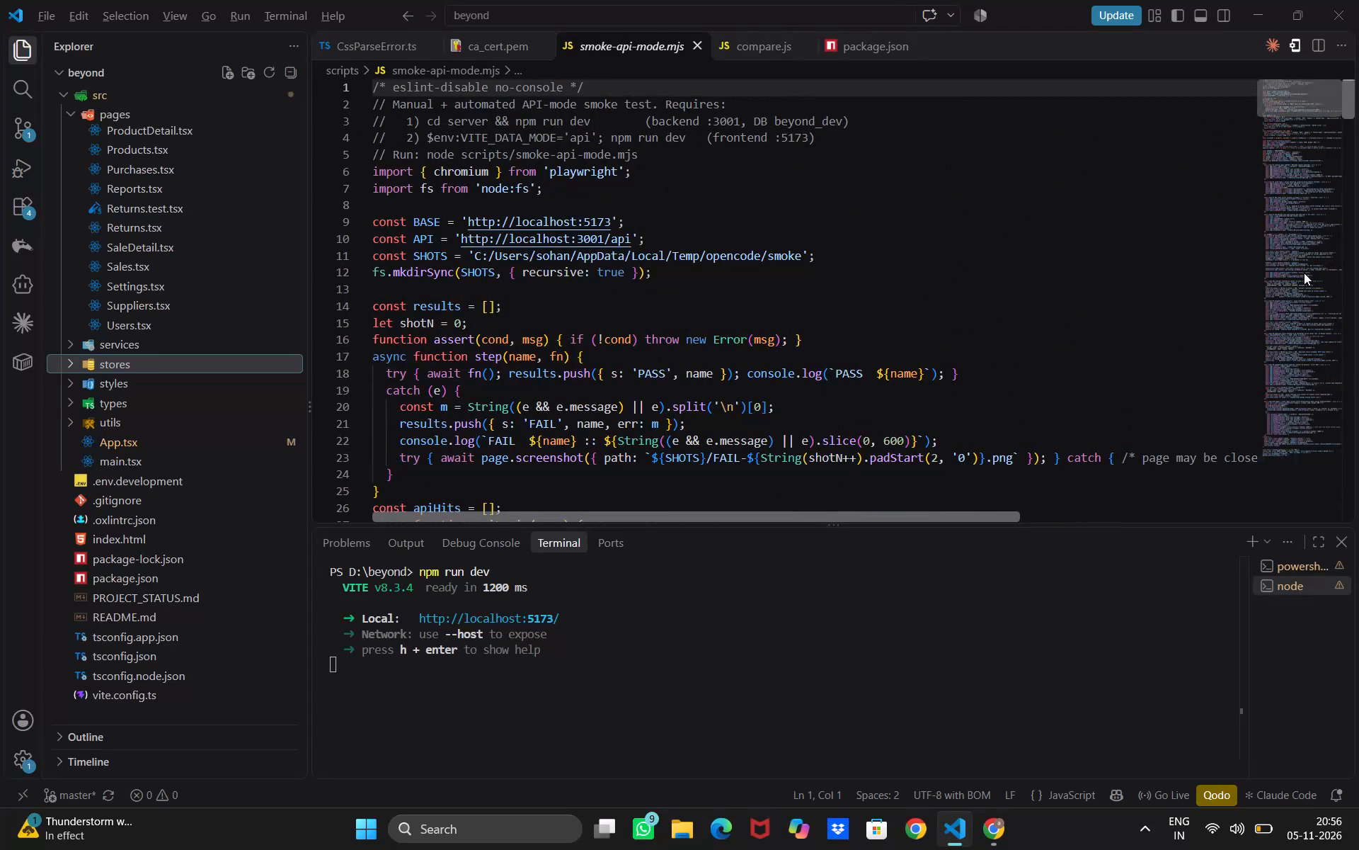
{"action": "left_click", "coordinate": [1346, 278]}
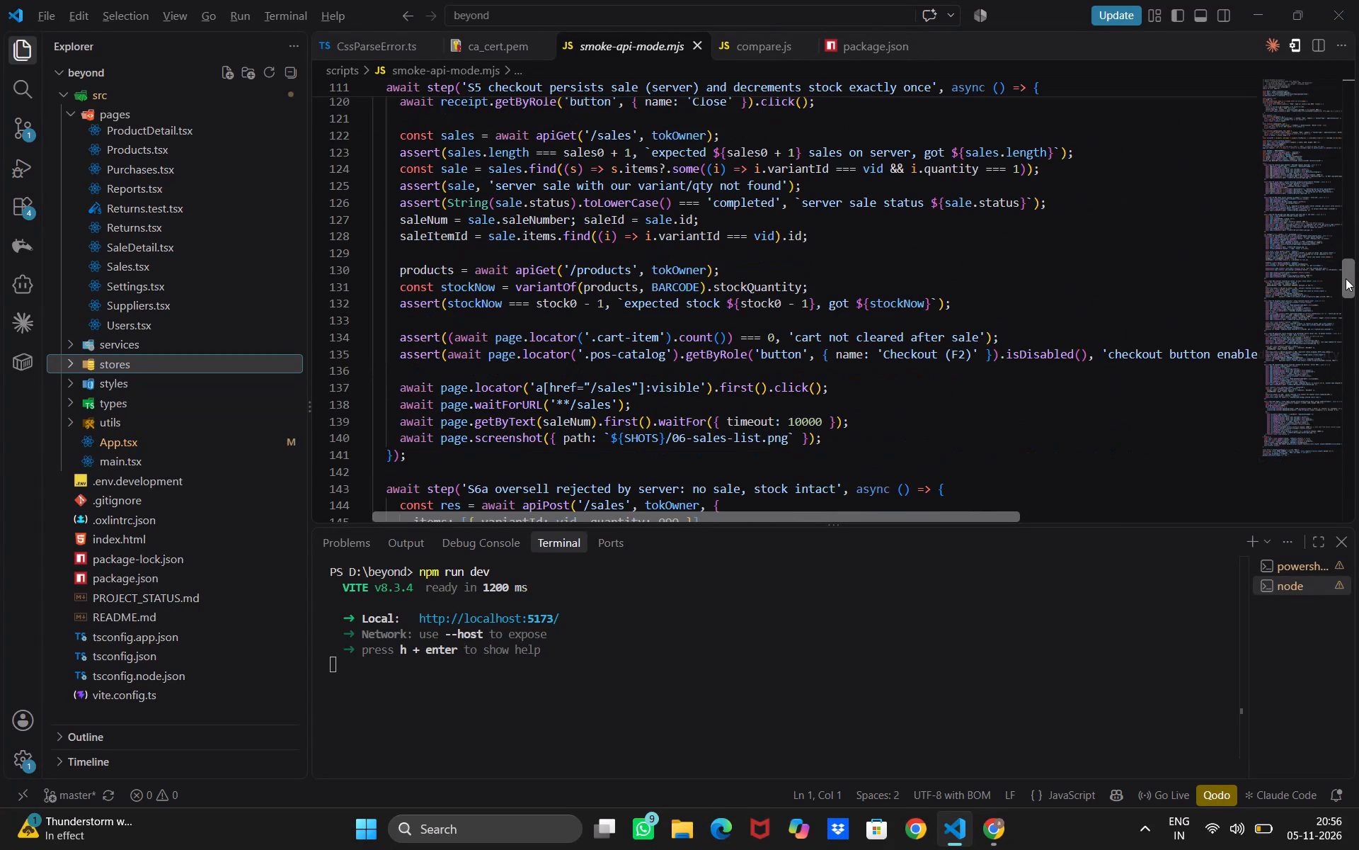